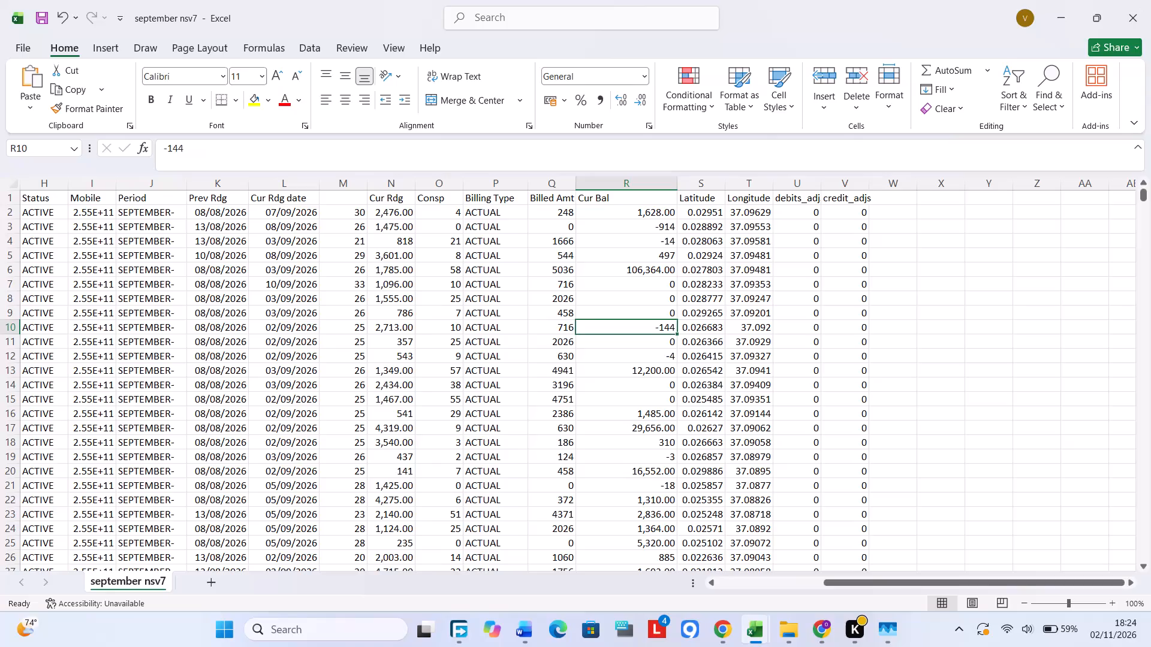
Switch to the 2025 JULY - 2026 SEPTEMBER BILLING RAW DATA workbook and open its Master sheet.
left_click(355, 260)
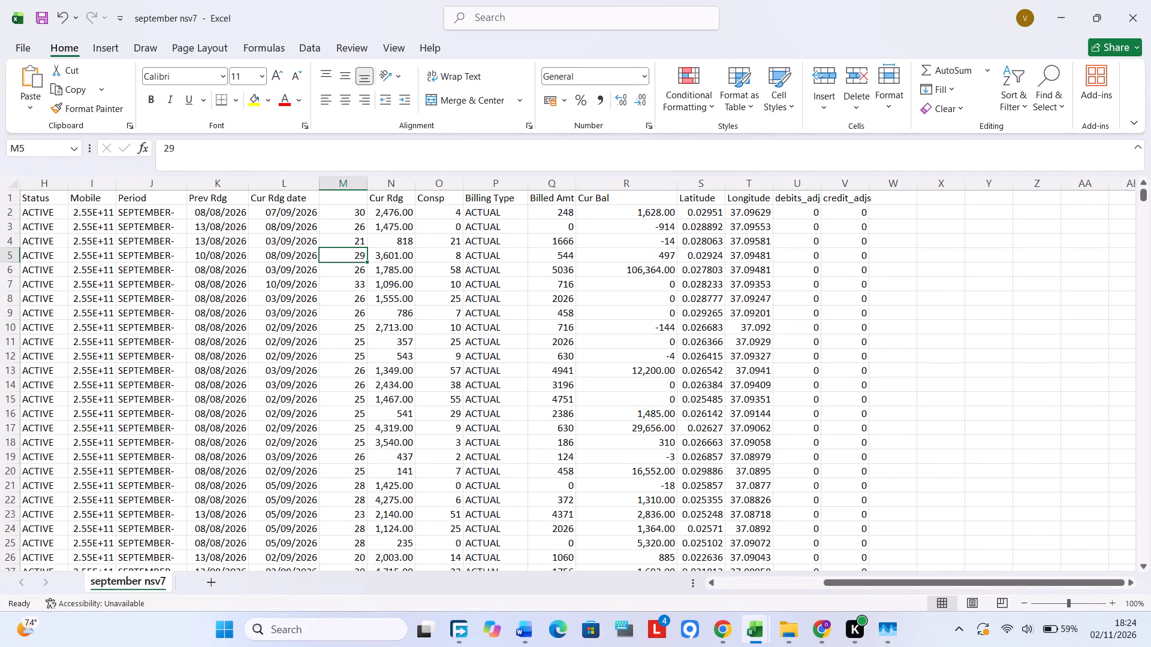
left_click(749, 644)
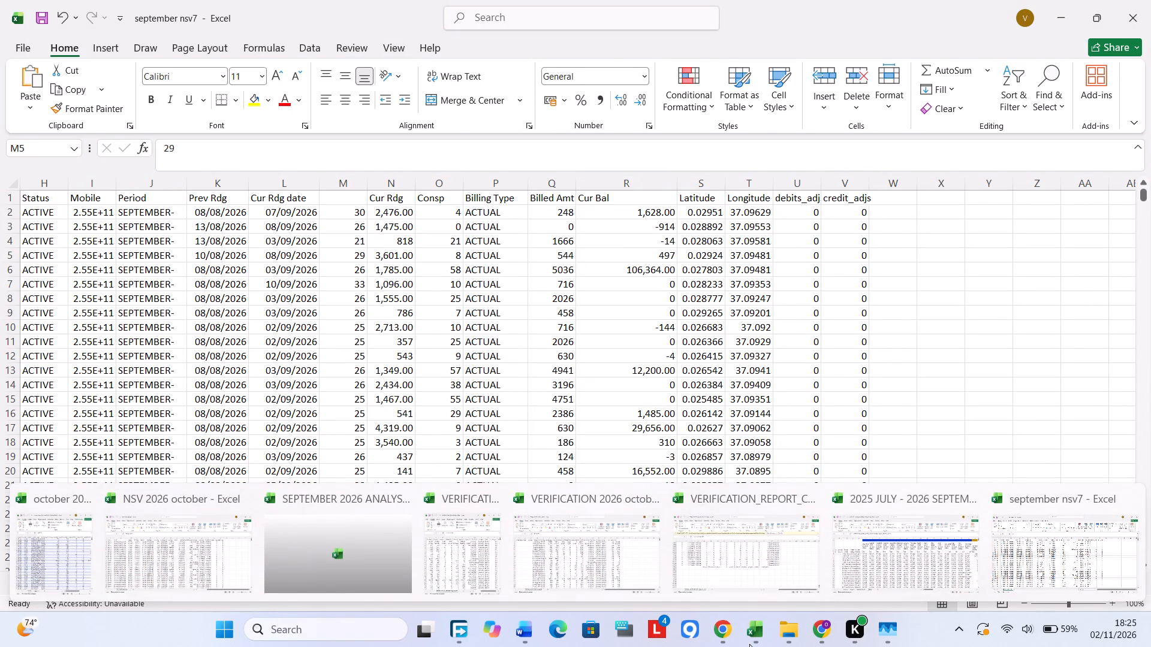
left_click(947, 533)
left_click(873, 348)
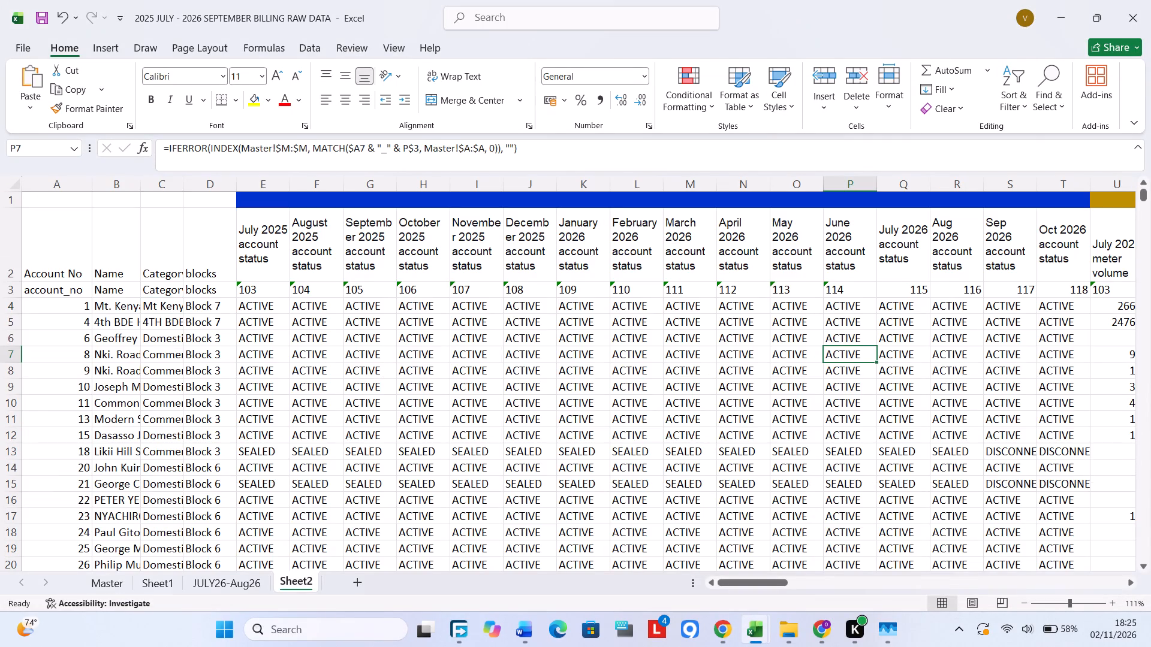
left_click(123, 583)
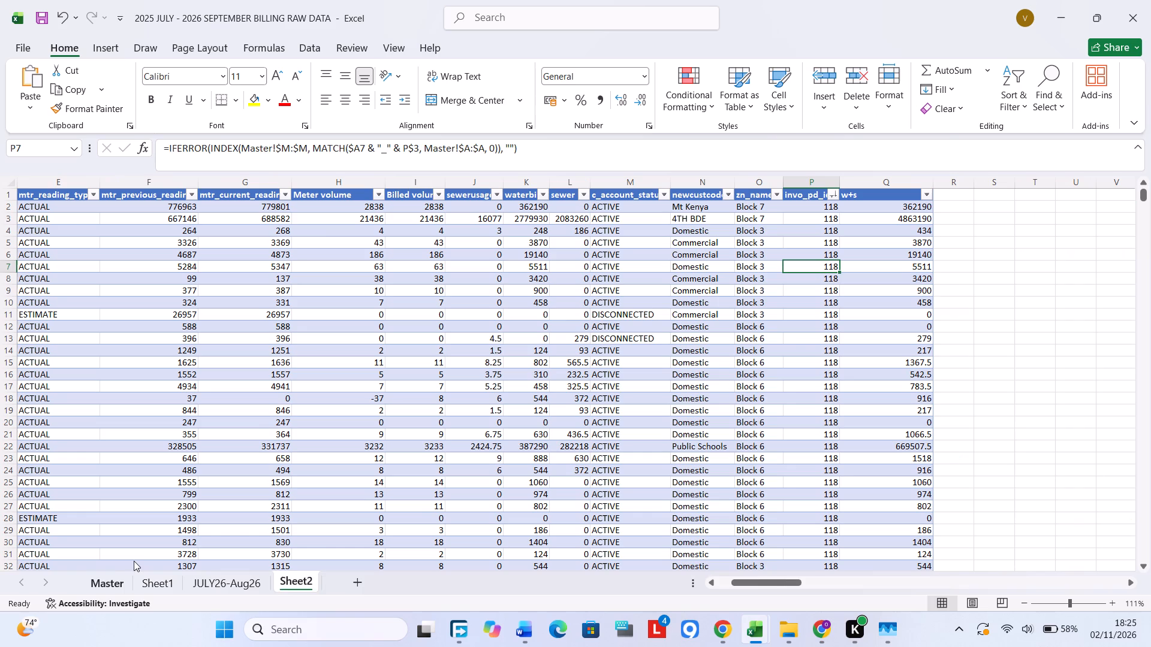
Examine the October-2026 records in the Master table, from the Helper Key column across to the w+s column.
left_click(361, 382)
left_click(609, 325)
scroll(686, 317, "right", 6)
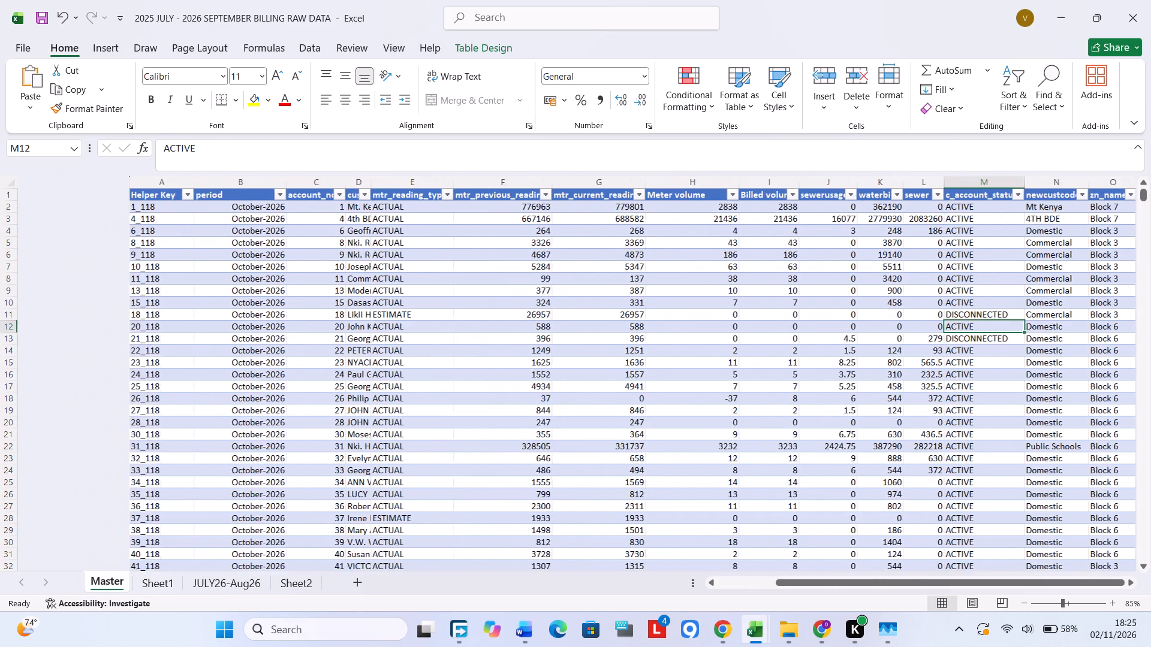
scroll(314, 284, "up", 1)
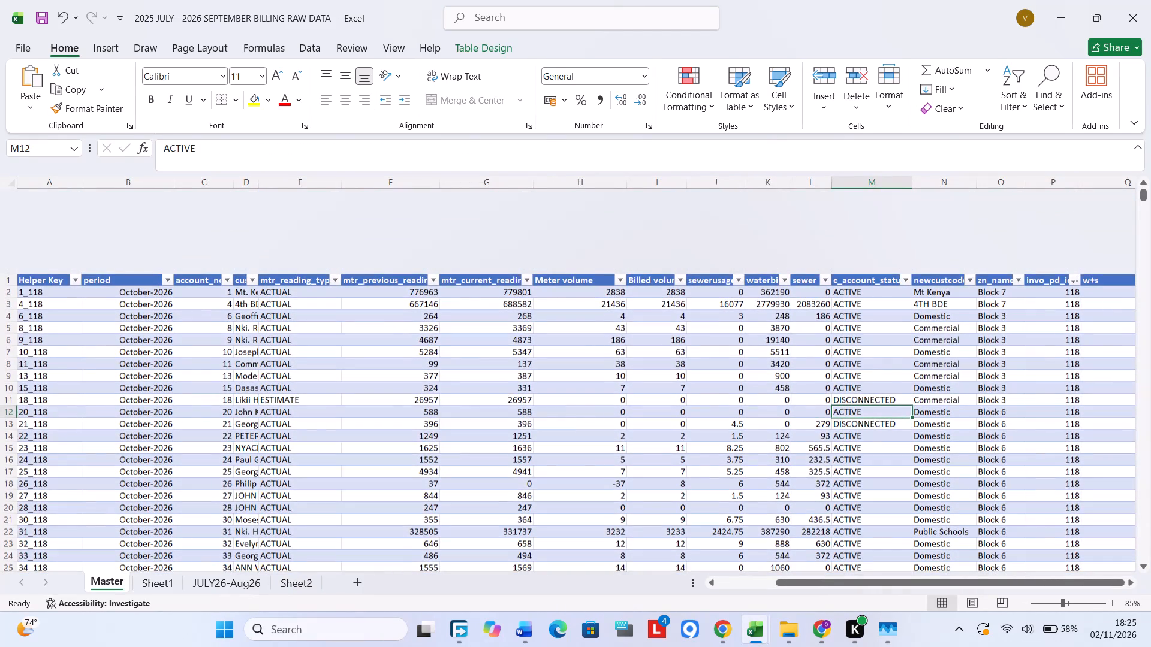
left_click(243, 286)
scroll(580, 319, "left", 2)
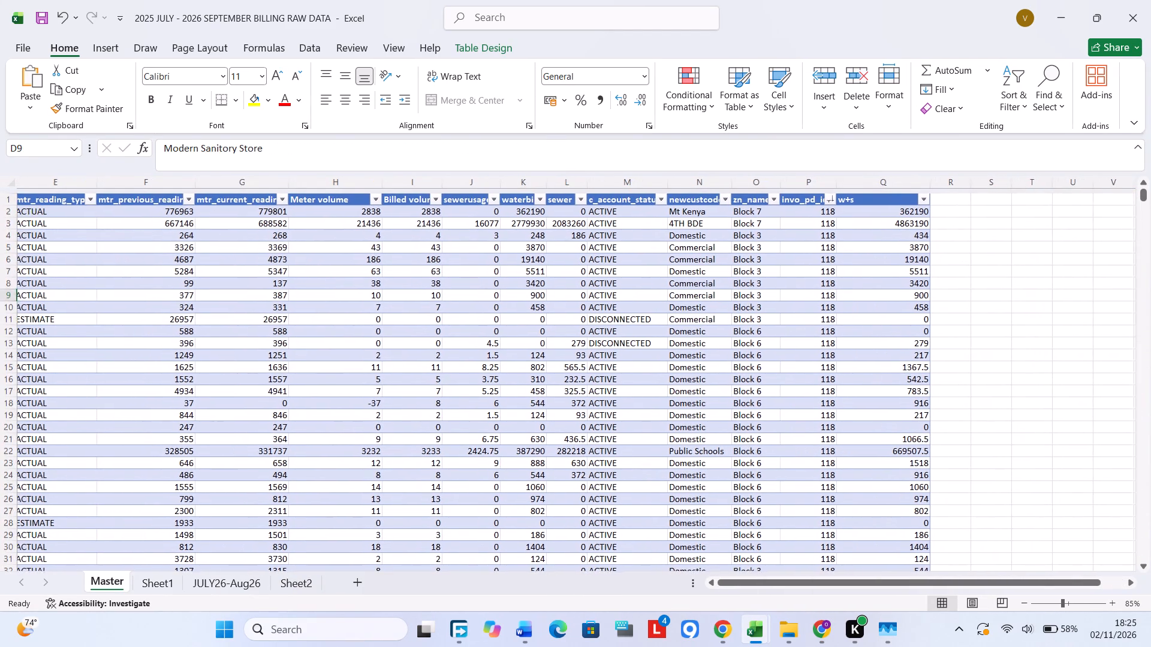
left_click(740, 235)
left_click(791, 229)
left_click(932, 204)
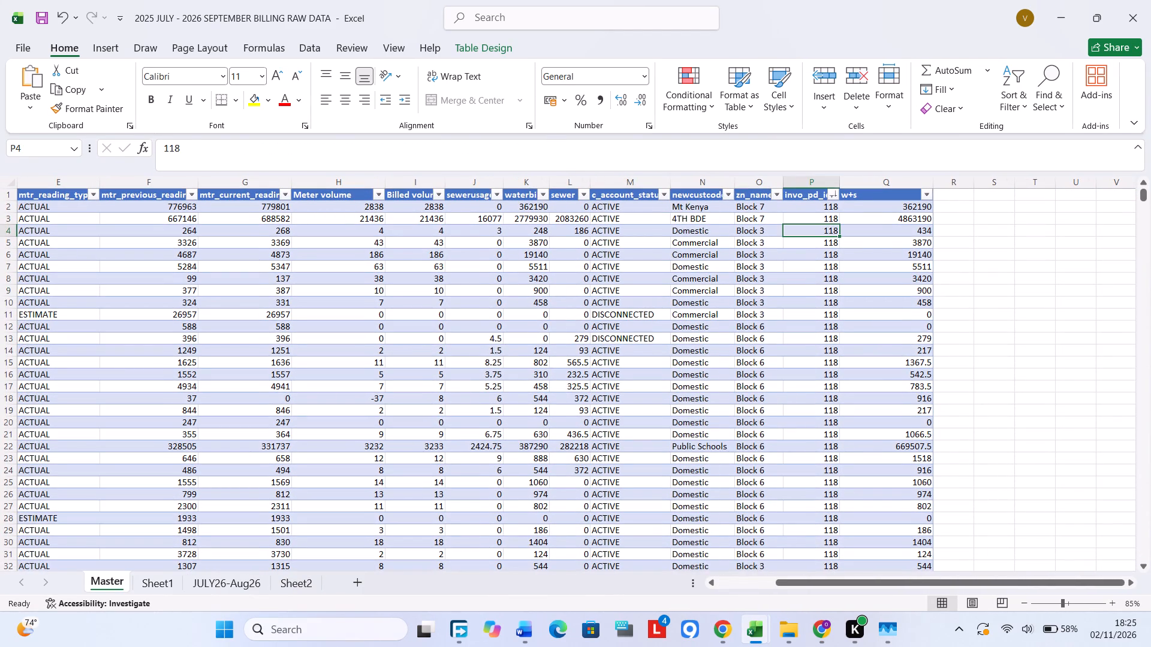
left_click(917, 211)
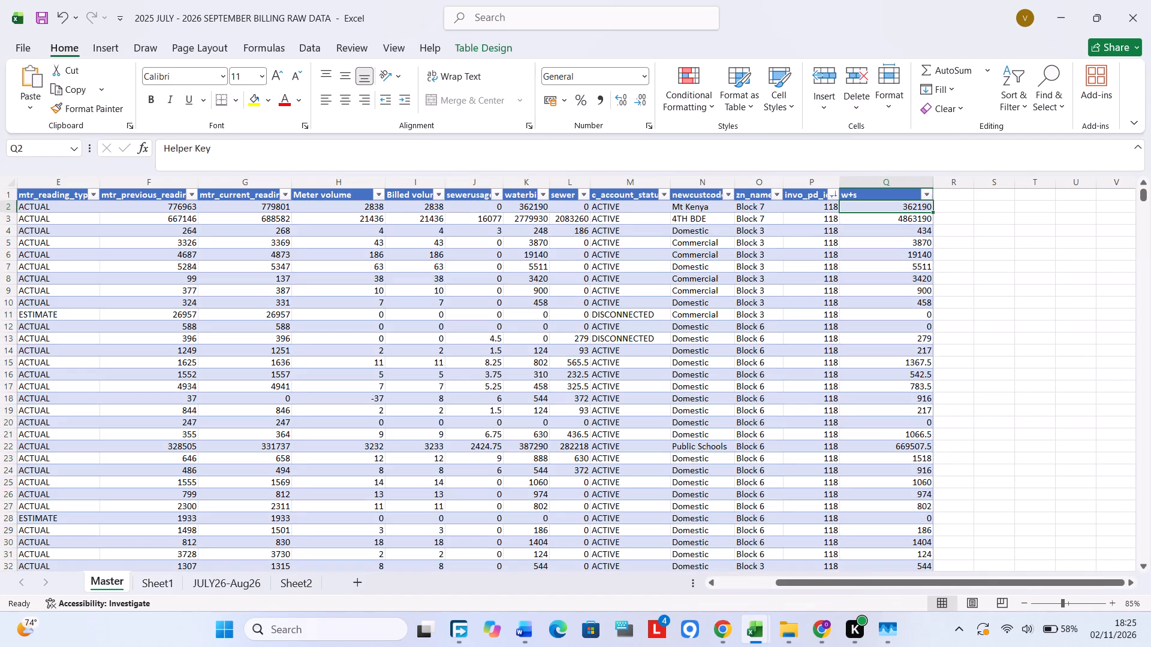
left_click(886, 222)
left_click(836, 247)
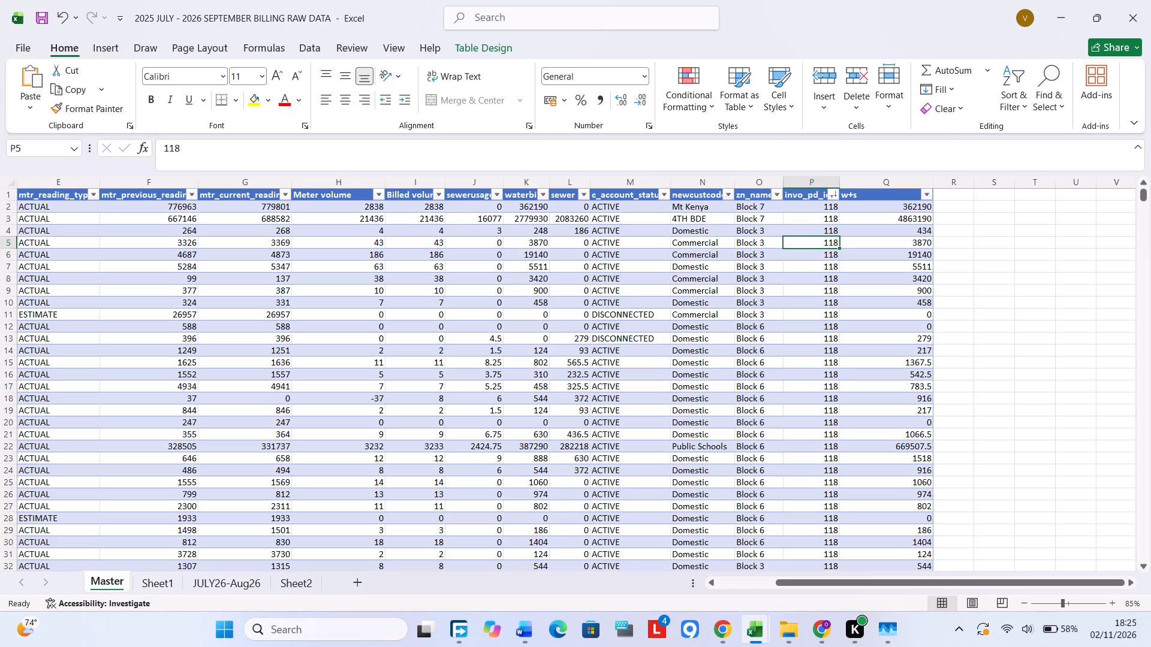
left_click(428, 296)
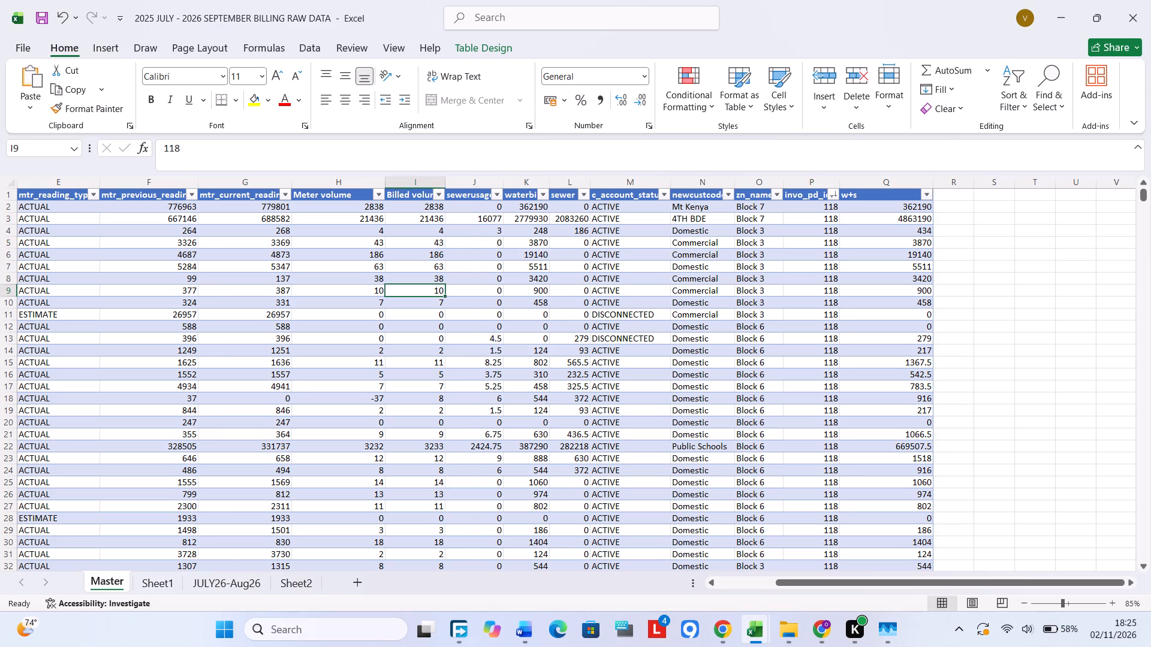
scroll(287, 283, "right", 3)
scroll(348, 272, "right", 2)
left_click(254, 264)
scroll(267, 262, "up", 3)
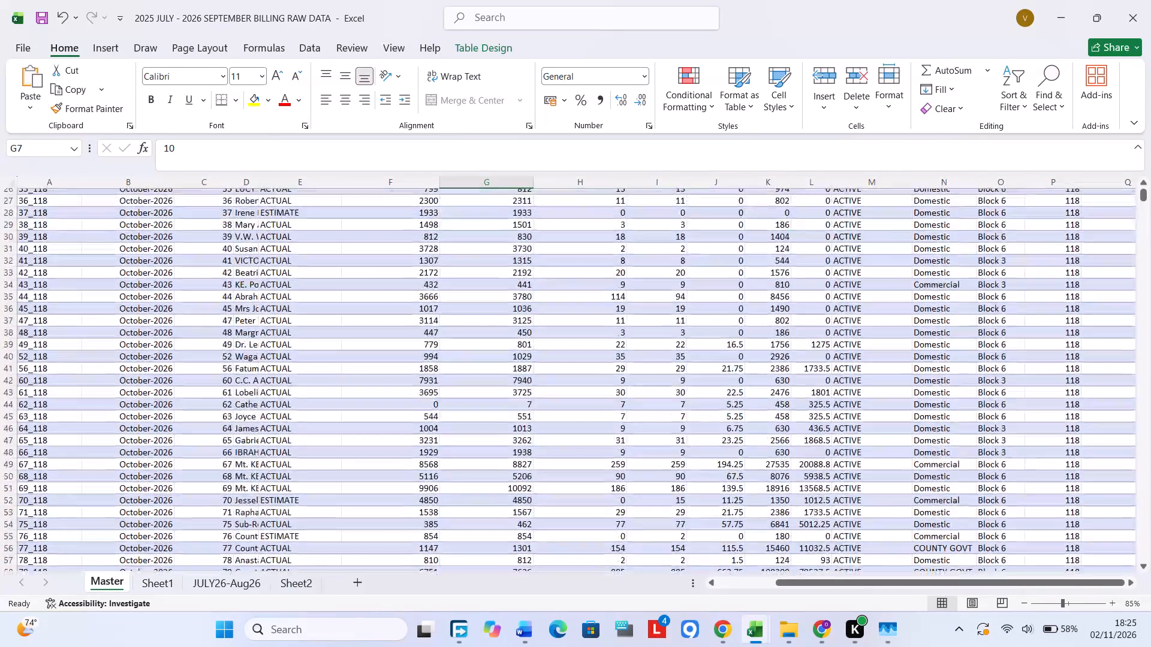
scroll(255, 258, "up", 4)
left_click(127, 270)
left_click(261, 277)
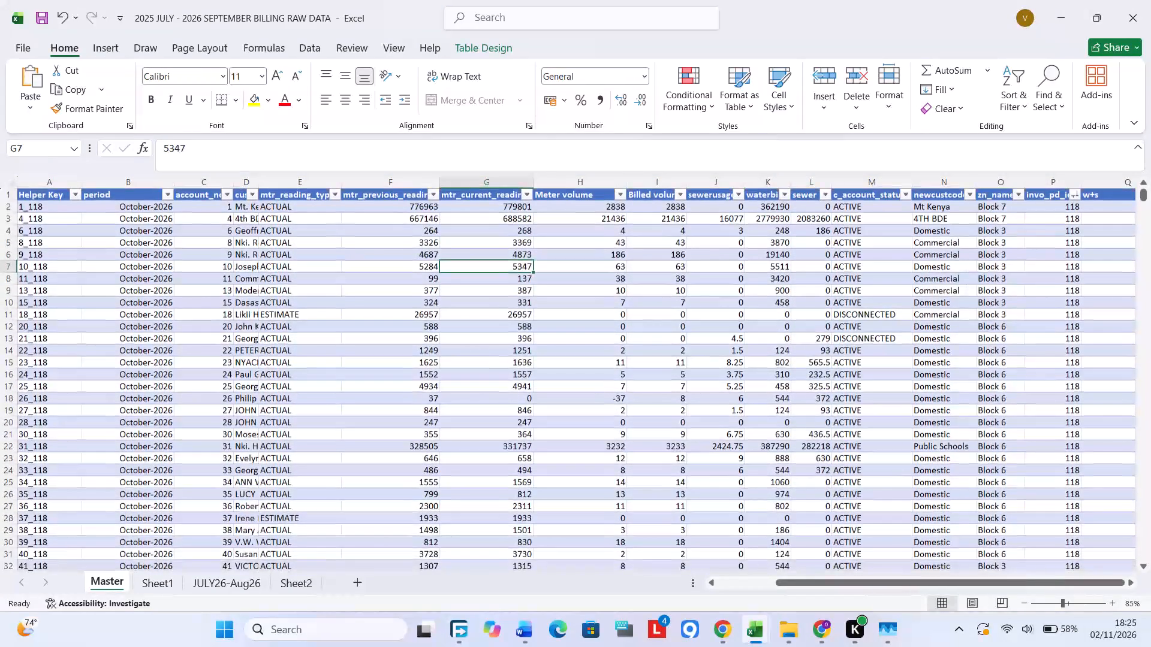
triple_click(288, 279)
left_click(290, 279)
left_click(553, 315)
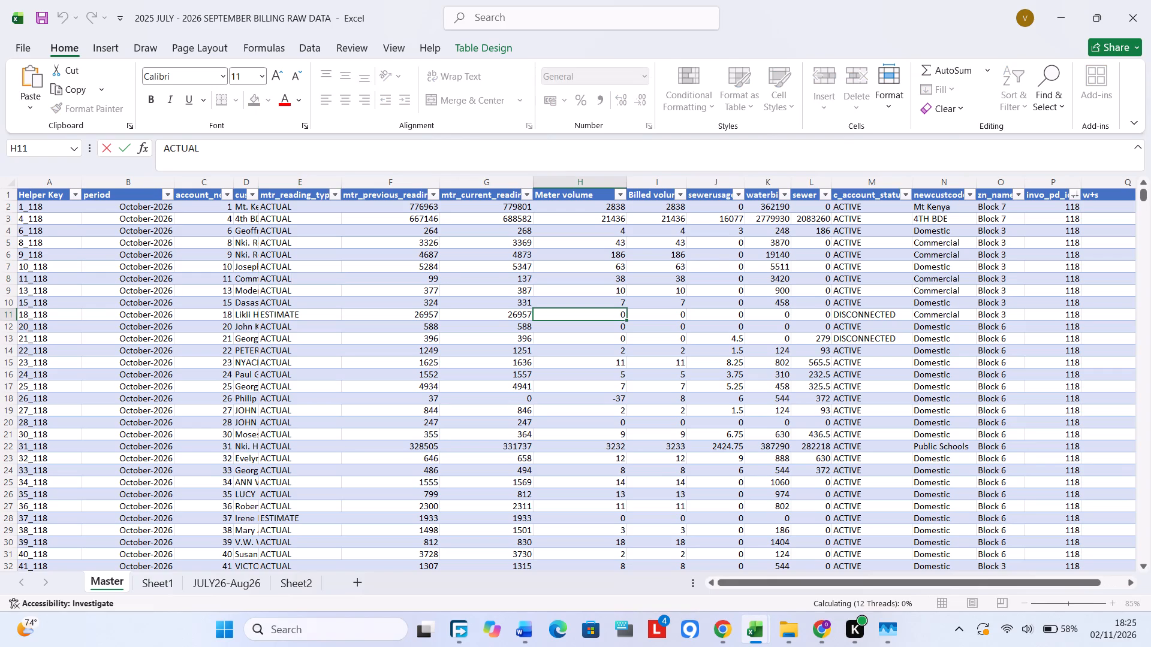
Check the JULY26-Aug26 sheet and examine Sheet2's monthly account status, meter volume and billed water volume columns.
left_click(216, 583)
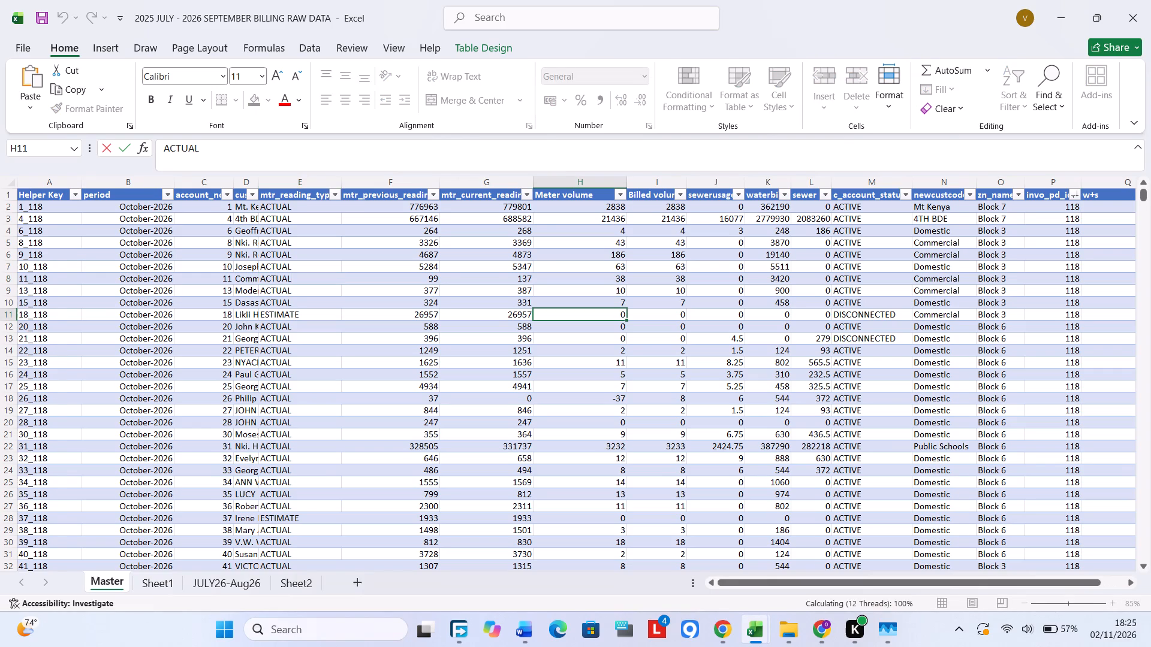
left_click(216, 583)
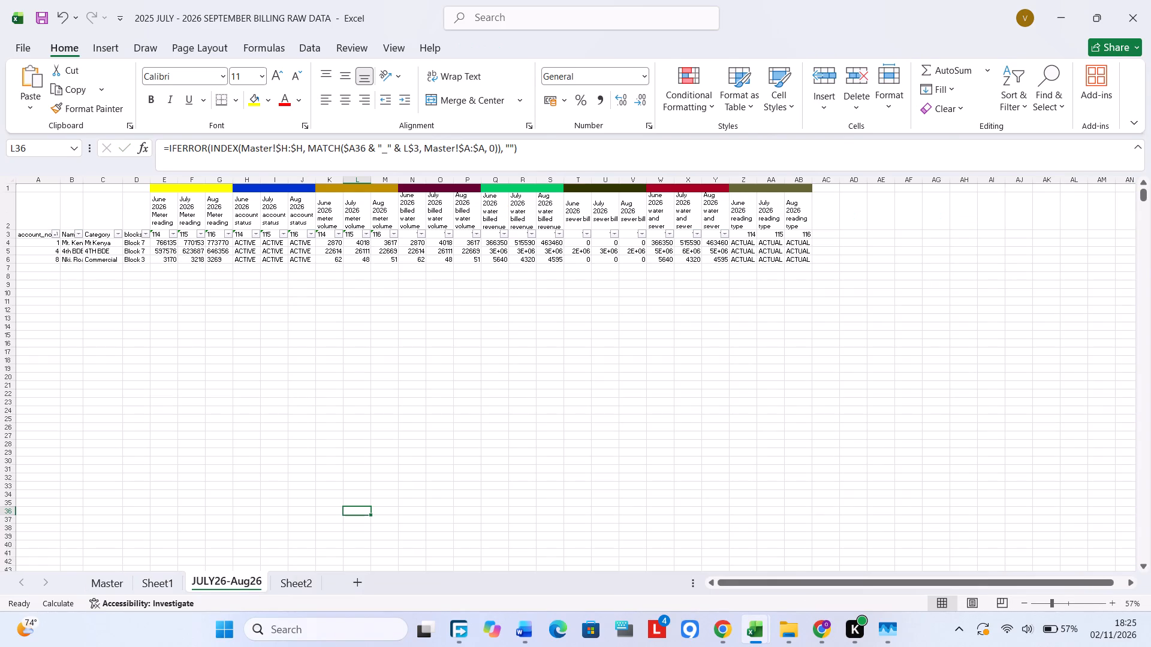
left_click(293, 579)
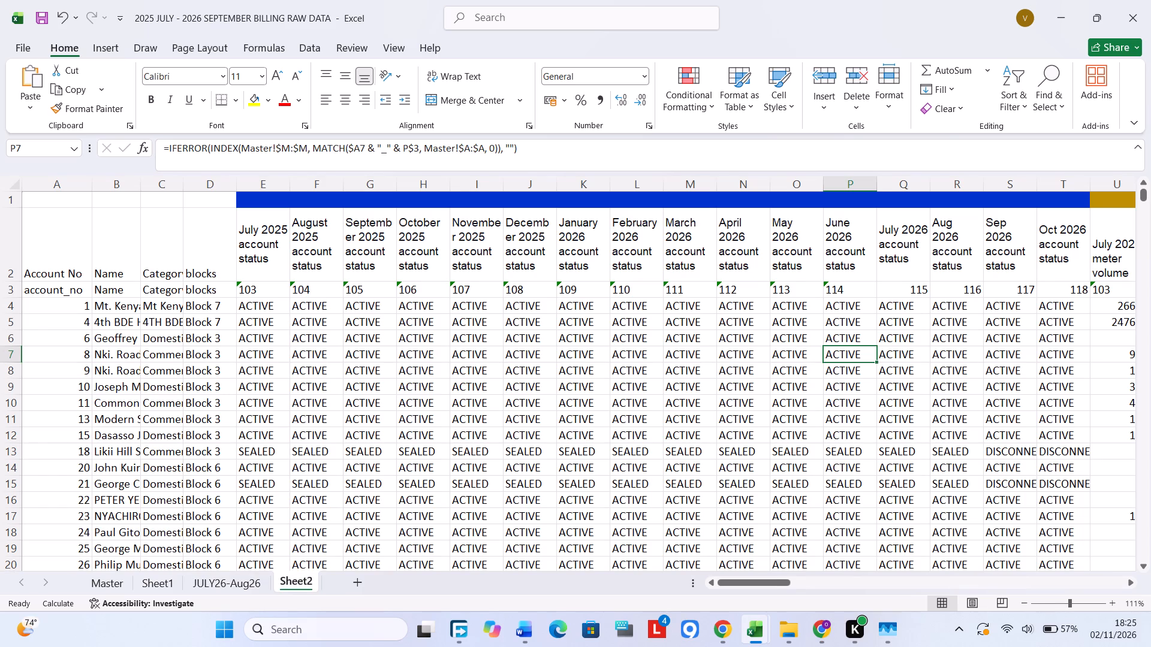
left_click(328, 309)
scroll(568, 304, "left", 2)
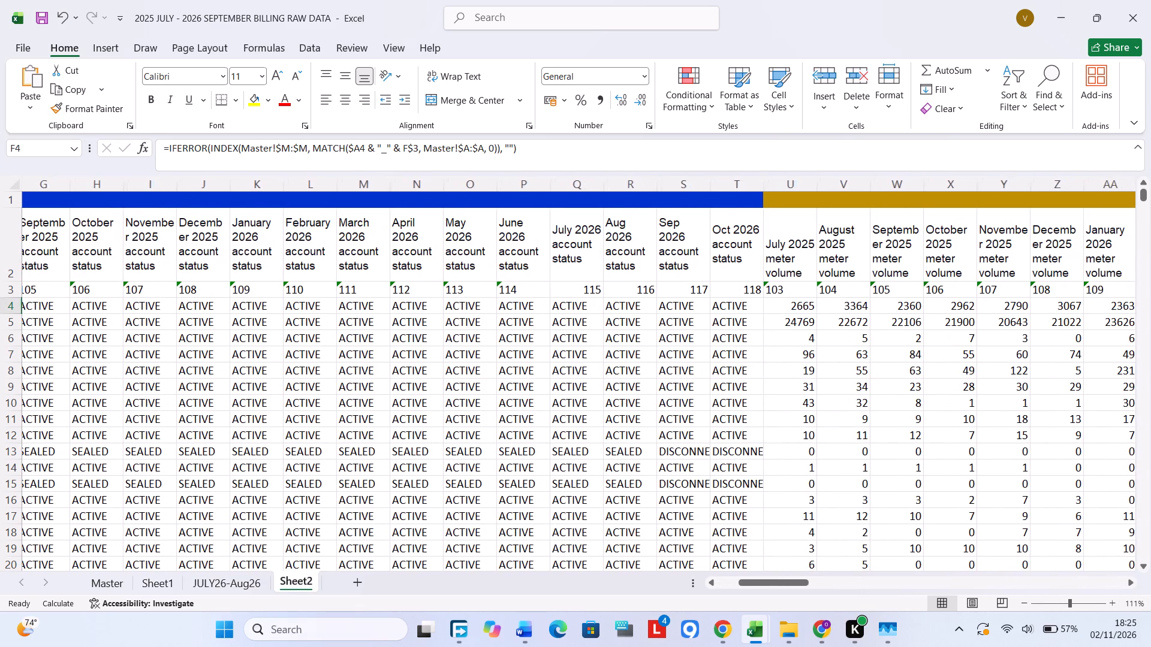
scroll(579, 307, "left", 4)
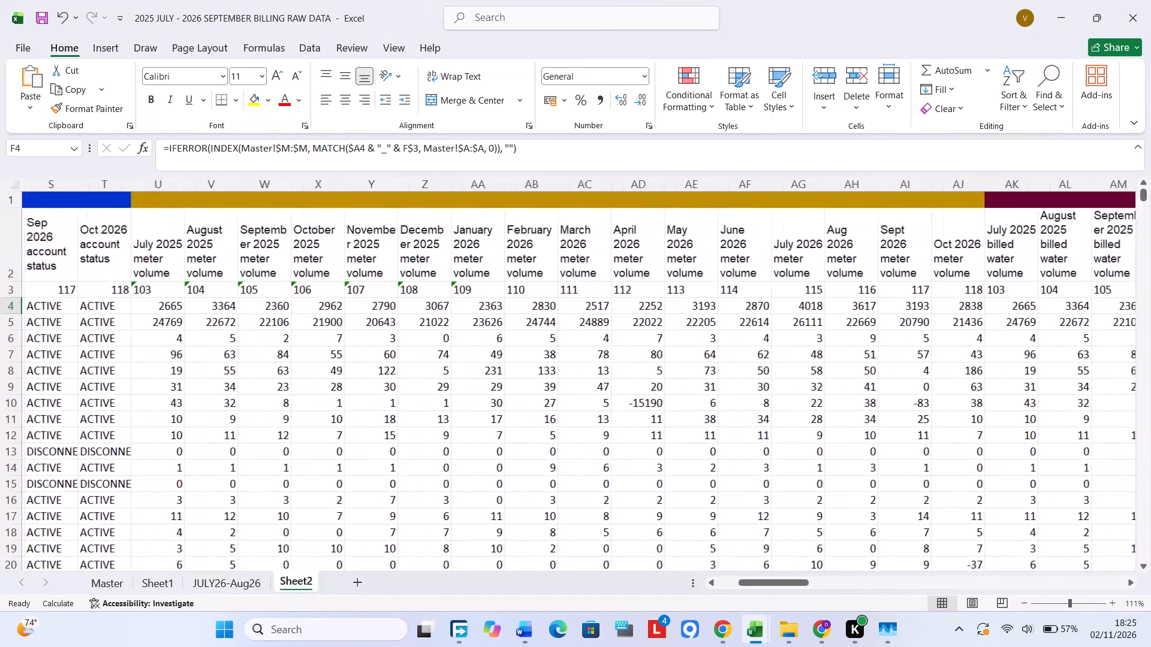
scroll(579, 307, "right", 4)
scroll(579, 307, "left", 1)
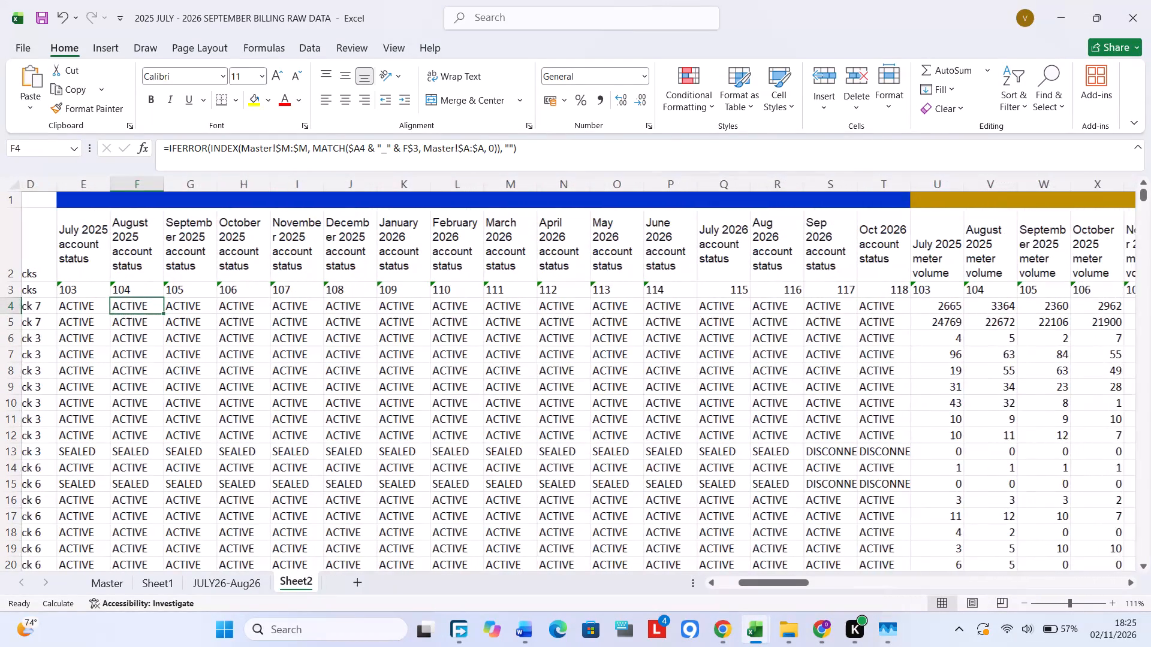
scroll(1023, 328, "left", 11)
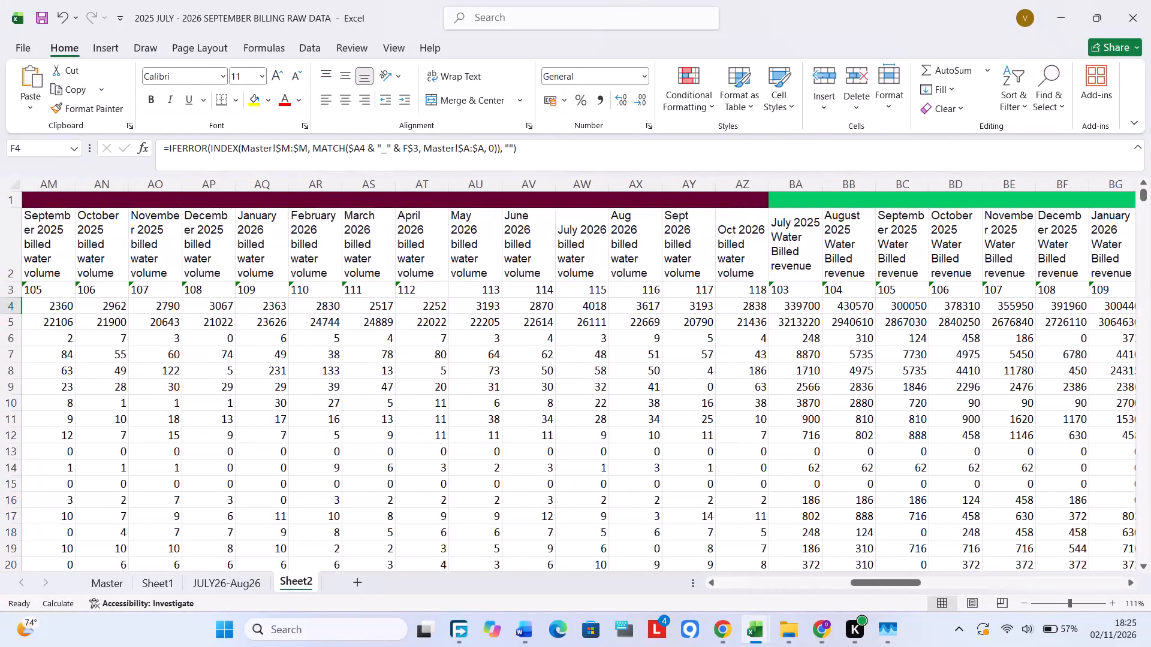
Check the total of Sheet2's Oct 2026 billed water volume column, excluding its three header cells from the selection.
left_click(743, 182)
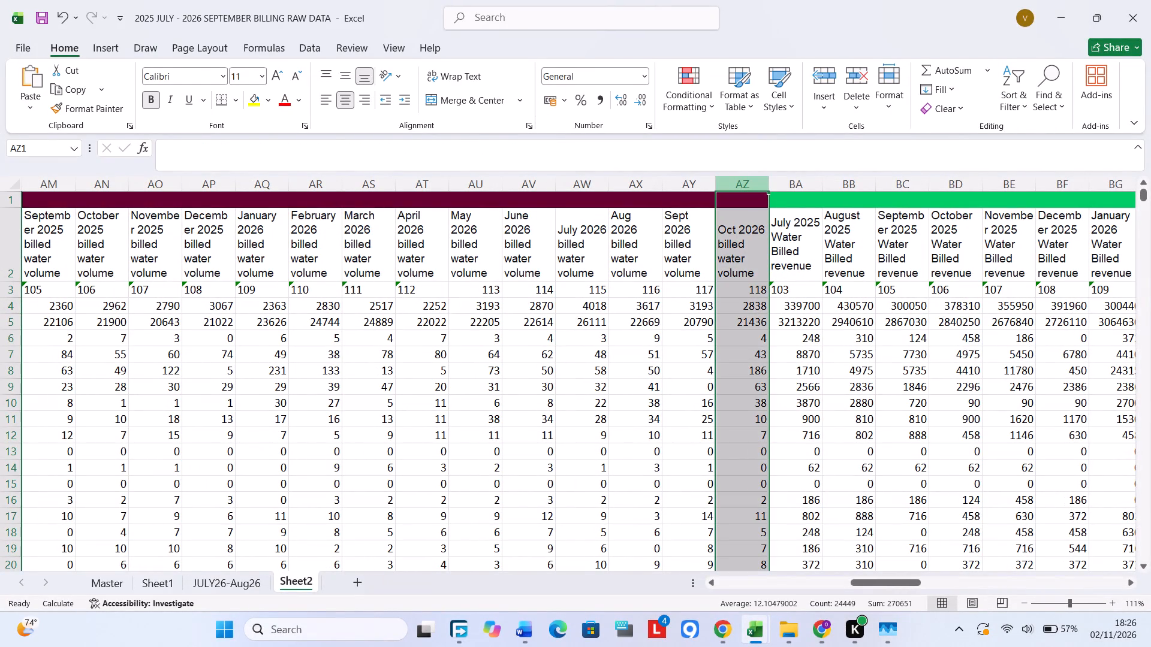
left_click(743, 288, "ctrl")
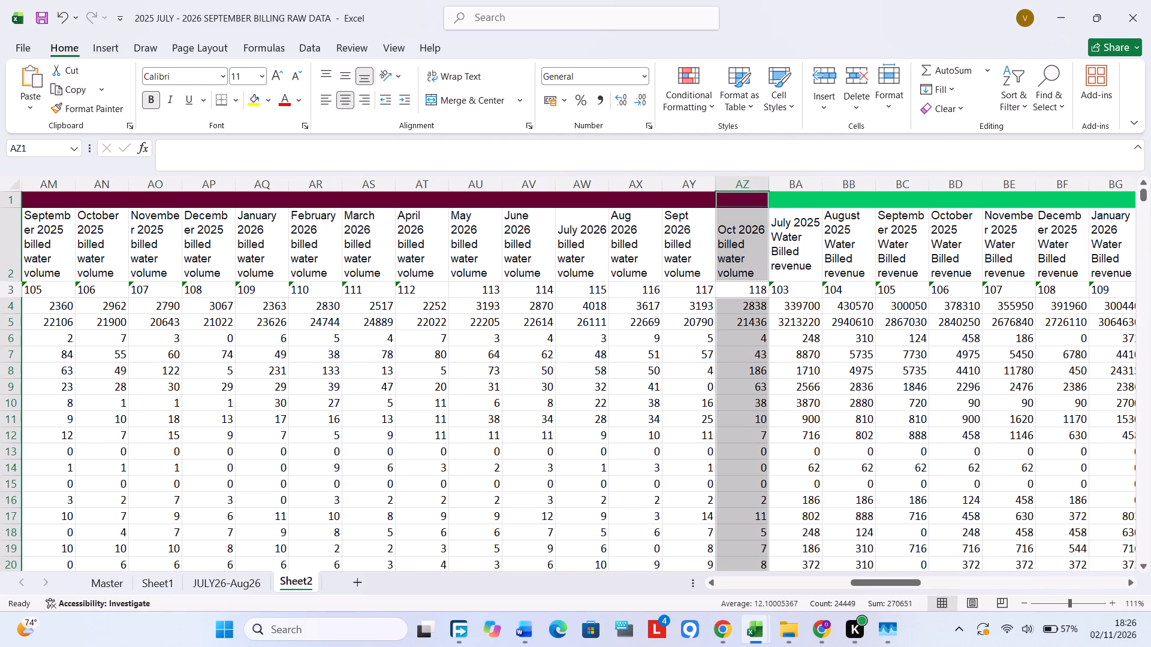
left_click(741, 244, "ctrl")
left_click(741, 199, "ctrl")
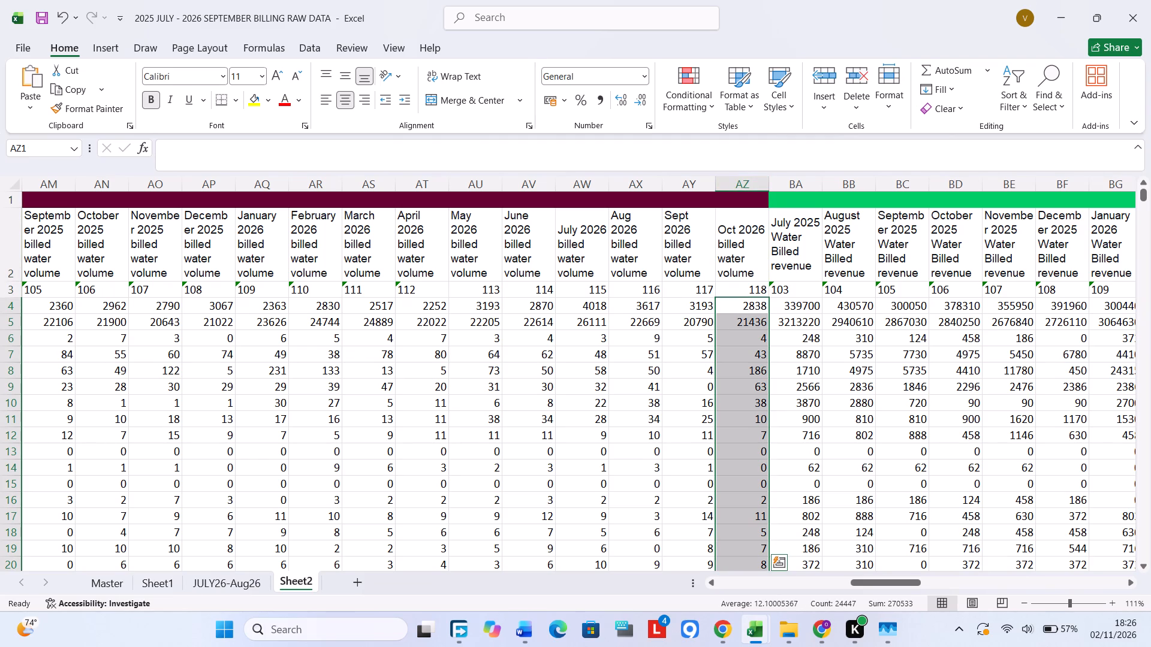
Check the total of the Oct 2026 water and sewer revenue column, excluding its header cells, and clear the selection.
scroll(680, 430, "left", 5)
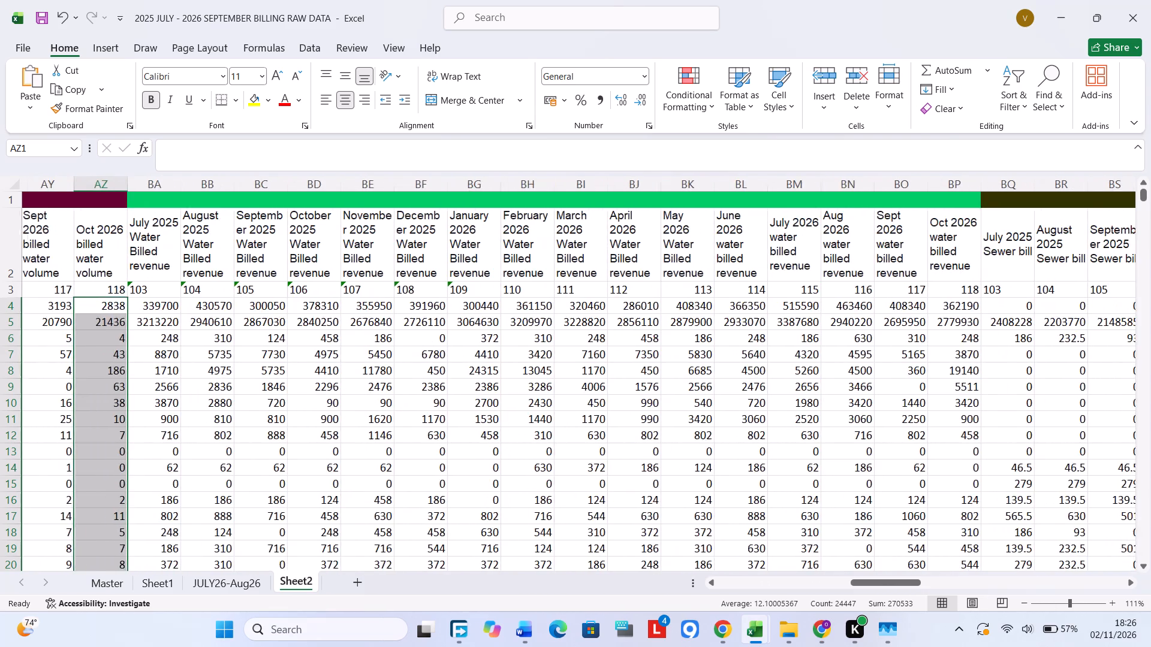
scroll(676, 409, "left", 8)
scroll(674, 393, "right", 1)
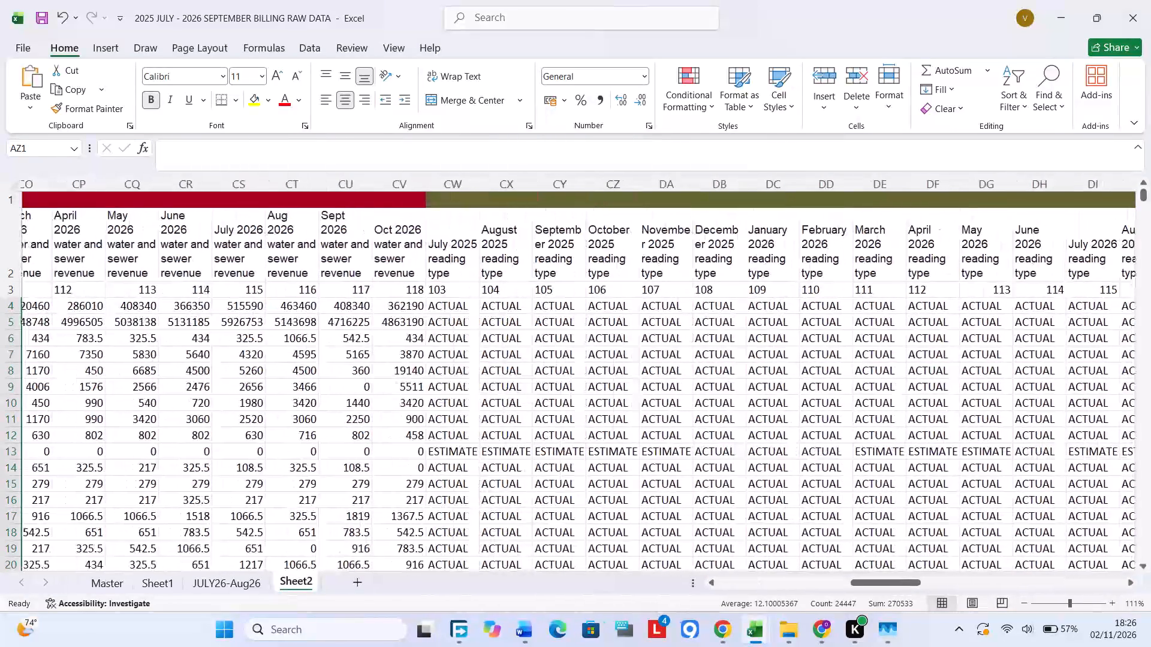
scroll(674, 393, "right", 1)
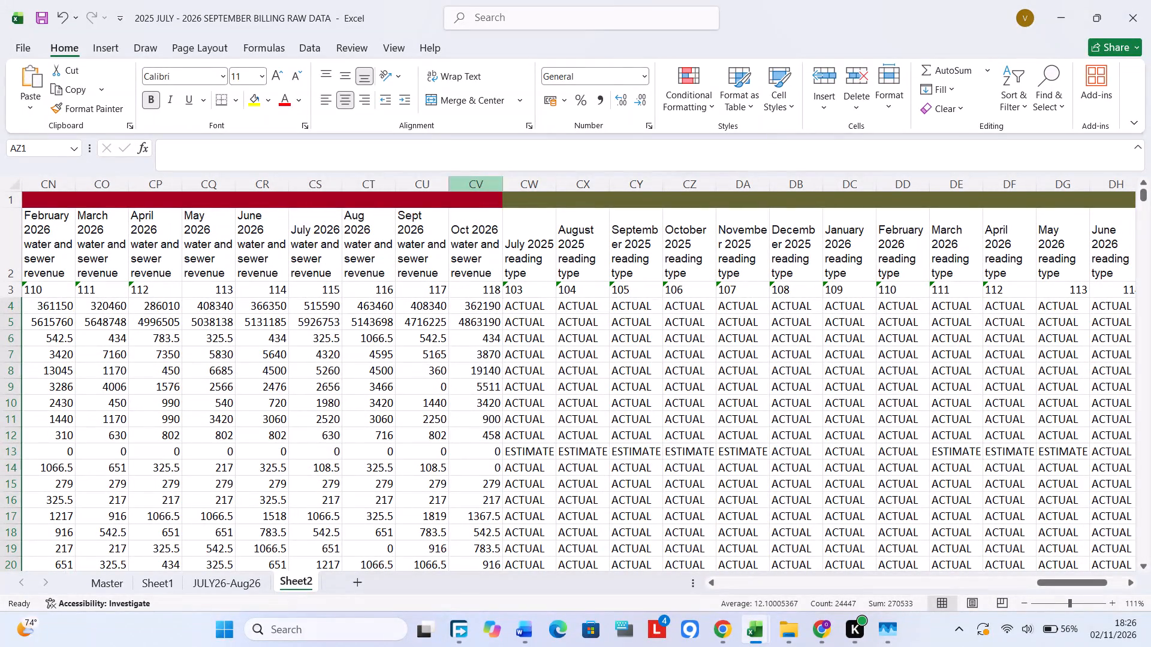
left_click(494, 180)
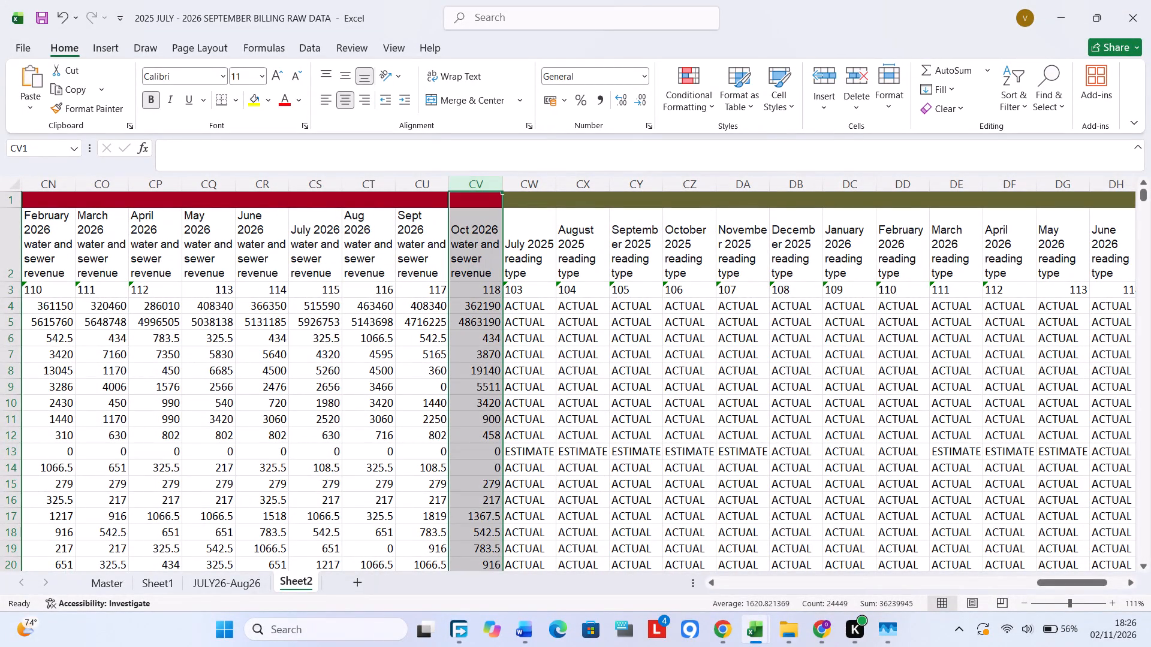
left_click(478, 235, "ctrl")
left_click(472, 286, "ctrl")
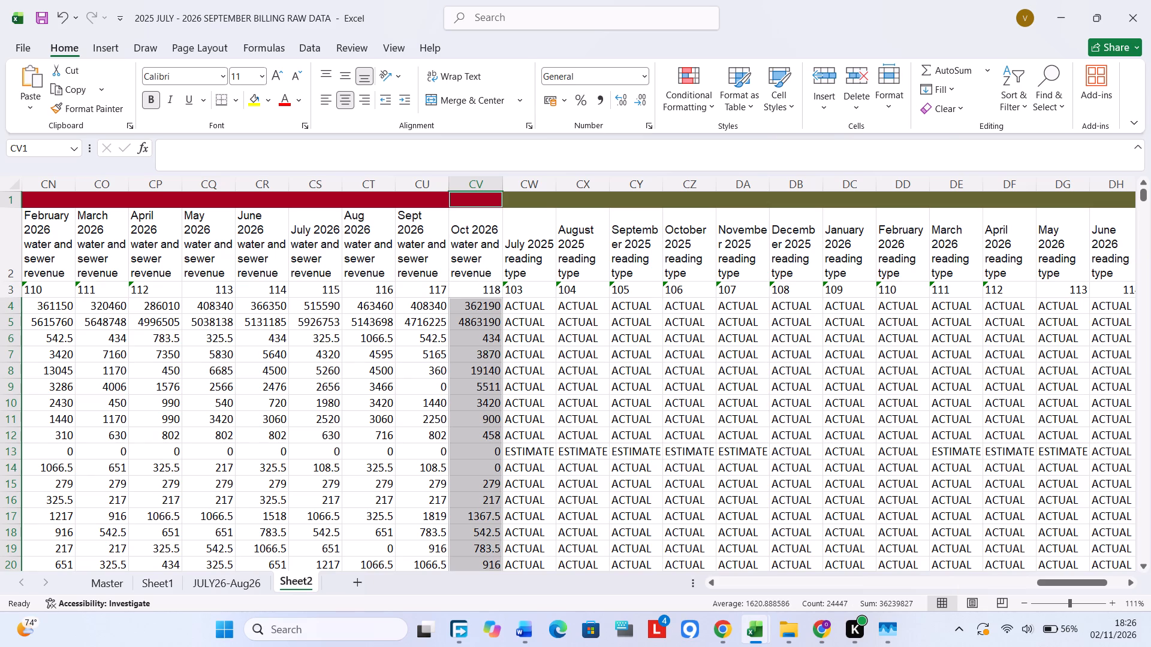
key("Escape")
left_click(725, 341)
left_click(567, 373)
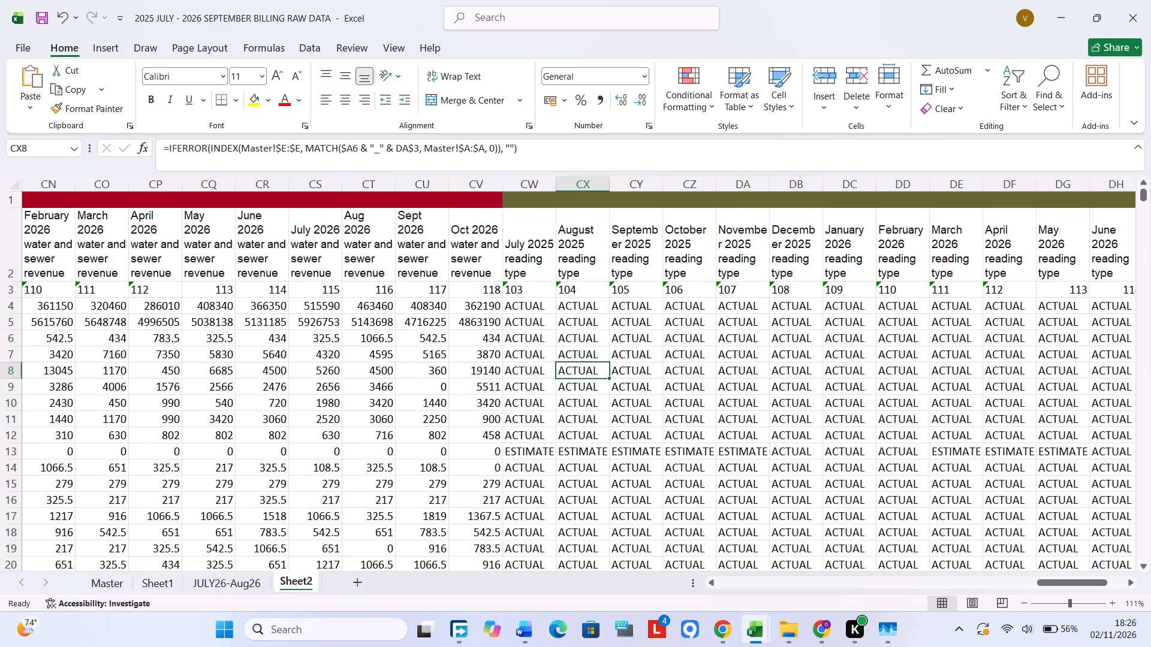
Return to the account status columns at the start of Sheet2 and save the billing raw data workbook.
scroll(462, 361, "right", 16)
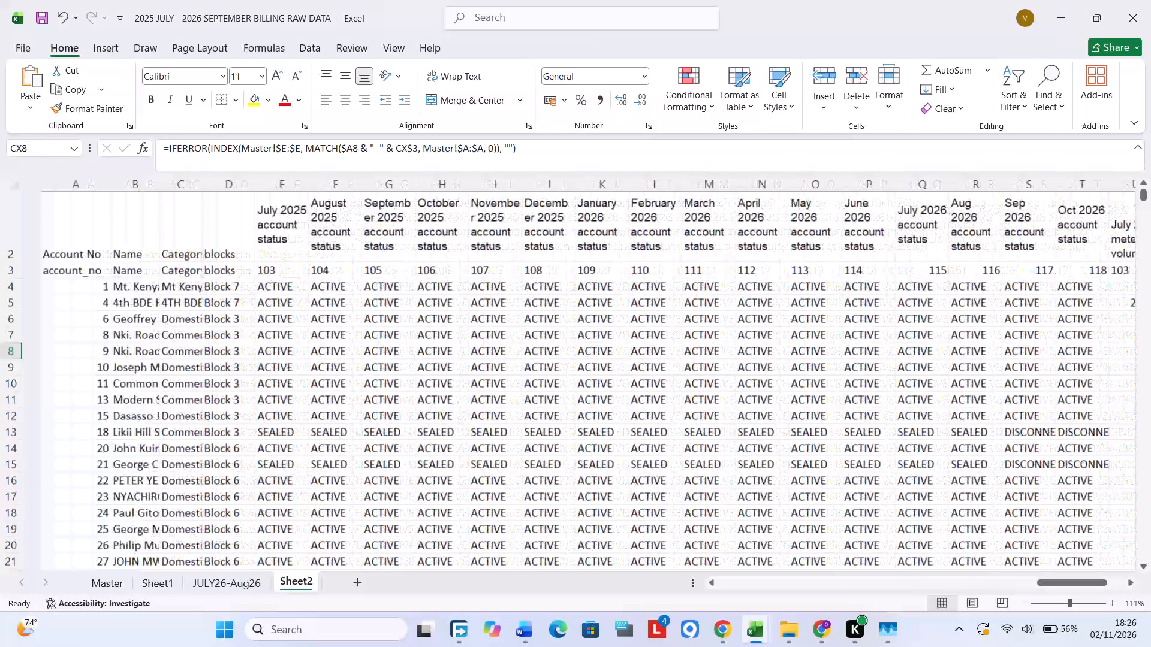
left_click(362, 356)
key("ctrl+s")
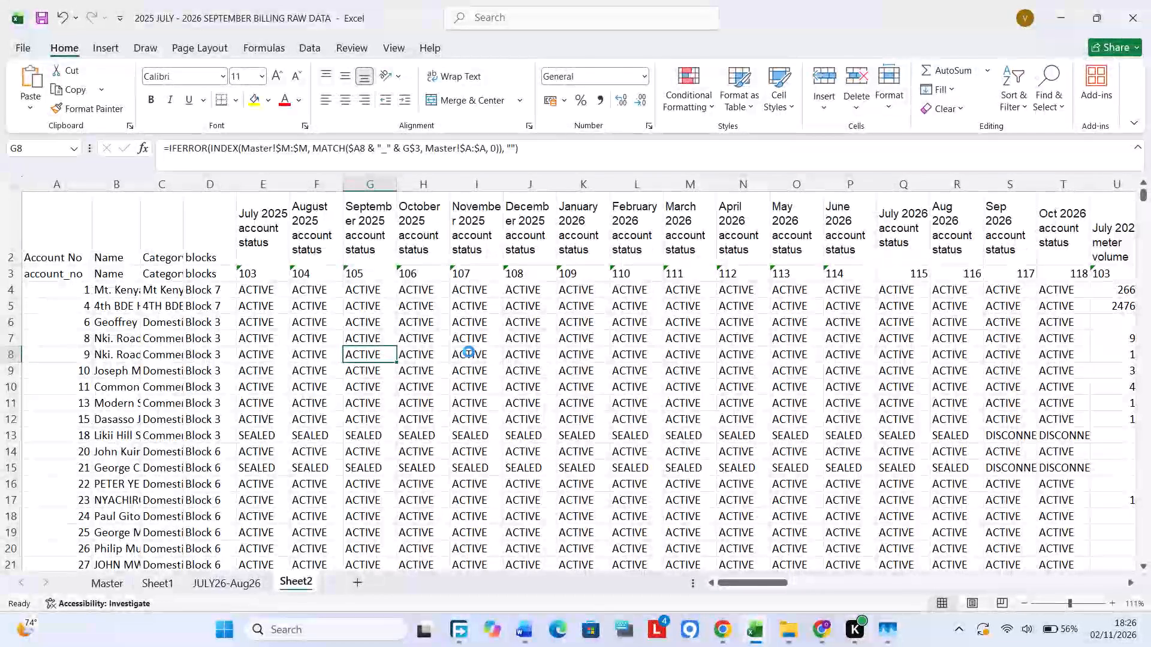
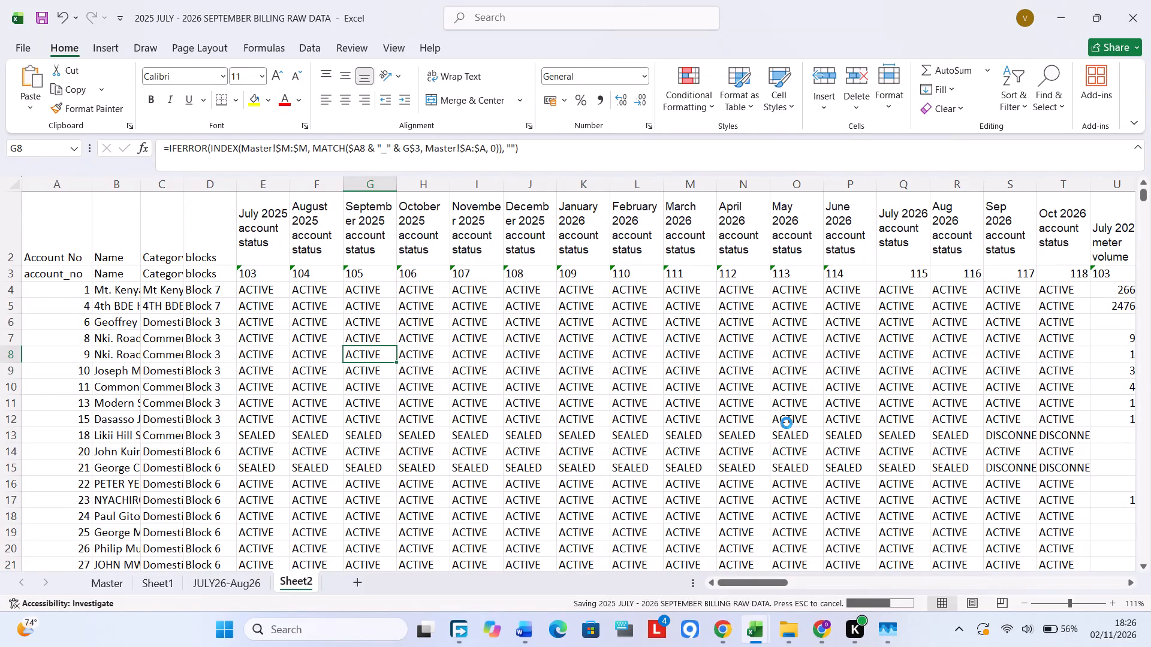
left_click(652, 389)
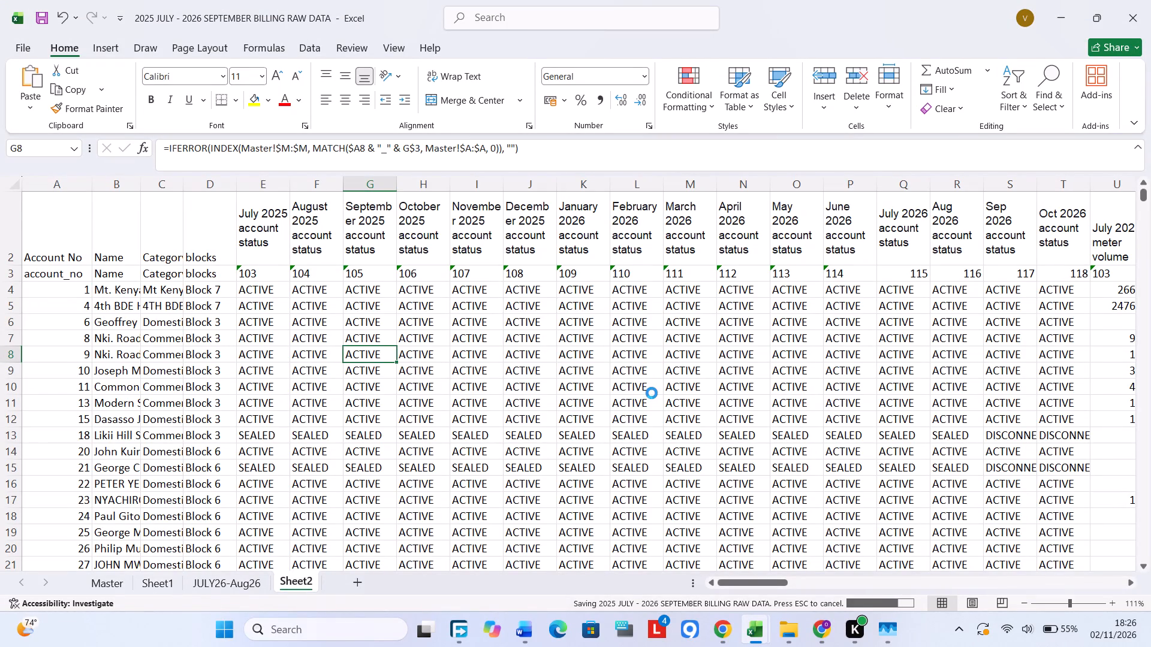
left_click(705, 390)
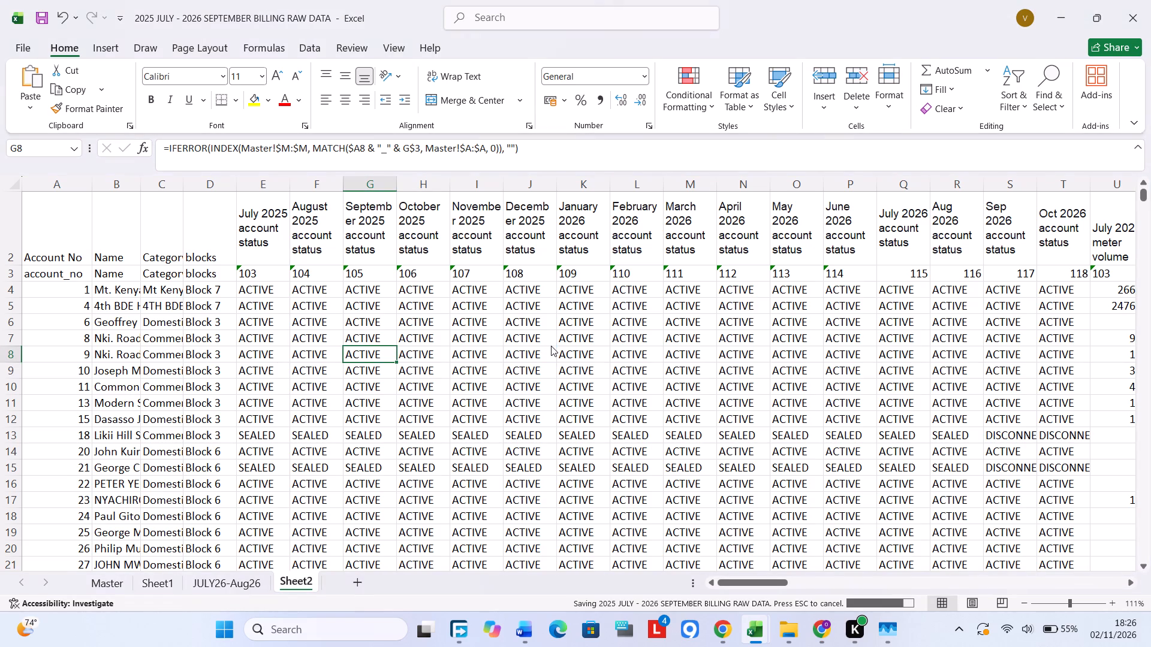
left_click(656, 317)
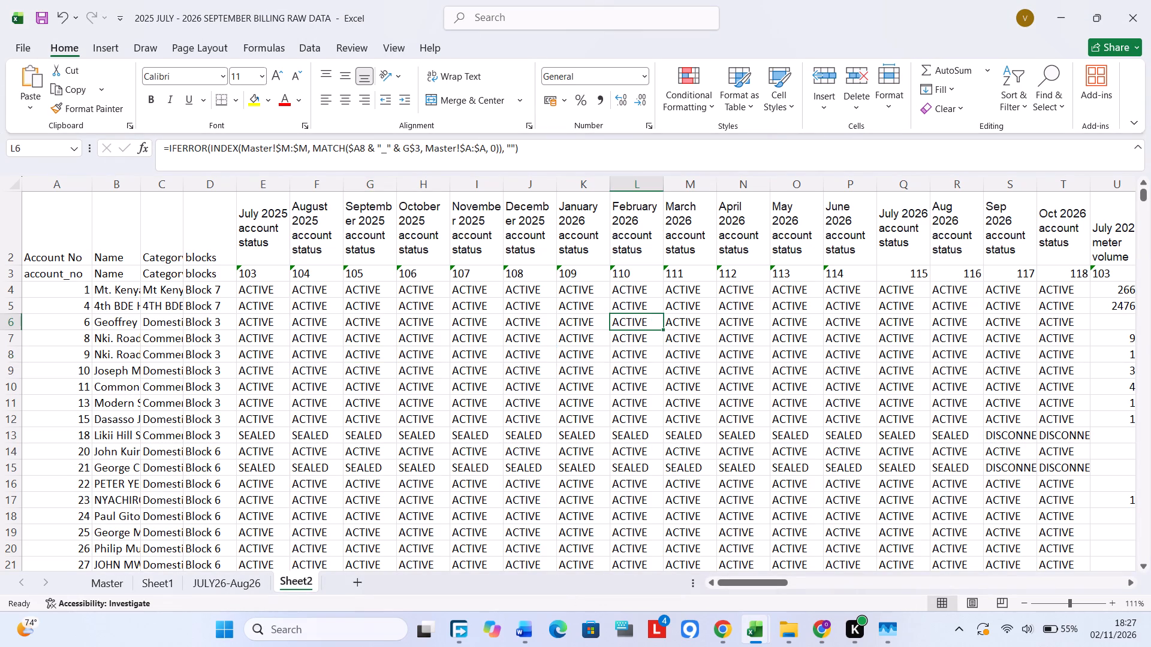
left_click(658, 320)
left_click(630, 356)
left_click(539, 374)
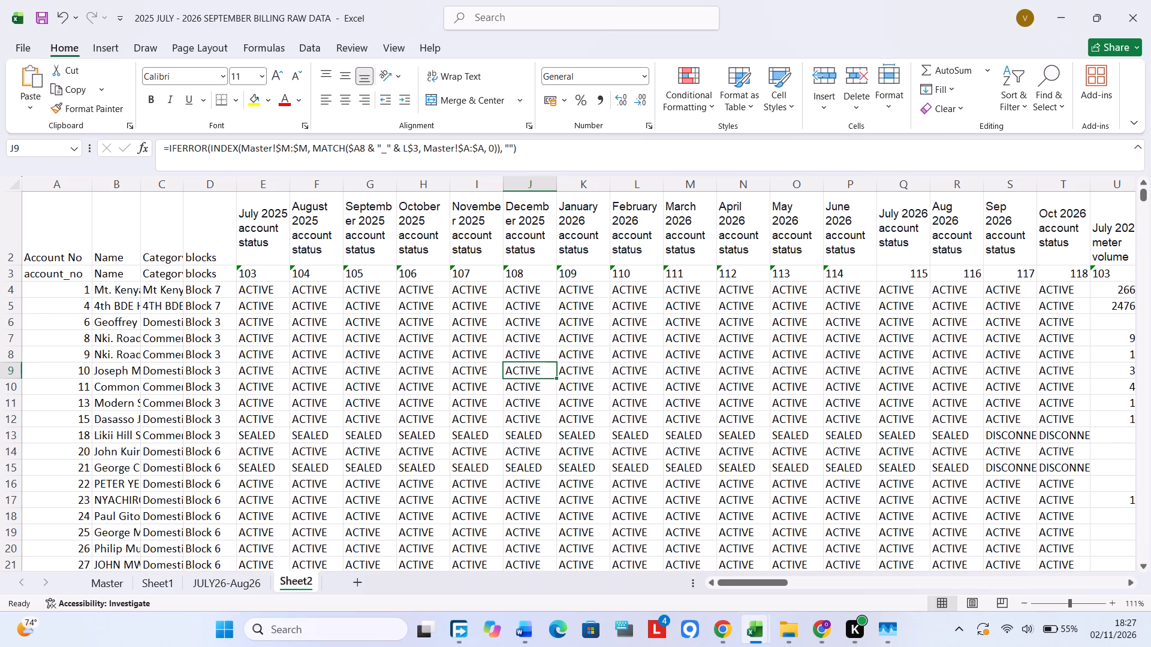
Look over the JULY26-Aug26 sheet and the Master sheet's October-2026 billing columns through the w+s column.
scroll(549, 344, "left", 4)
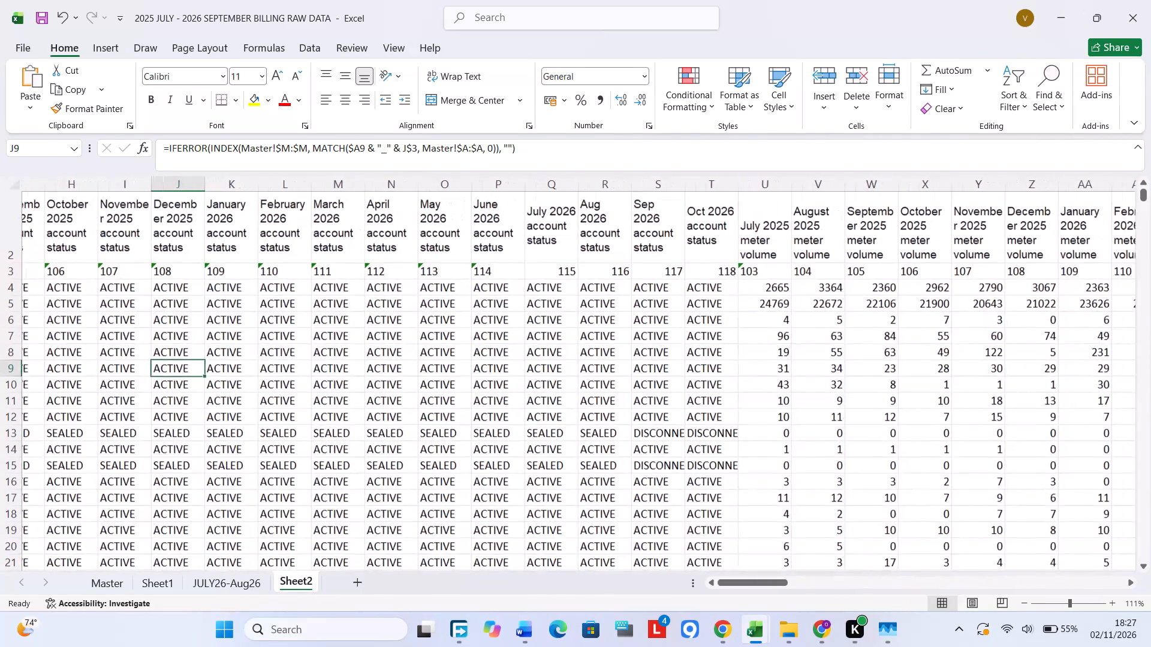
left_click(249, 578)
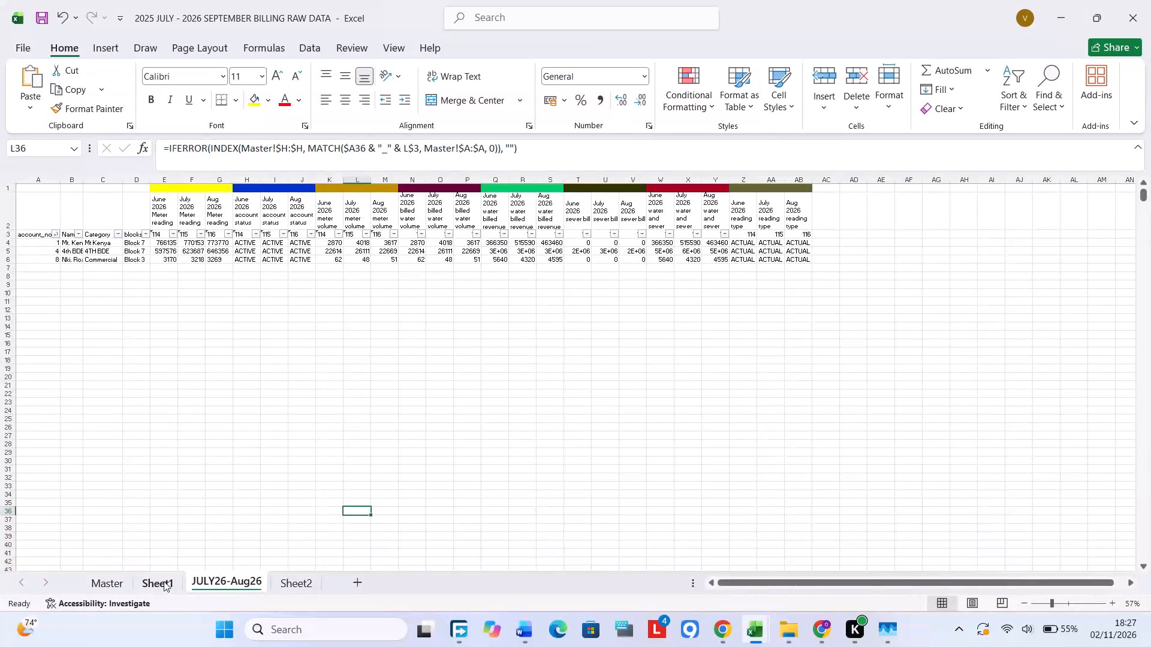
left_click(164, 581)
left_click(117, 591)
left_click(111, 582)
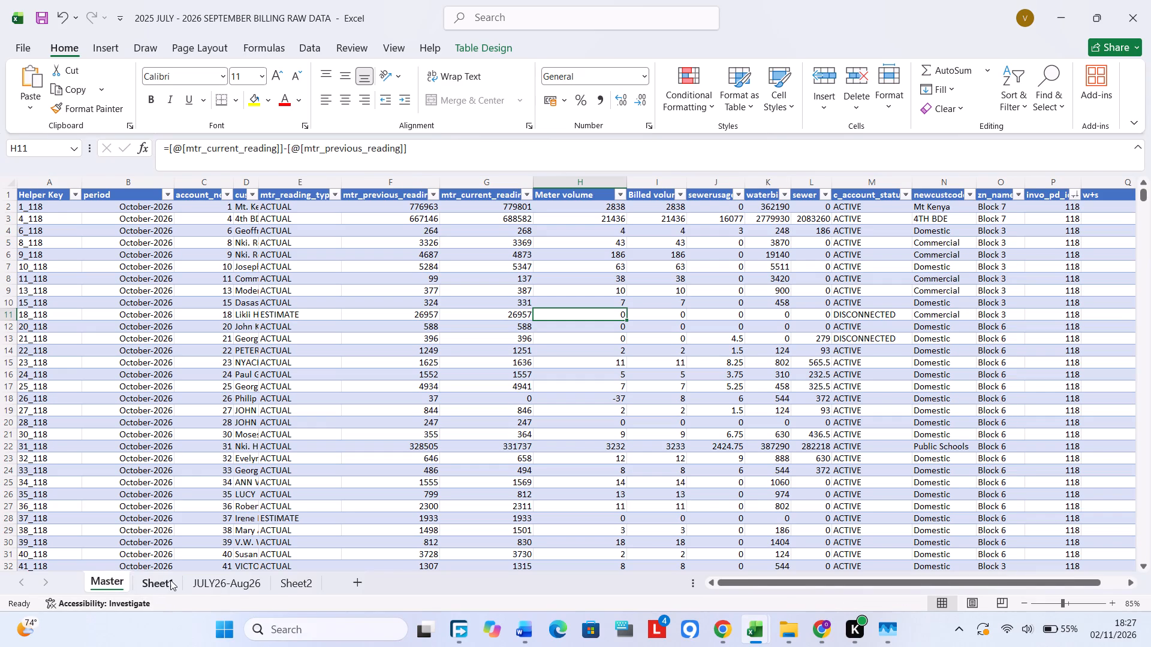
scroll(664, 229, "left", 4)
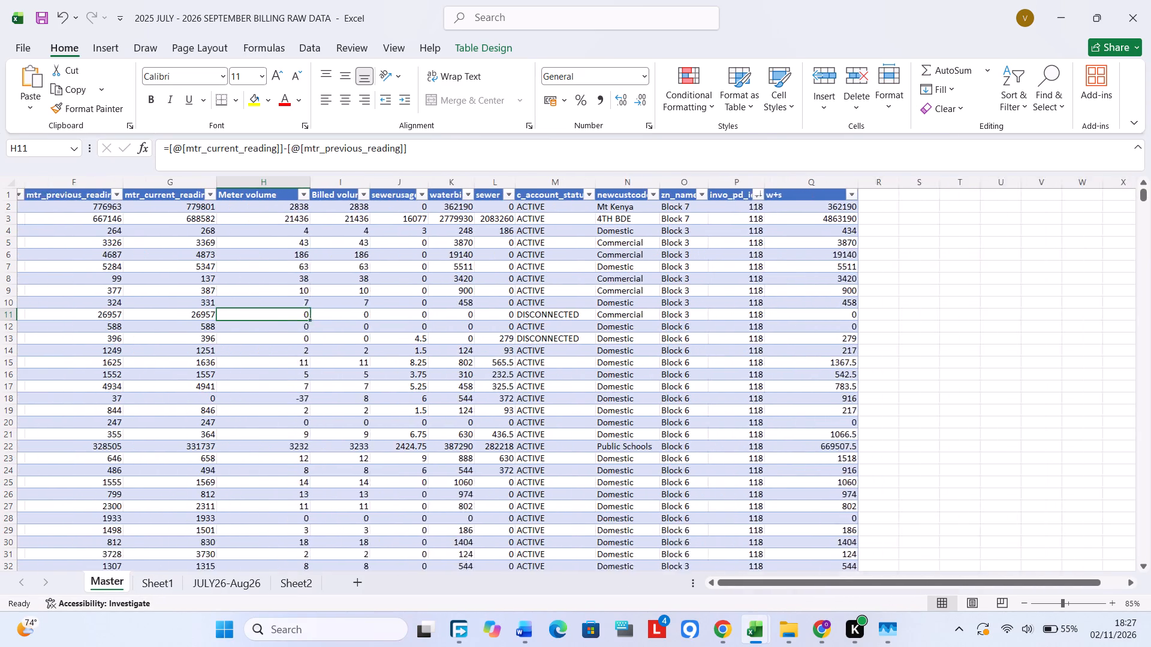
left_click(671, 274)
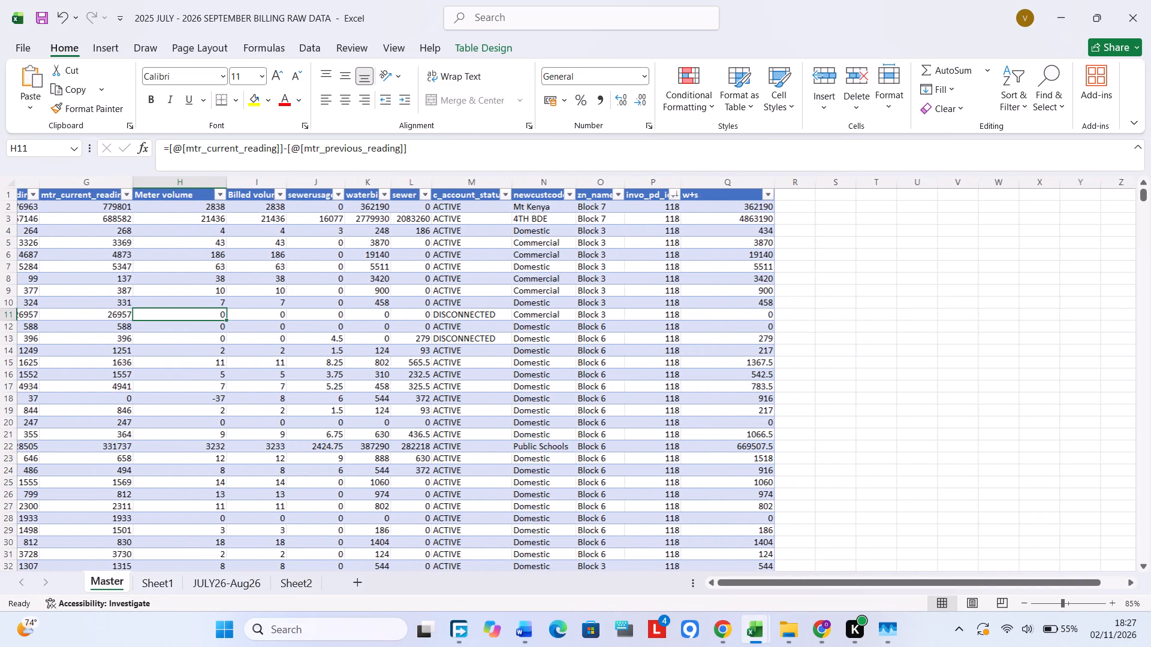
left_click(671, 274)
left_click(158, 586)
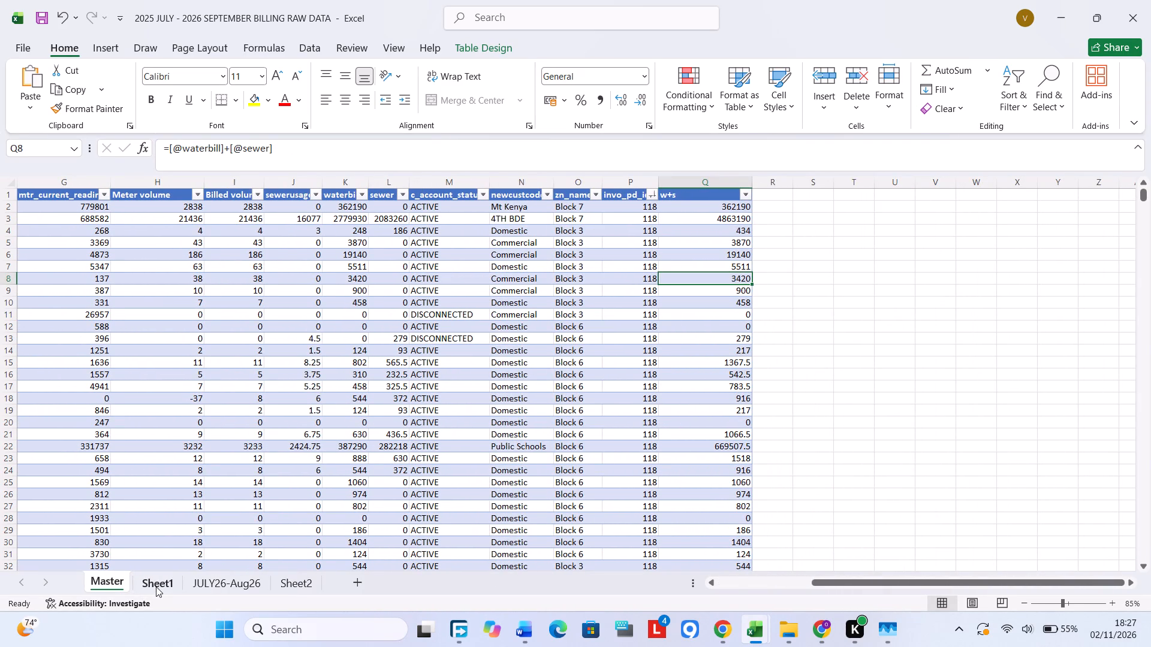
left_click(218, 584)
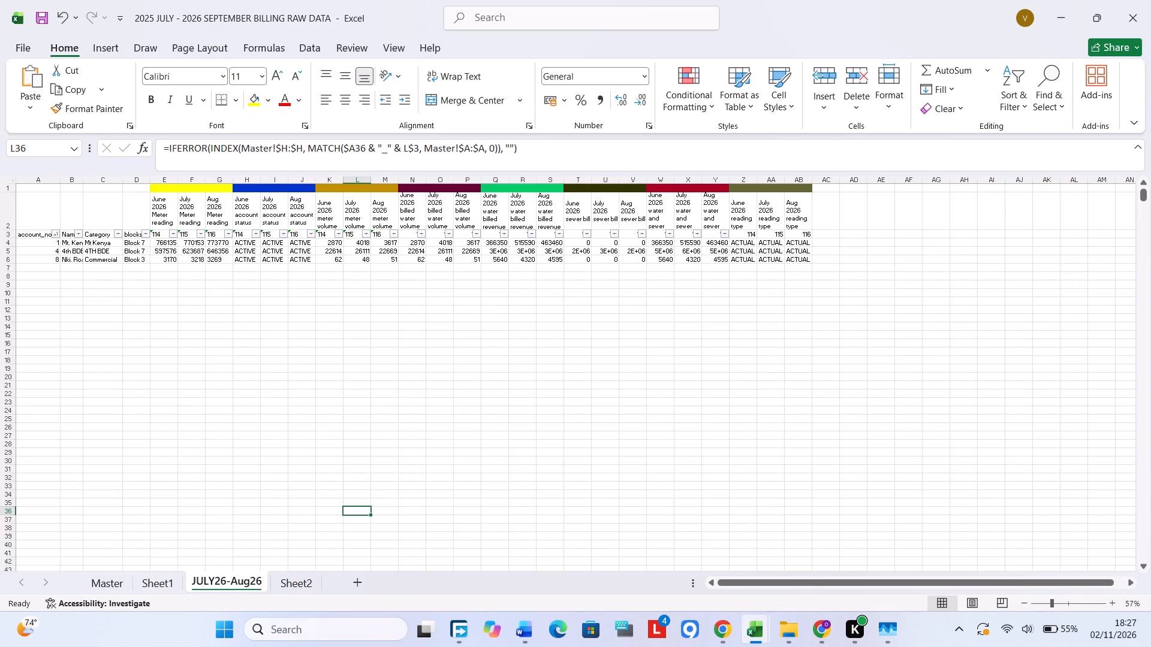
left_click(388, 316)
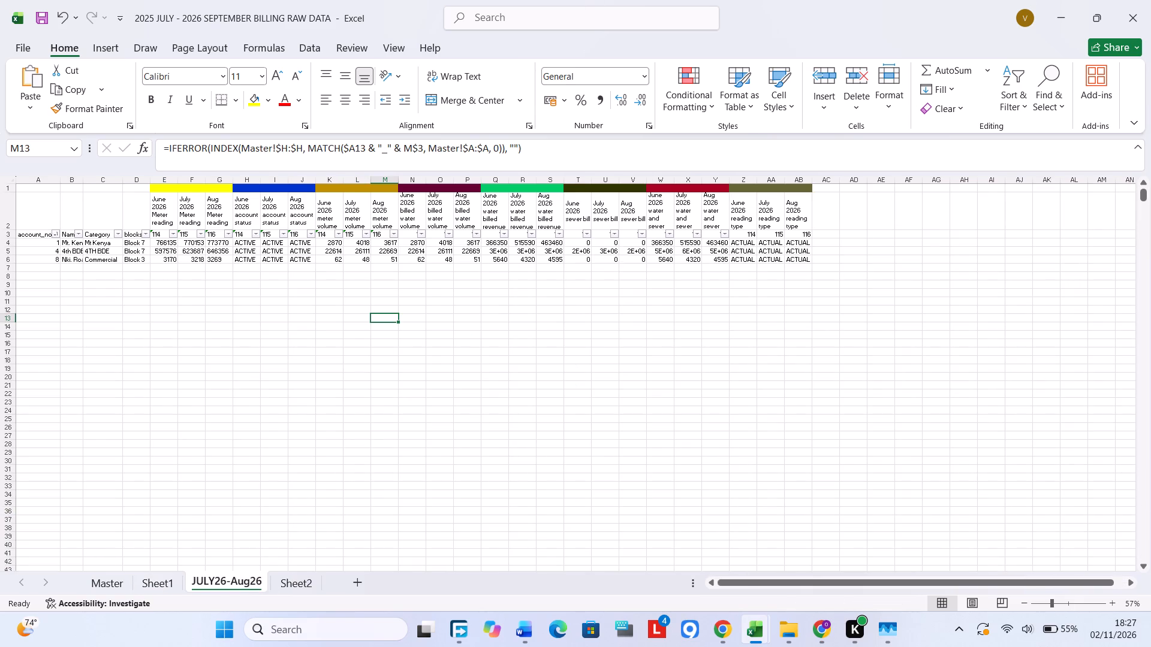
left_click(284, 370)
Examine Sheet2's monthly columns from meter volume through water and sewer revenue to the Oct 2026 reading type.
left_click(293, 579)
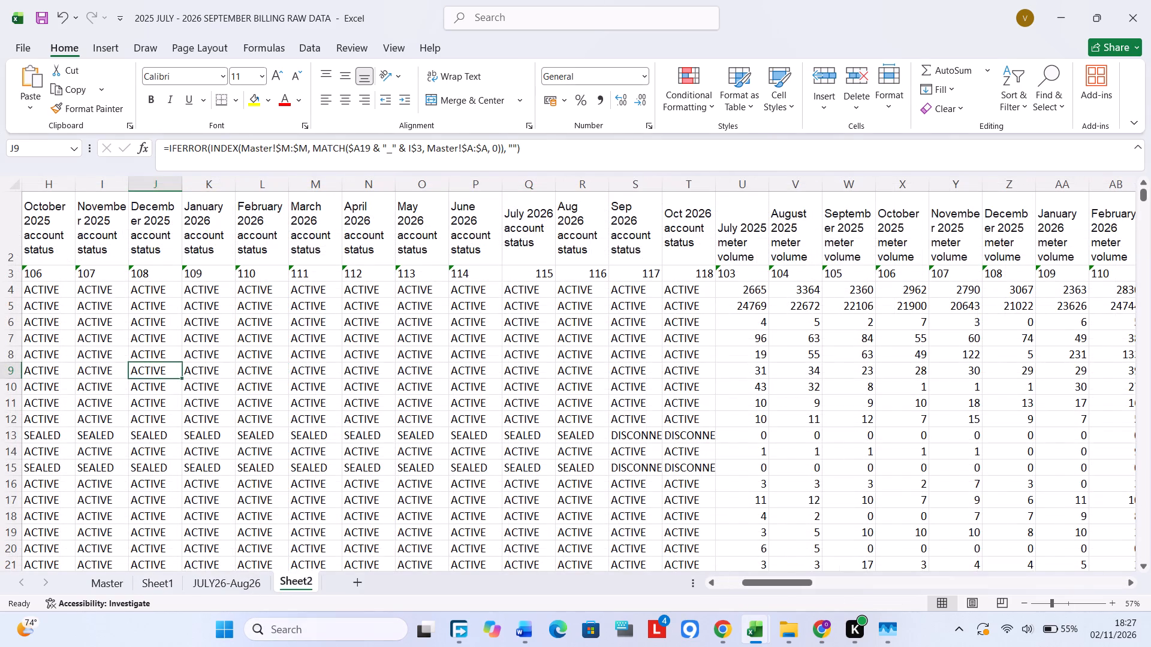
left_click(882, 422)
scroll(851, 375, "left", 7)
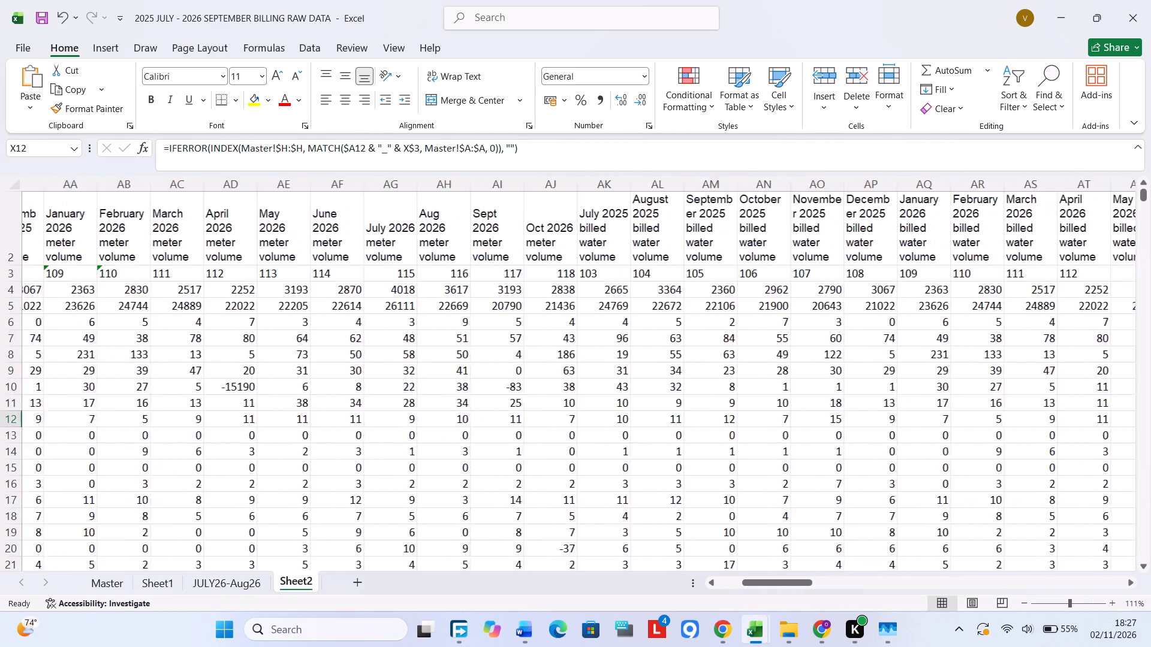
scroll(851, 367, "left", 9)
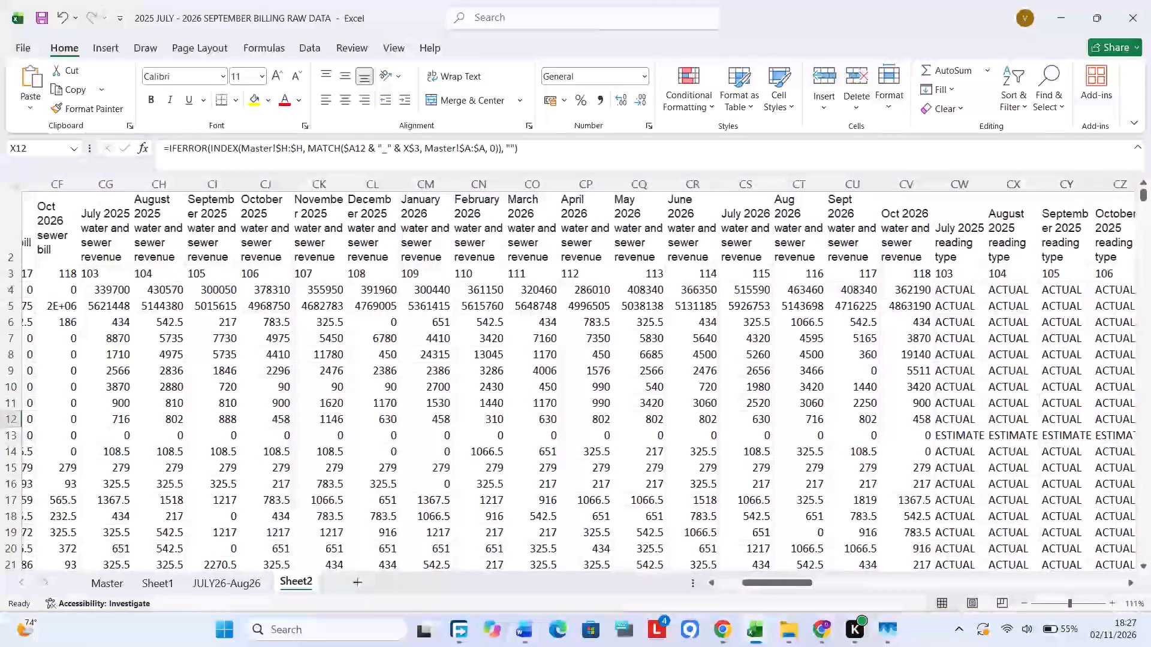
scroll(841, 339, "left", 6)
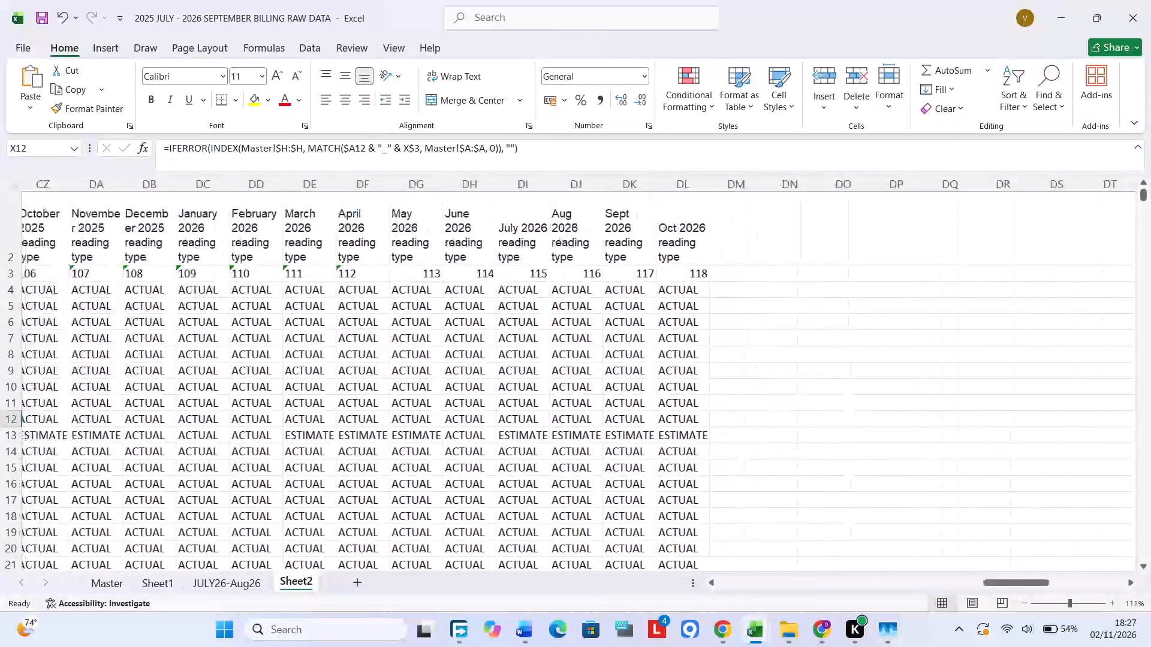
left_click(602, 325)
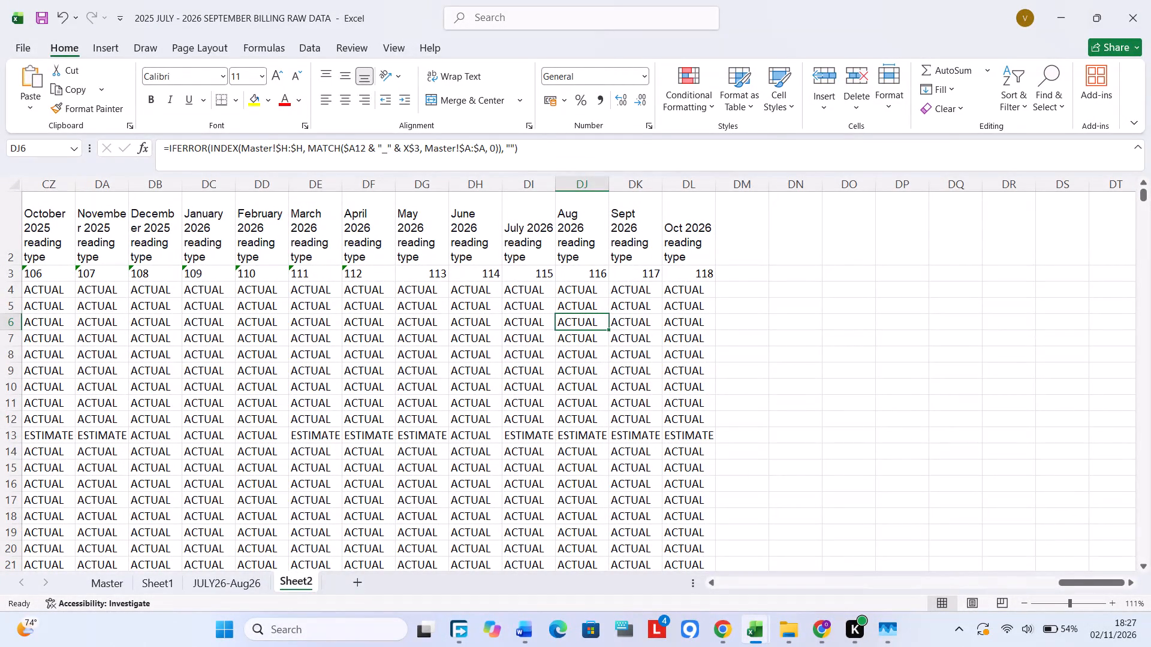
left_click(514, 319)
Return to the first account's name at the start of Sheet2 and save the billing raw data workbook.
scroll(400, 349, "right", 7)
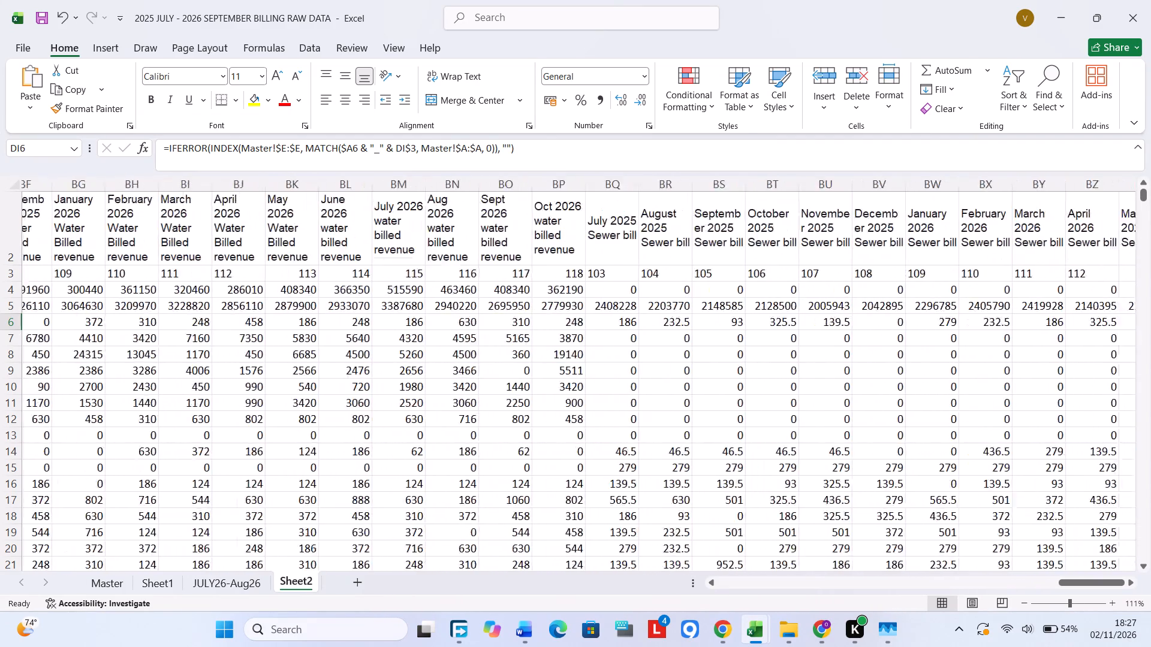
scroll(400, 348, "right", 14)
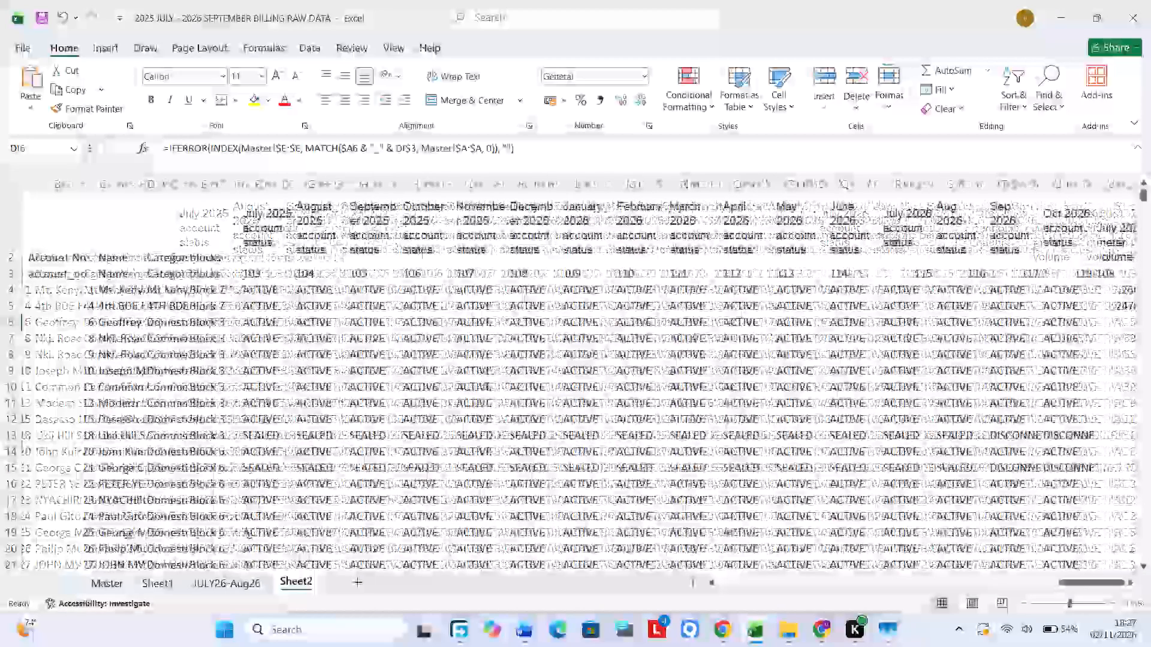
left_click(134, 292)
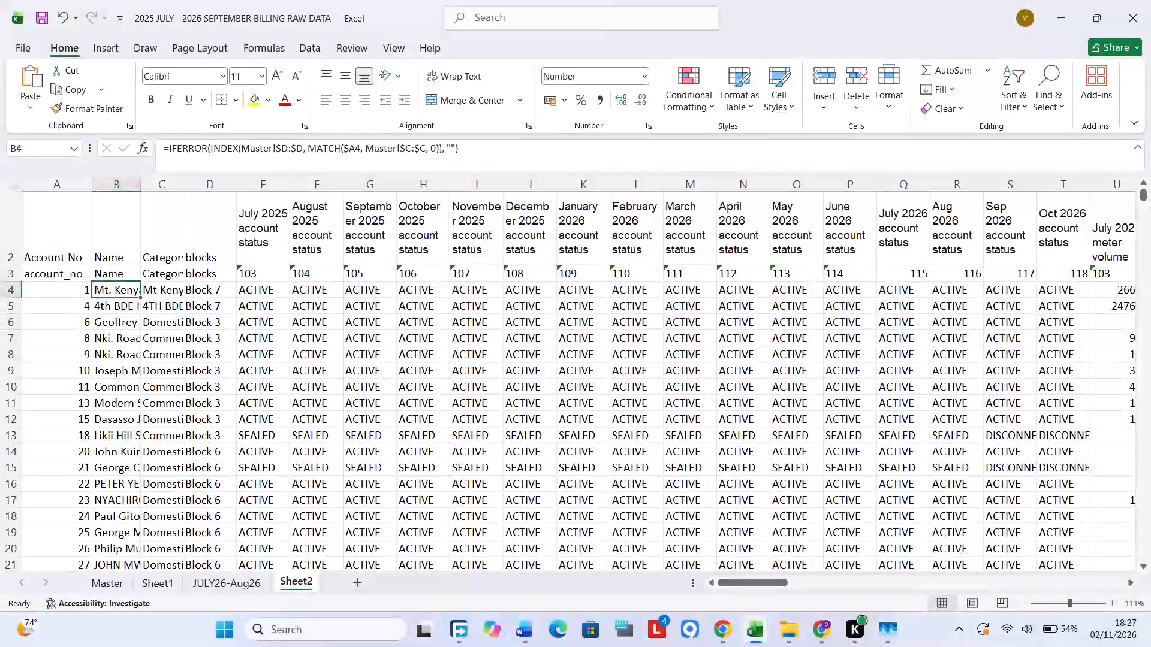
key("ctrl+s")
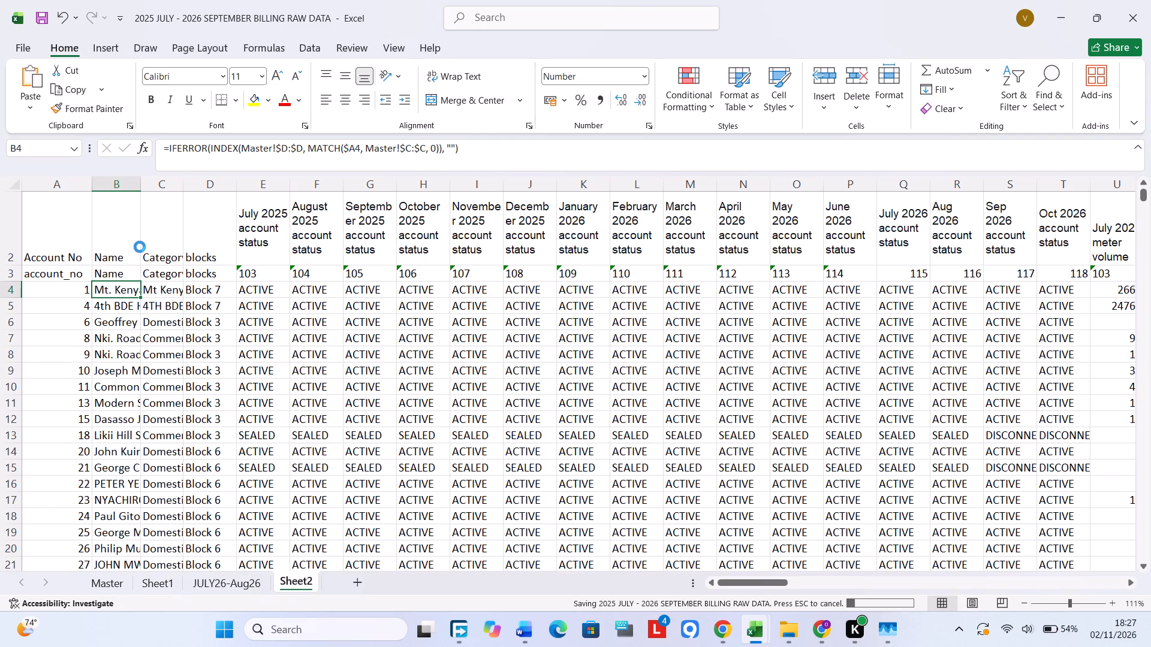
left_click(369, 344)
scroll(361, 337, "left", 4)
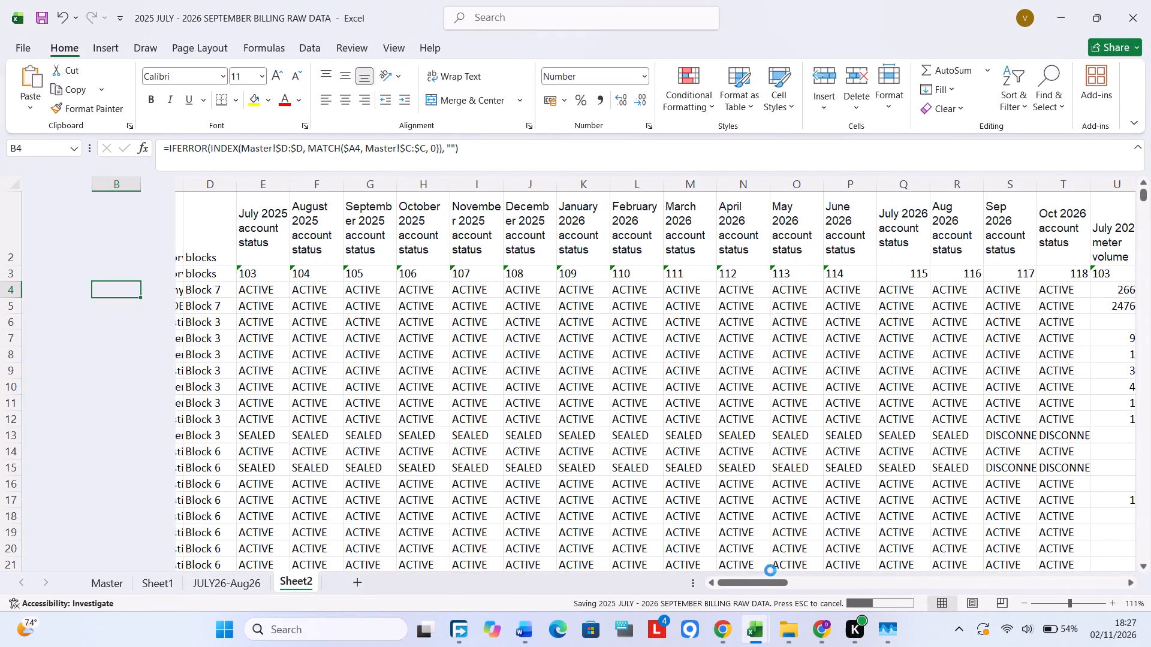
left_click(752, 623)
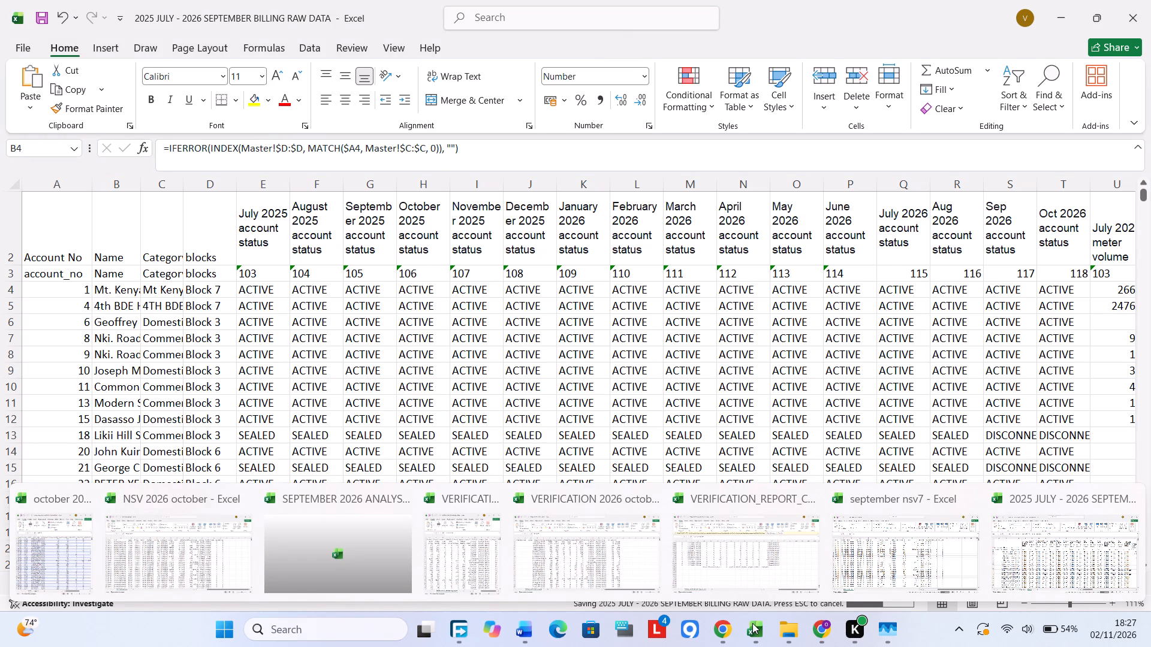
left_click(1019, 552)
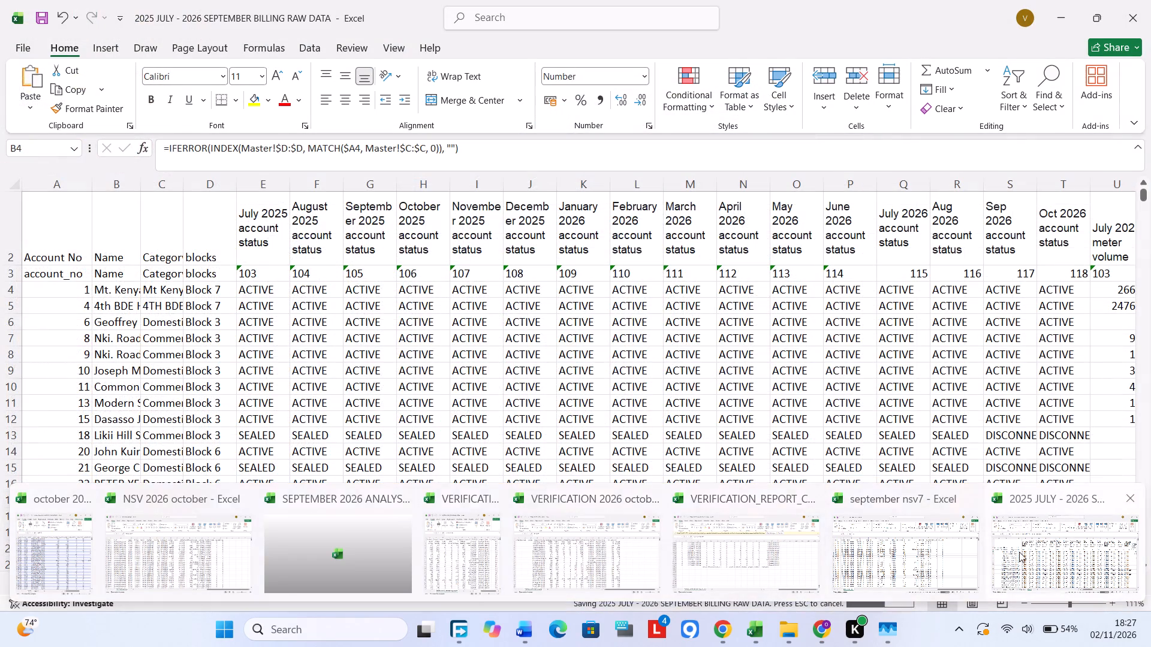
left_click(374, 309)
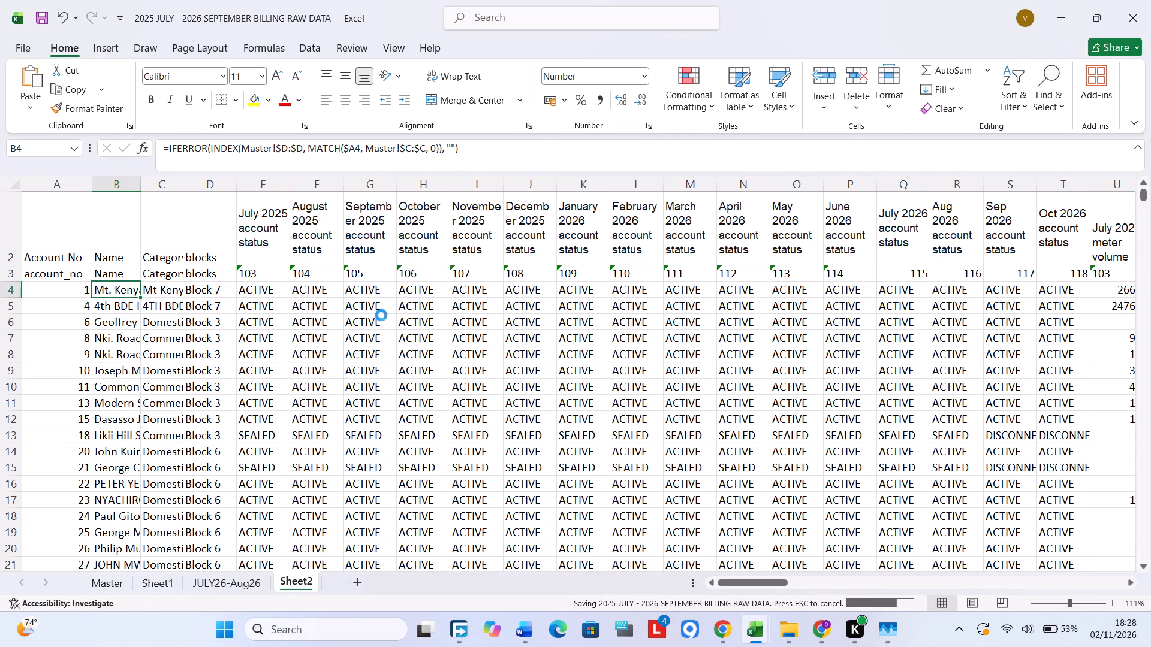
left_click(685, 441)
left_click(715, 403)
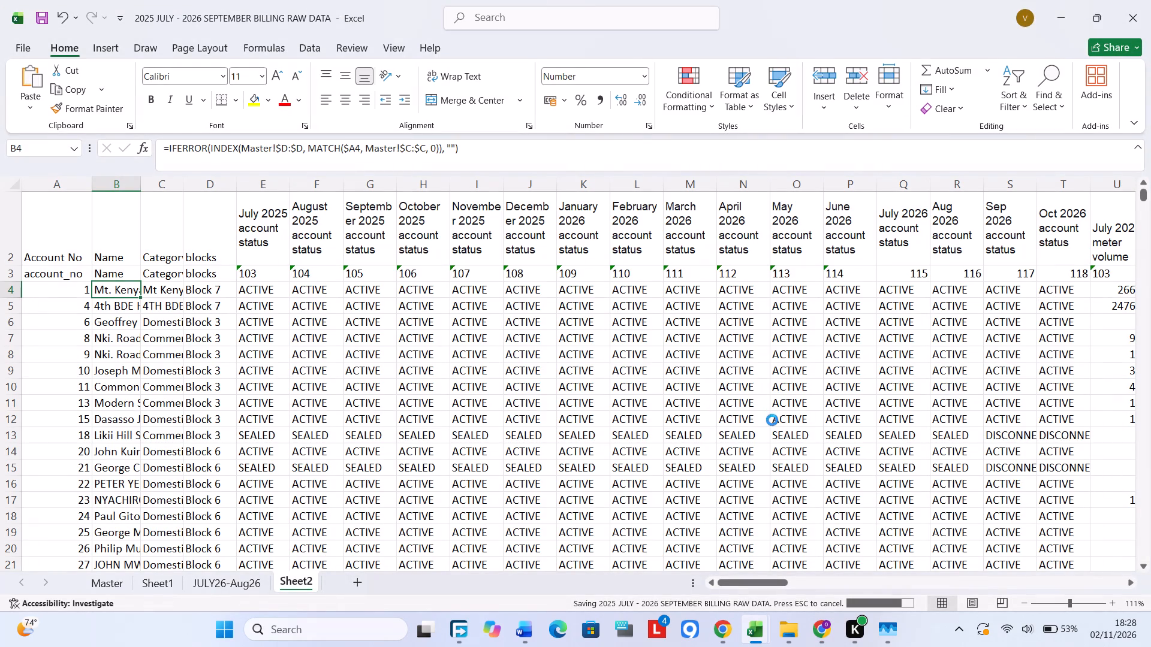
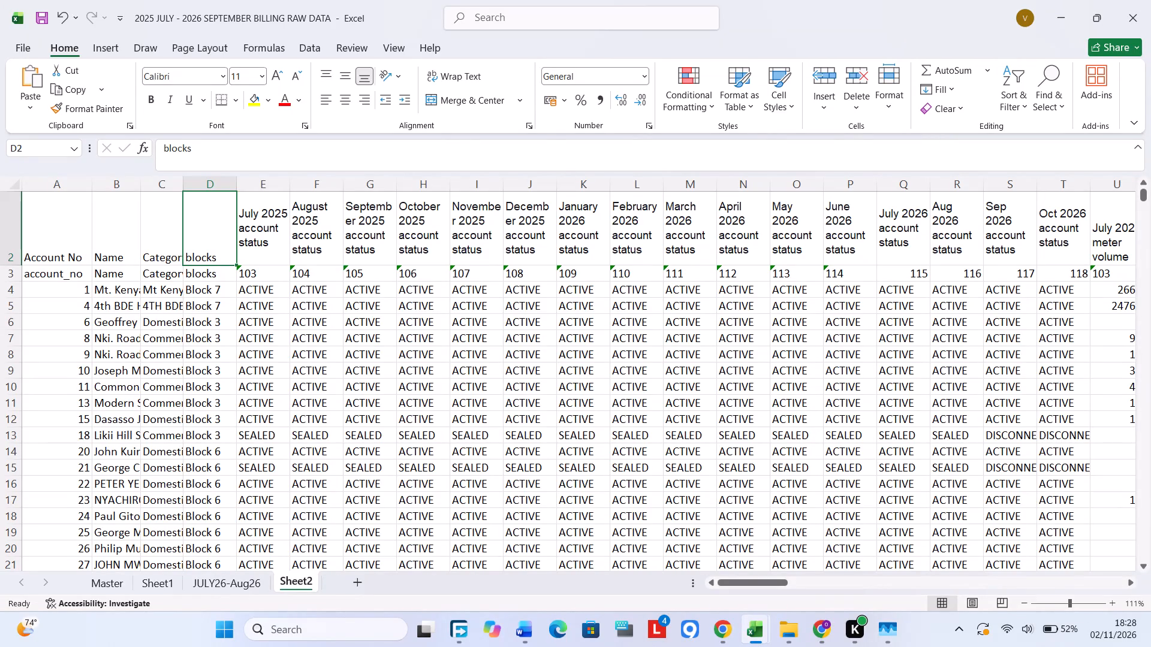
Copy the whole data range on Sheet2, including its header rows.
left_click(642, 425)
left_click(546, 446)
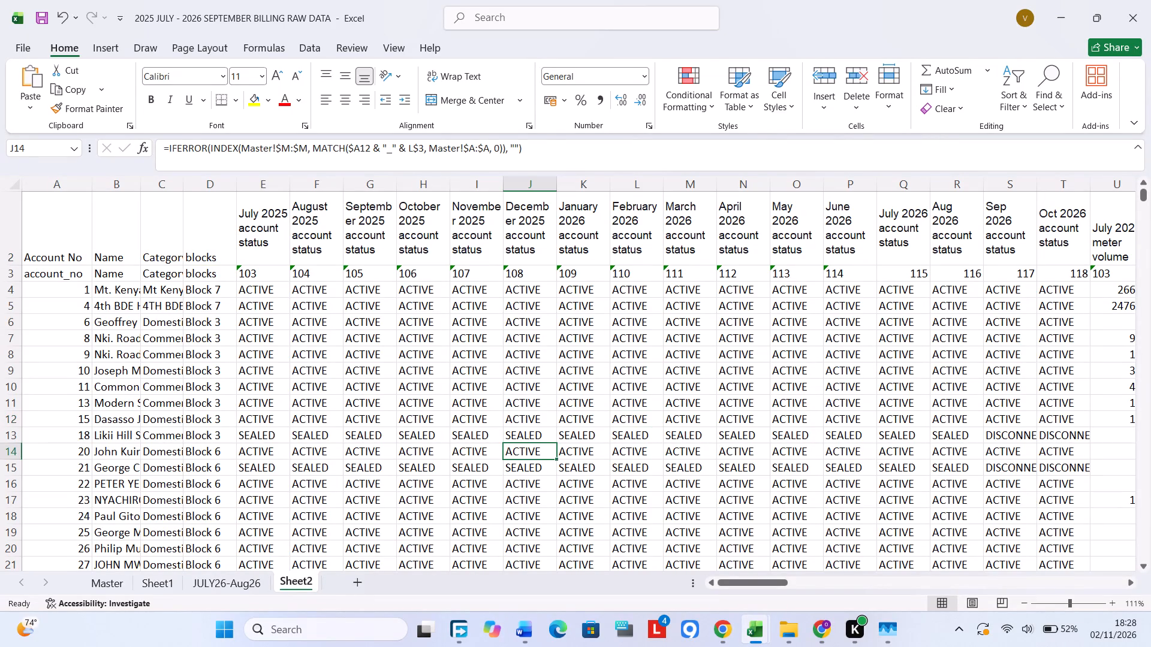
scroll(302, 372, "down", 1)
scroll(302, 372, "up", 3)
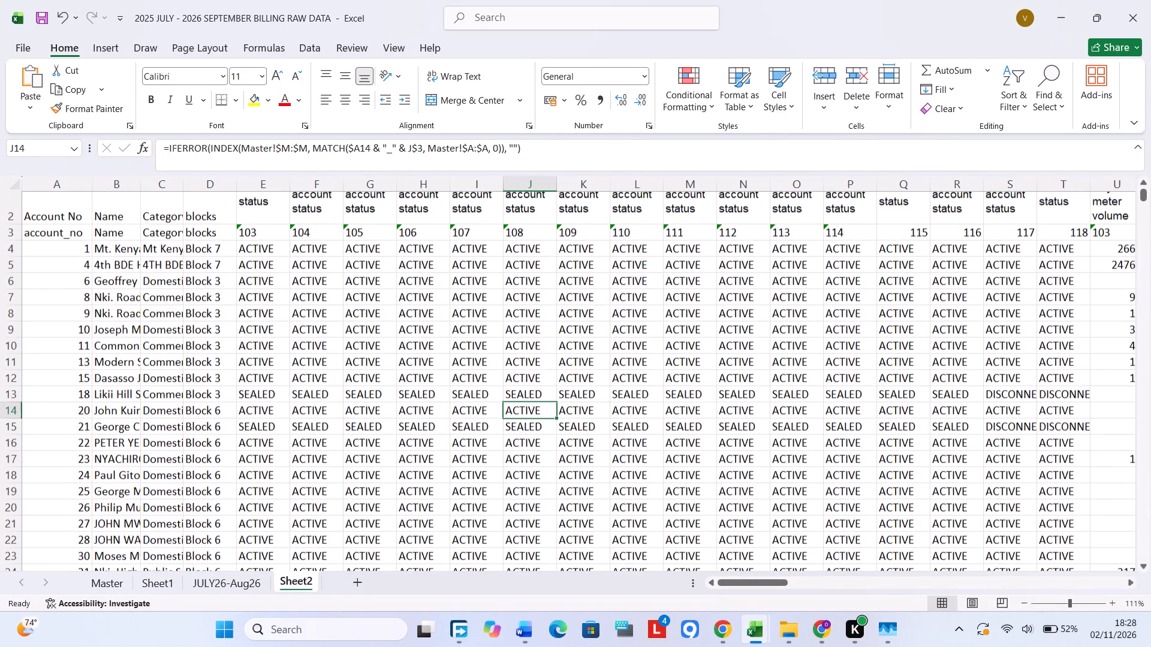
key("ctrl+a")
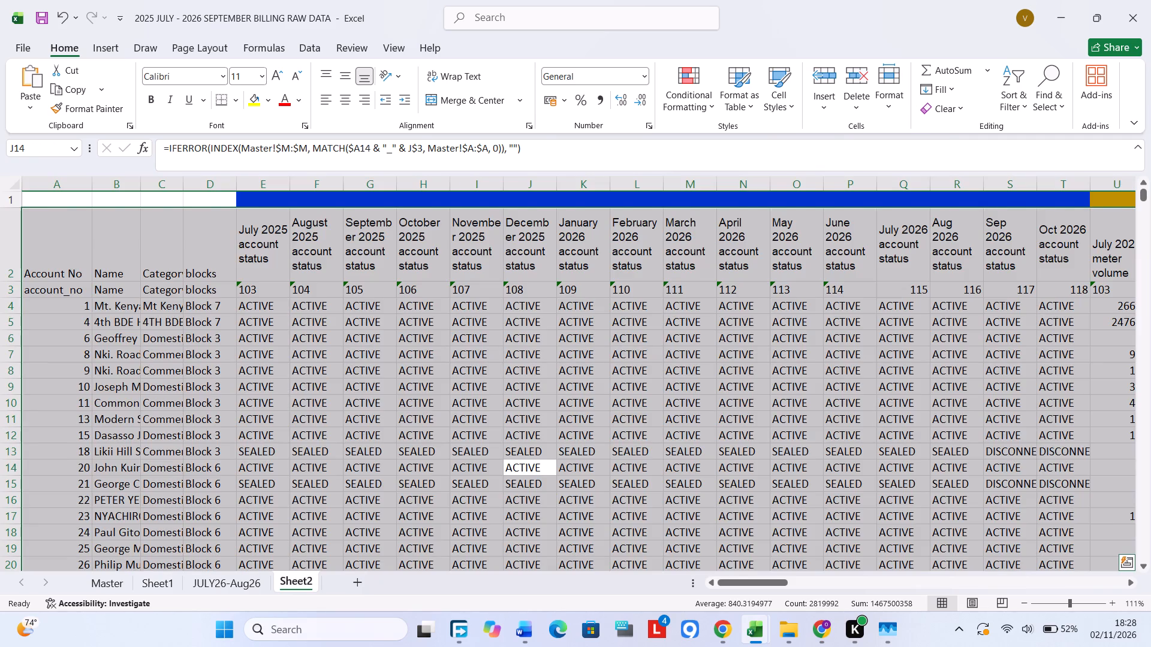
key("ctrl+c")
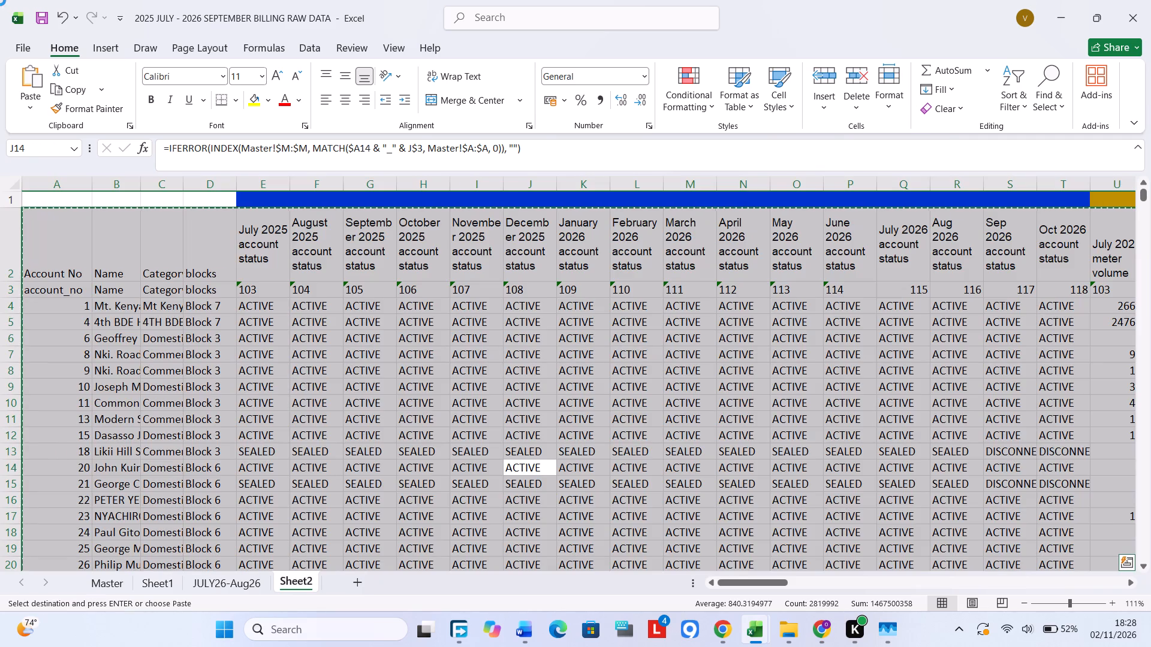
scroll(216, 347, "down", 8)
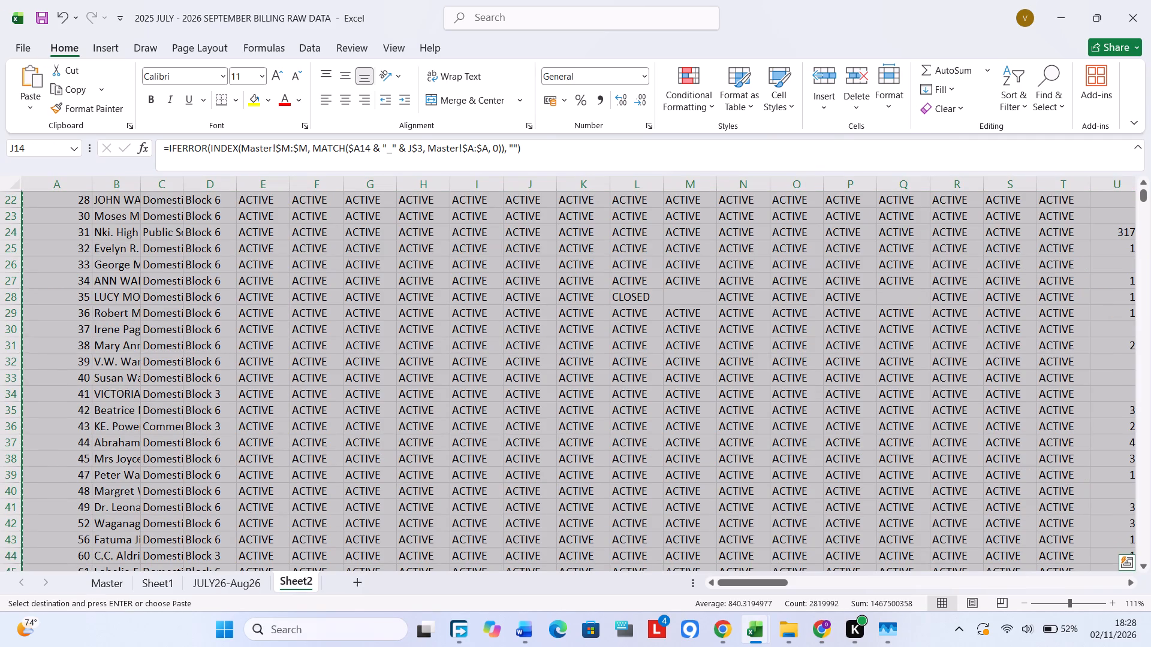
scroll(213, 340, "down", 2)
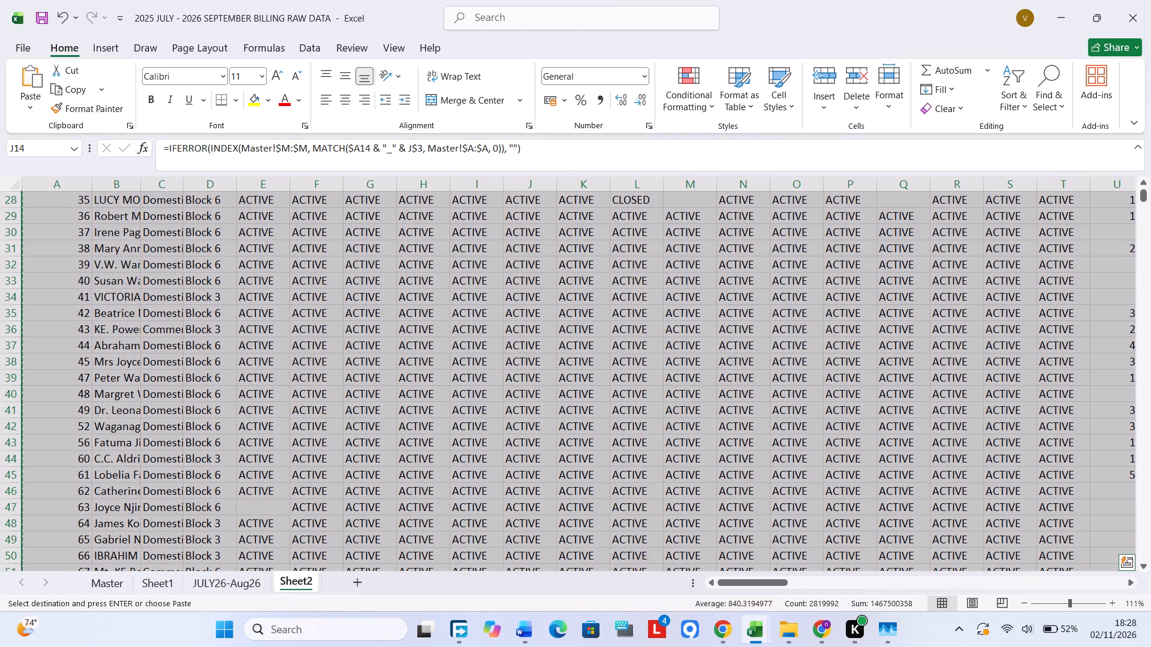
Create a blank workbook and paste the copied billing data as values only, starting at cell A1.
left_click(28, 48)
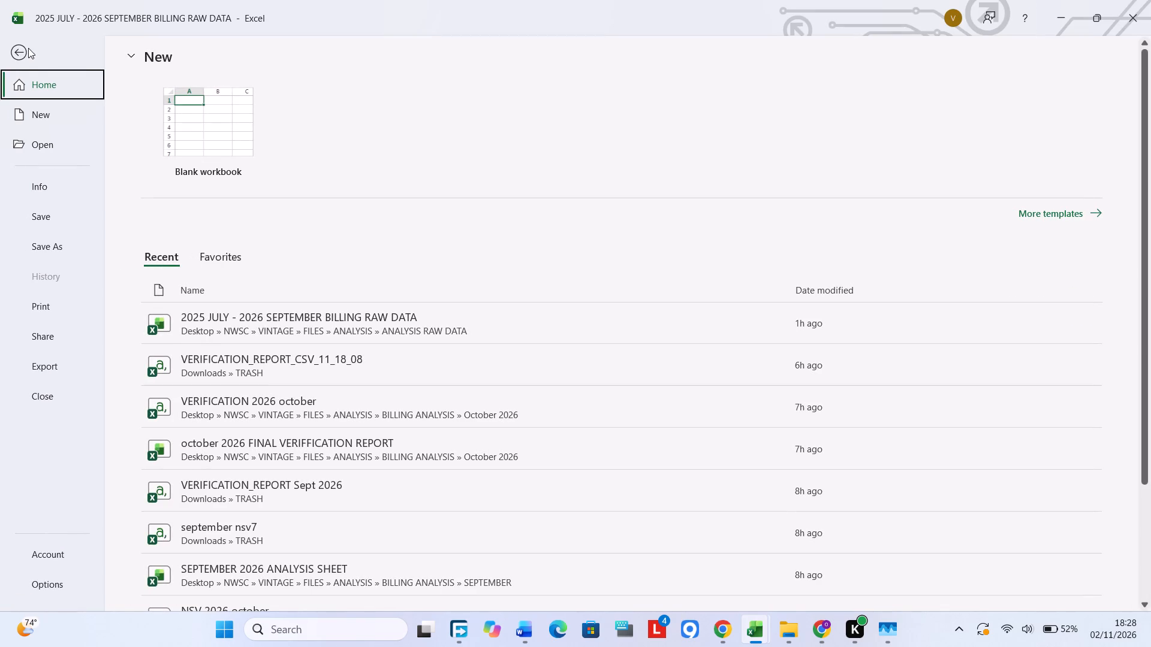
left_click(174, 125)
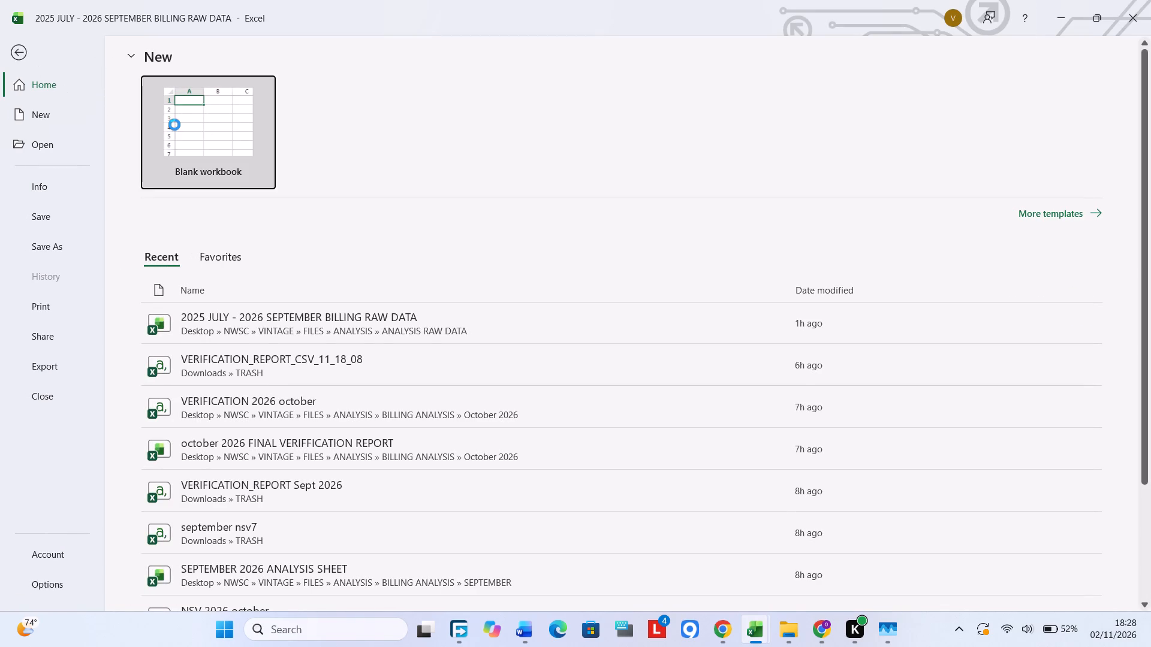
double_click(174, 125)
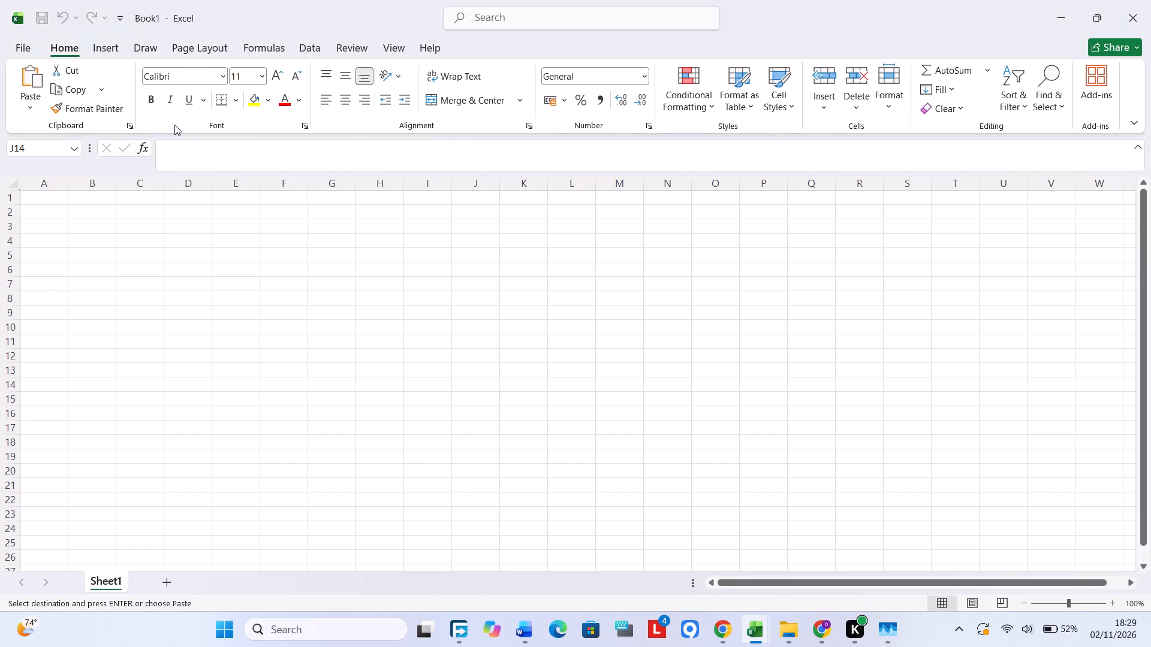
left_click(43, 202)
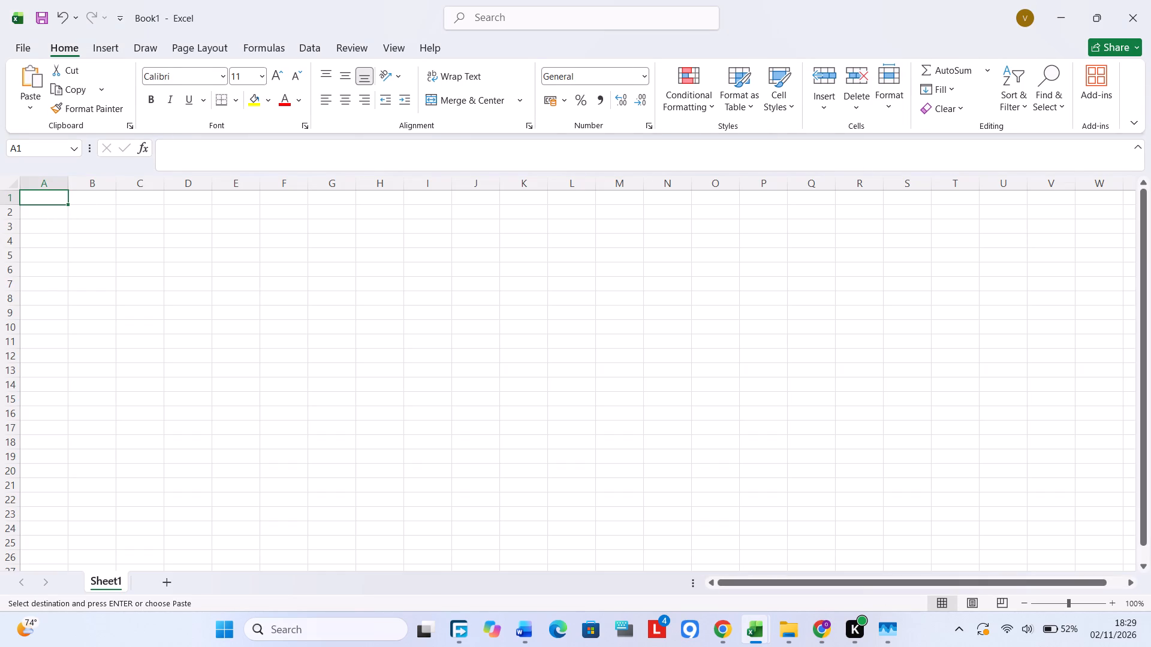
right_click(41, 198)
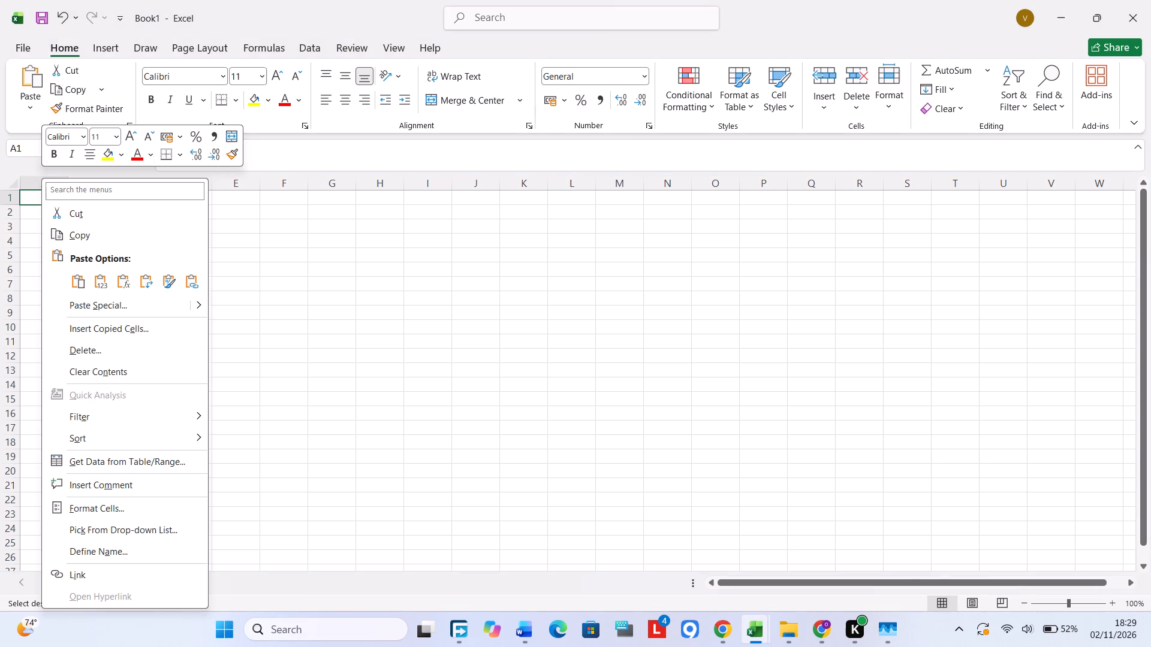
left_click(104, 286)
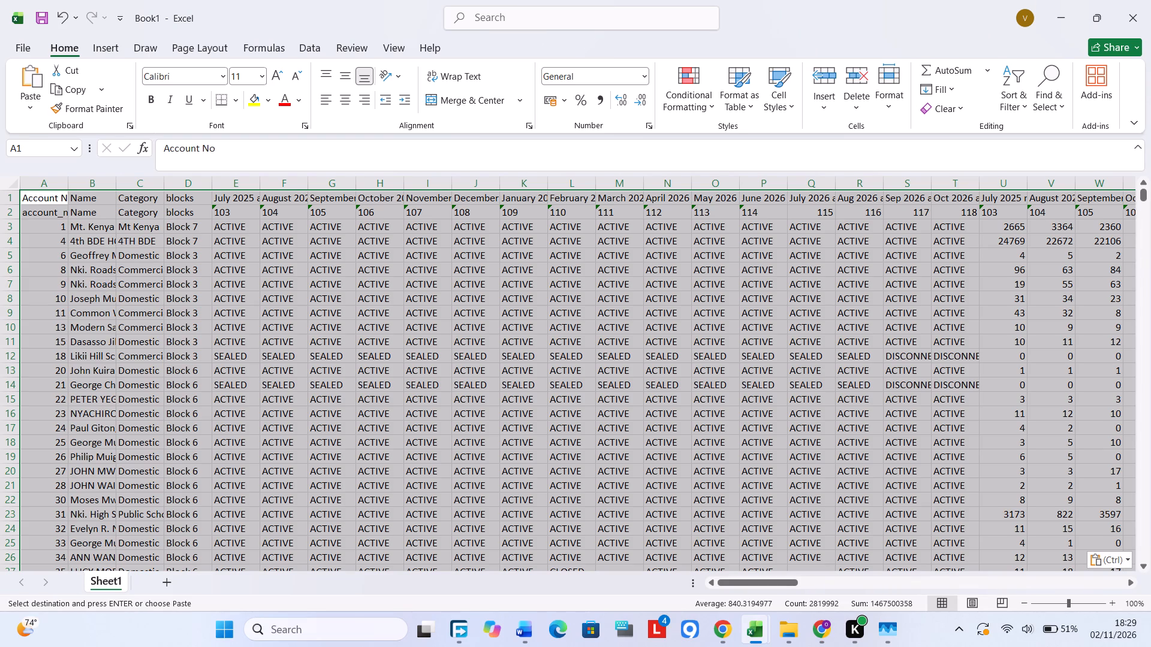
left_click(115, 223)
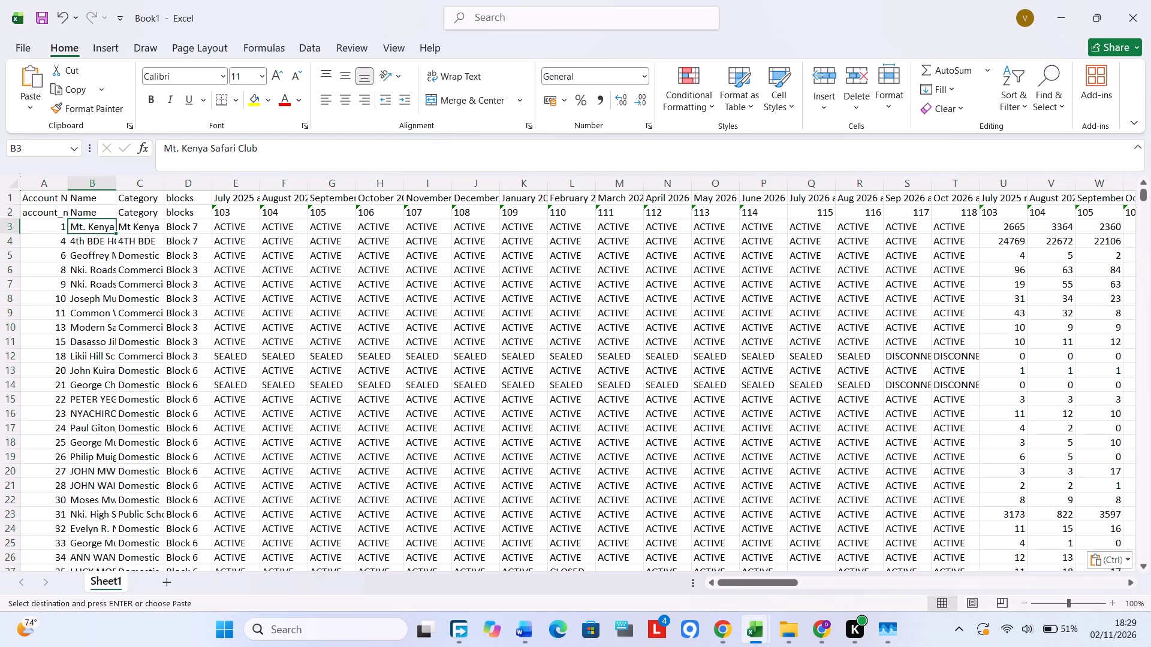
Delete the second row, which holds account_no and the period codes 103 to 118.
left_click(10, 211)
right_click(10, 211)
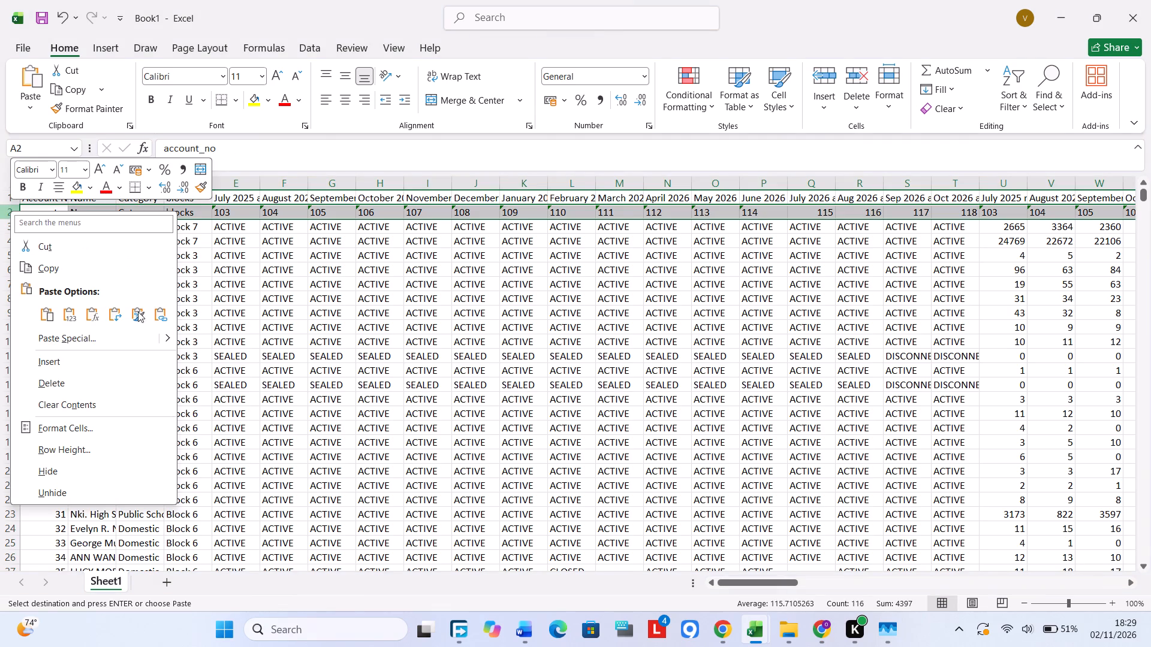
left_click(65, 385)
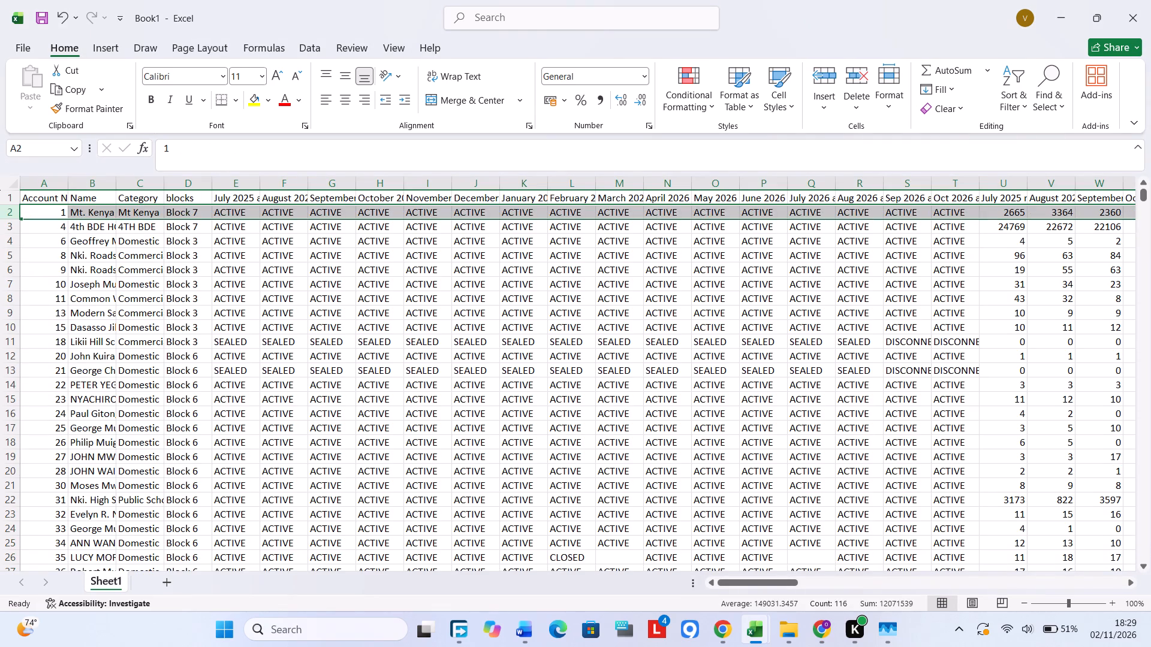
left_click(255, 358)
left_click(303, 231)
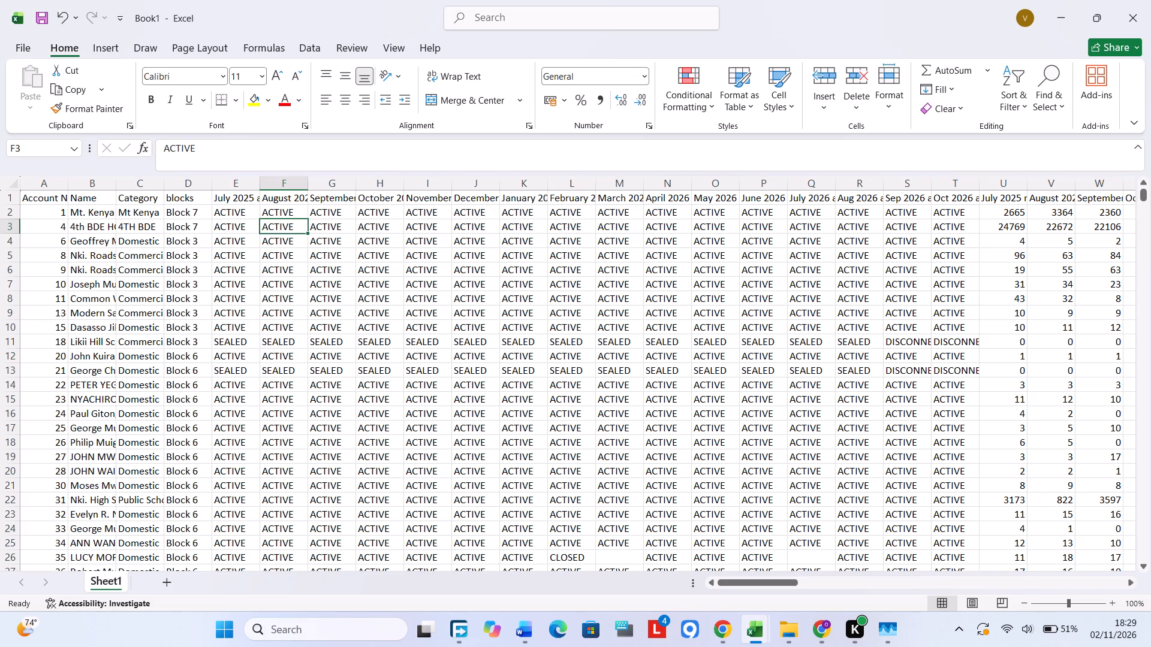
Convert the entire pasted data range into a table that uses the first row as headers.
scroll(329, 252, "left", 3)
scroll(329, 252, "right", 1)
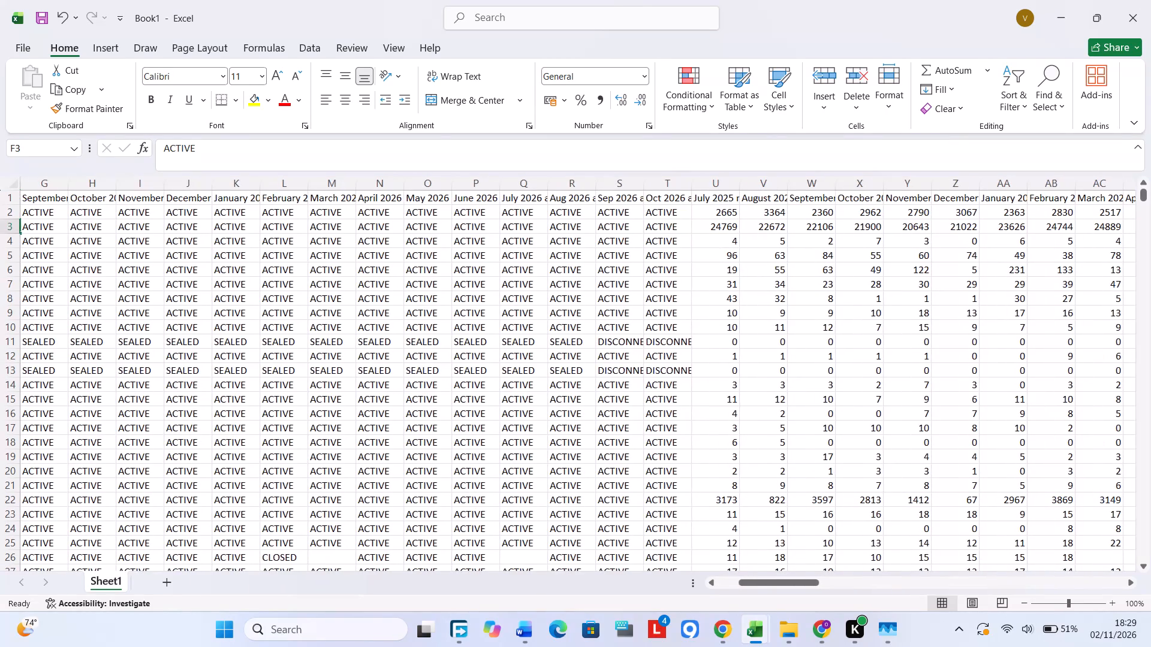
left_click(577, 306)
key("ctrl+a")
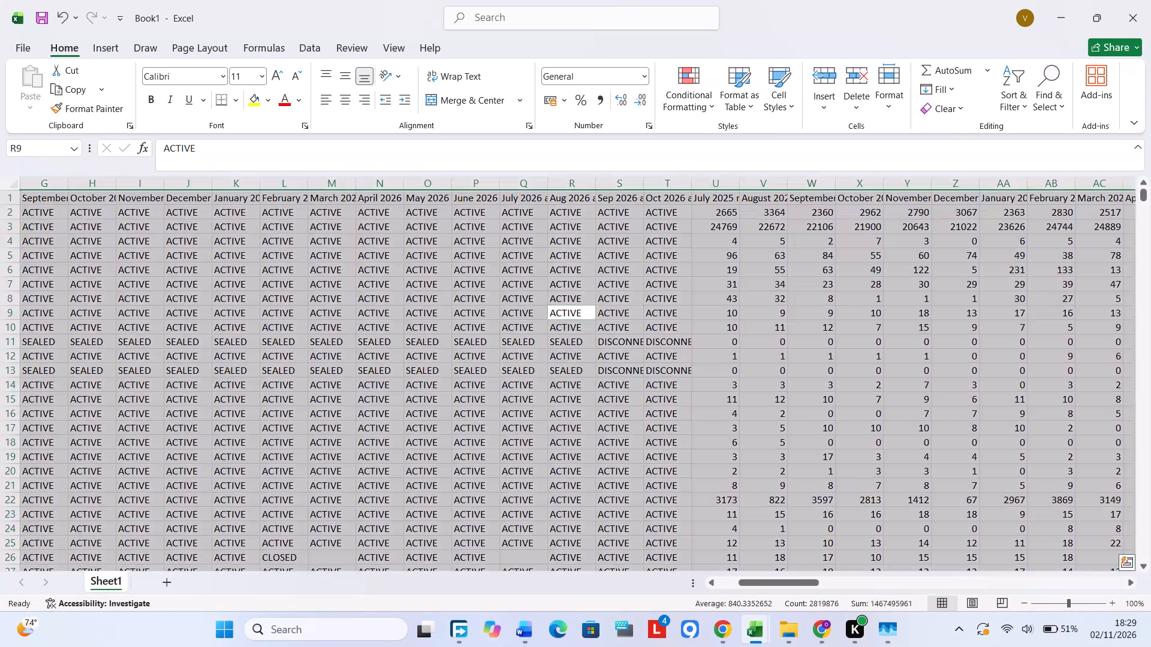
right_click(444, 309)
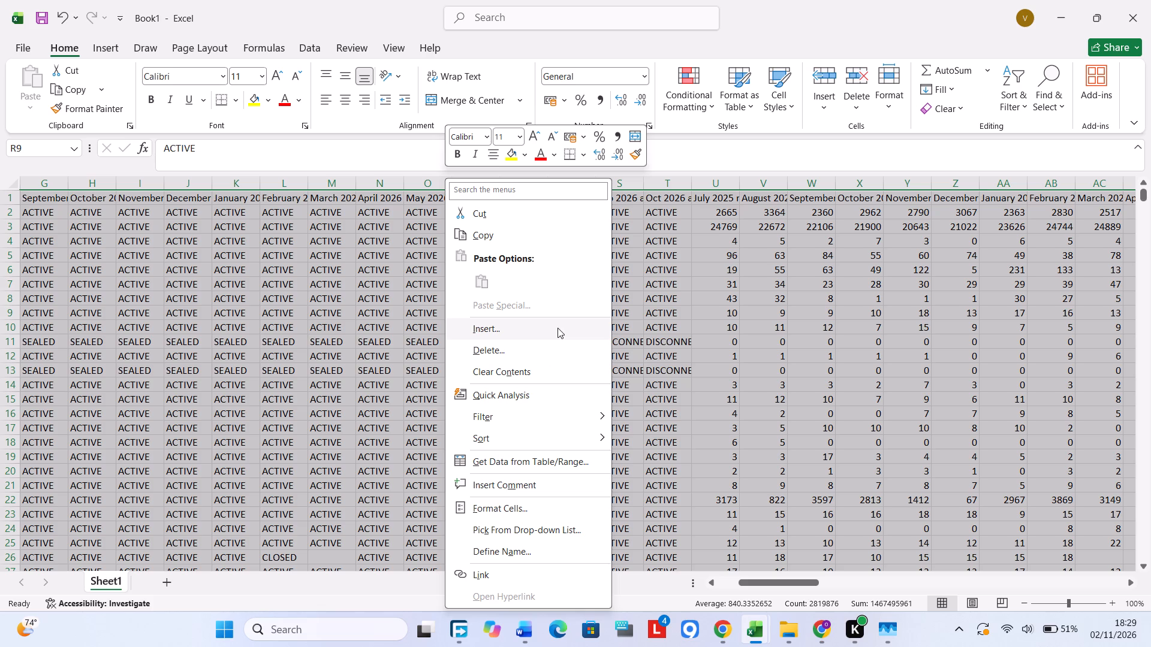
left_click(96, 52)
left_click(147, 84)
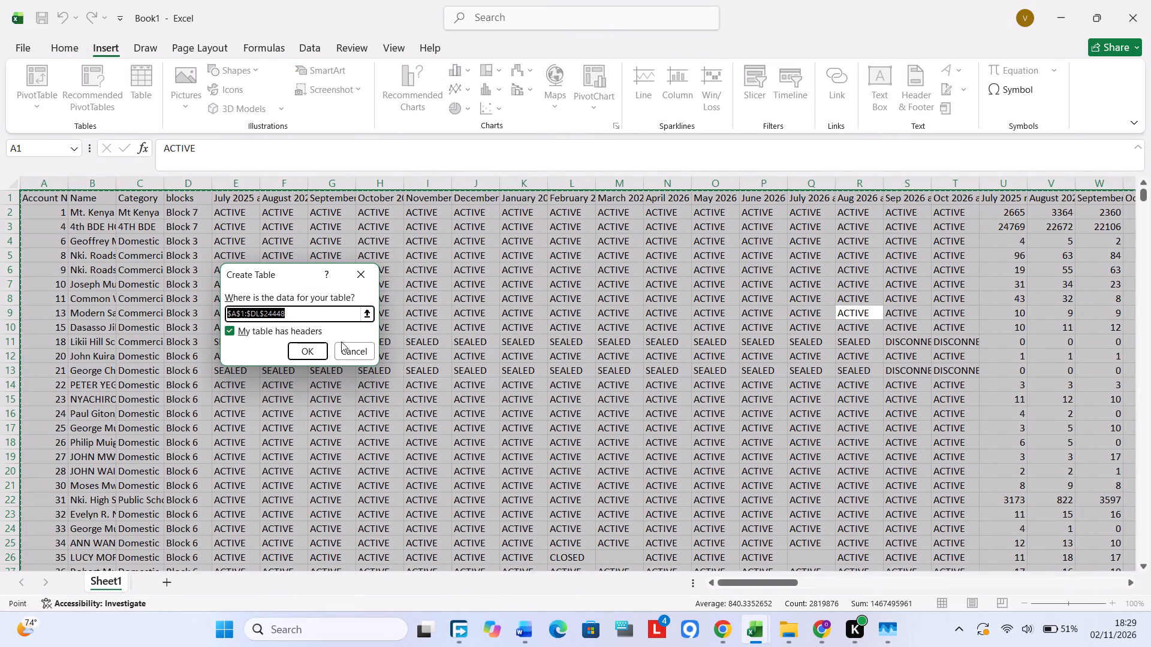
left_click(319, 349)
left_click(514, 344)
left_click(674, 262)
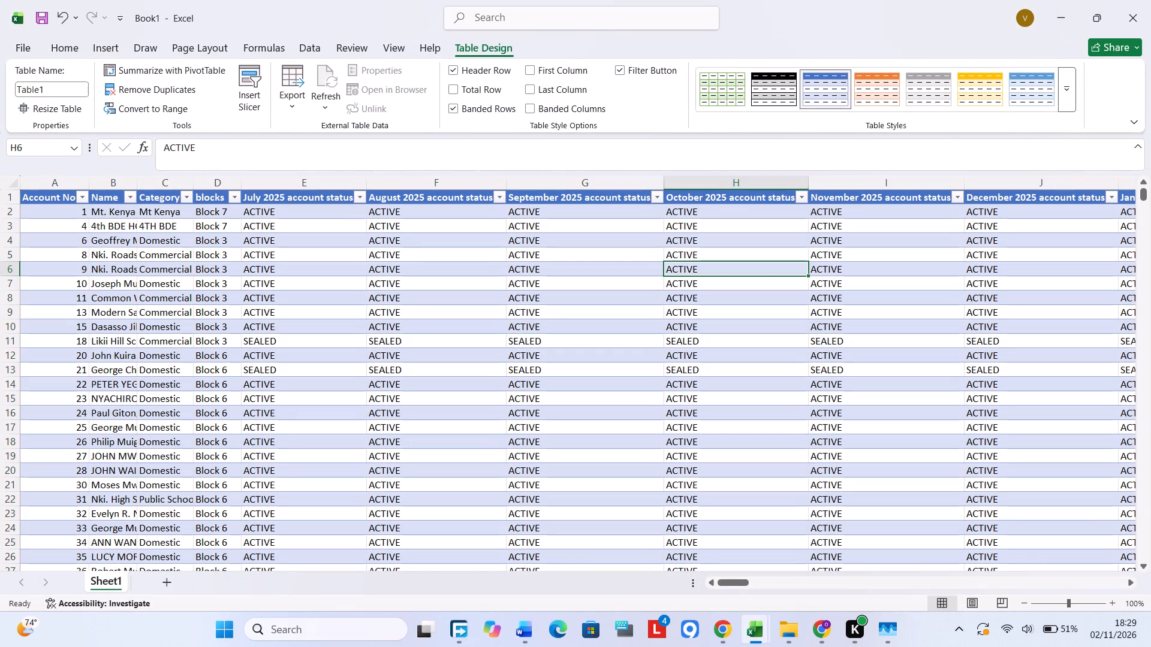
Switch back to the billing raw data workbook and examine Sheet2's monthly columns from account status through Oct 2026 reading type.
scroll(630, 346, "left", 7)
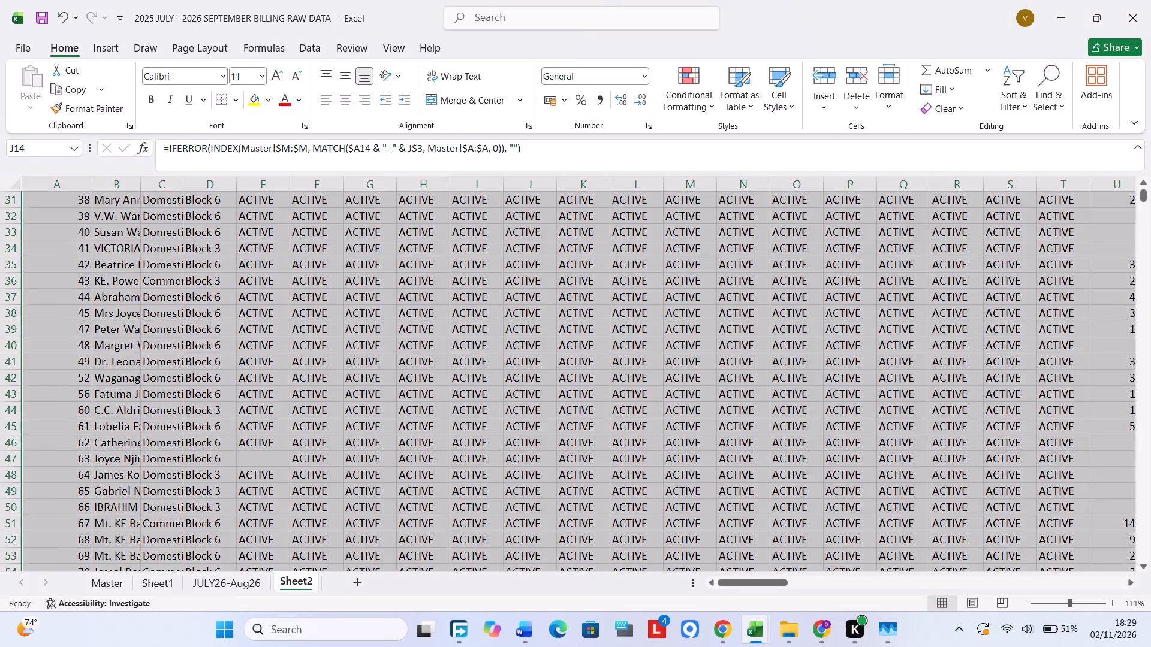
scroll(630, 346, "left", 2)
left_click(710, 355)
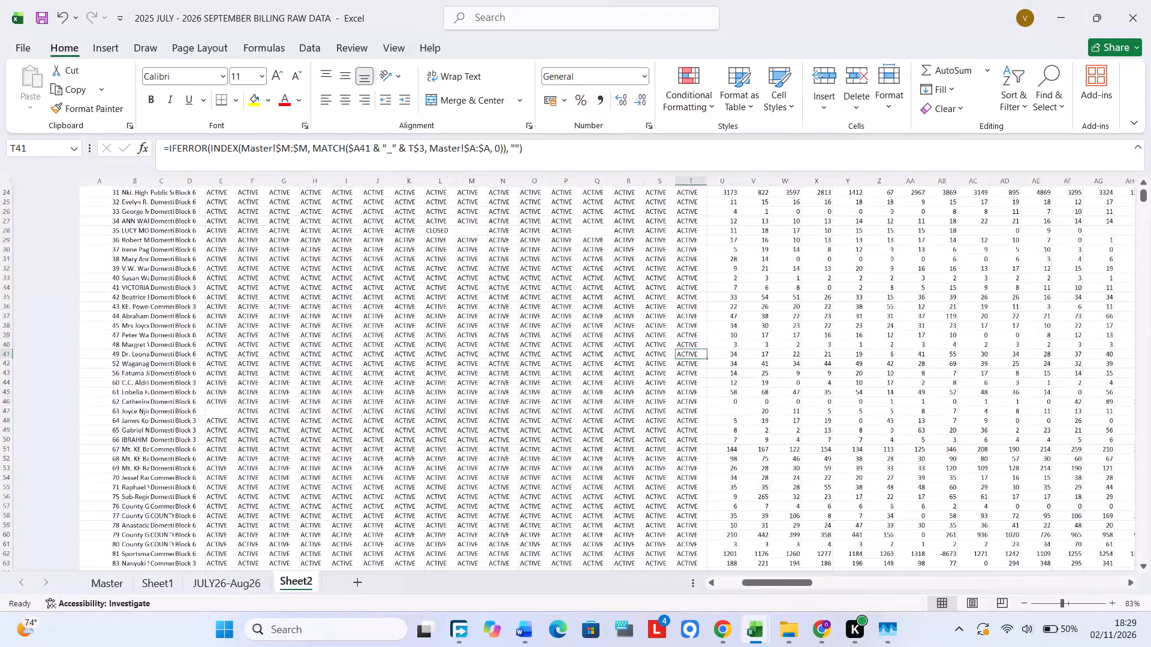
scroll(717, 324, "up", 5)
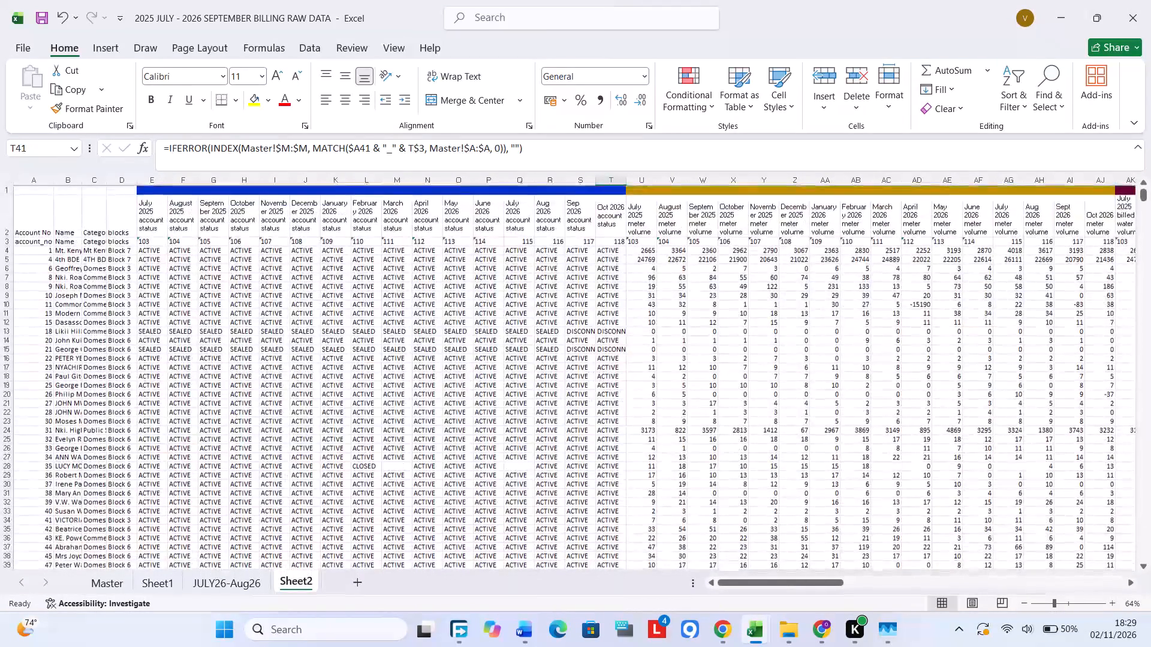
scroll(717, 324, "left", 5)
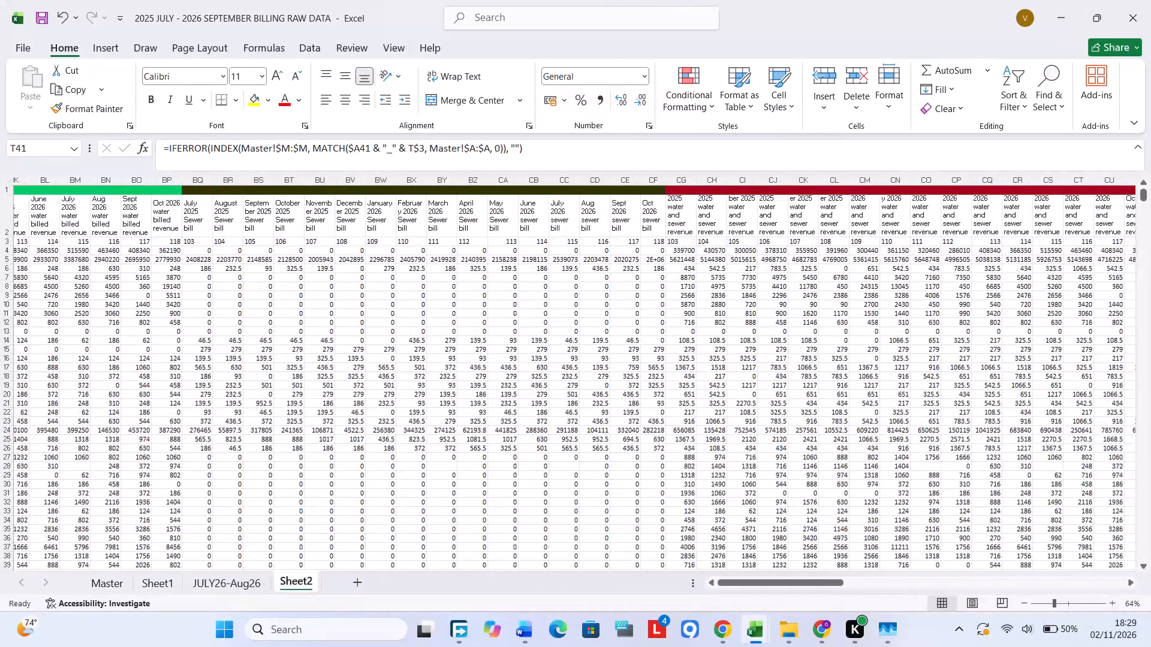
scroll(717, 324, "left", 4)
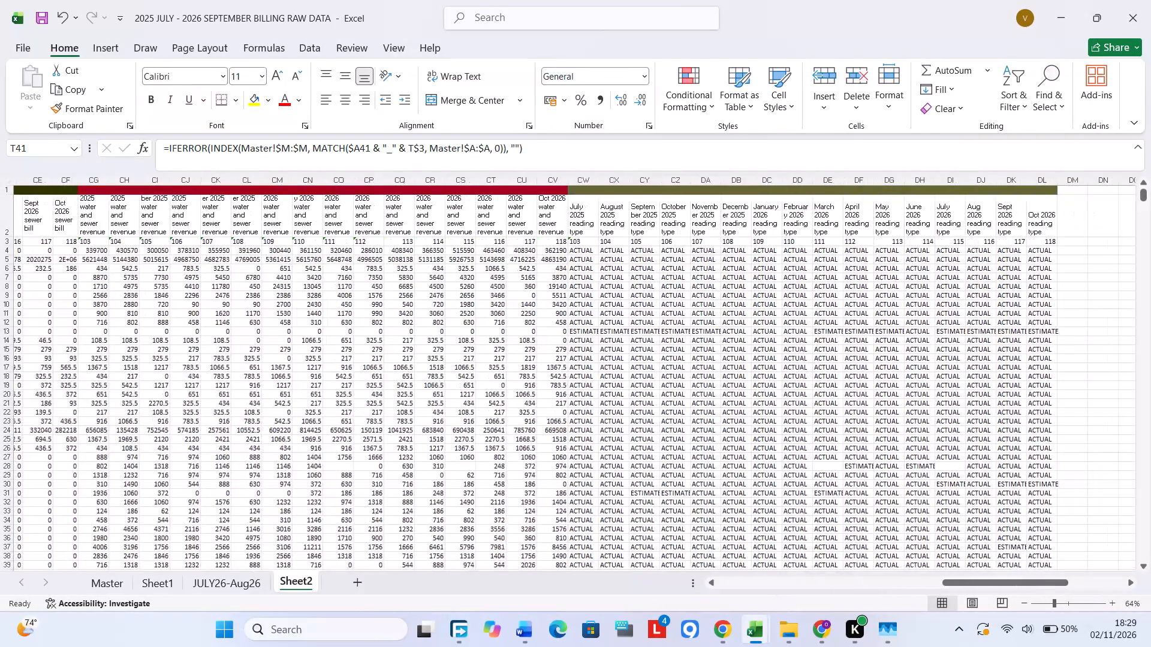
left_click(711, 319)
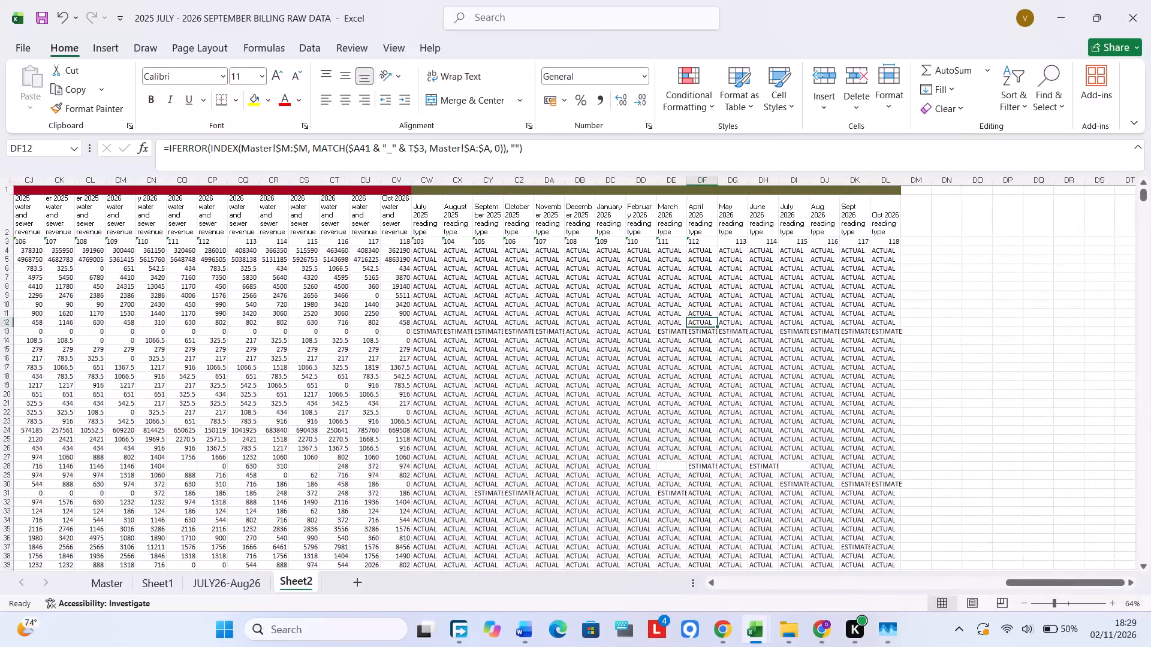
left_click(562, 345)
left_click(495, 327)
scroll(495, 327, "right", 8)
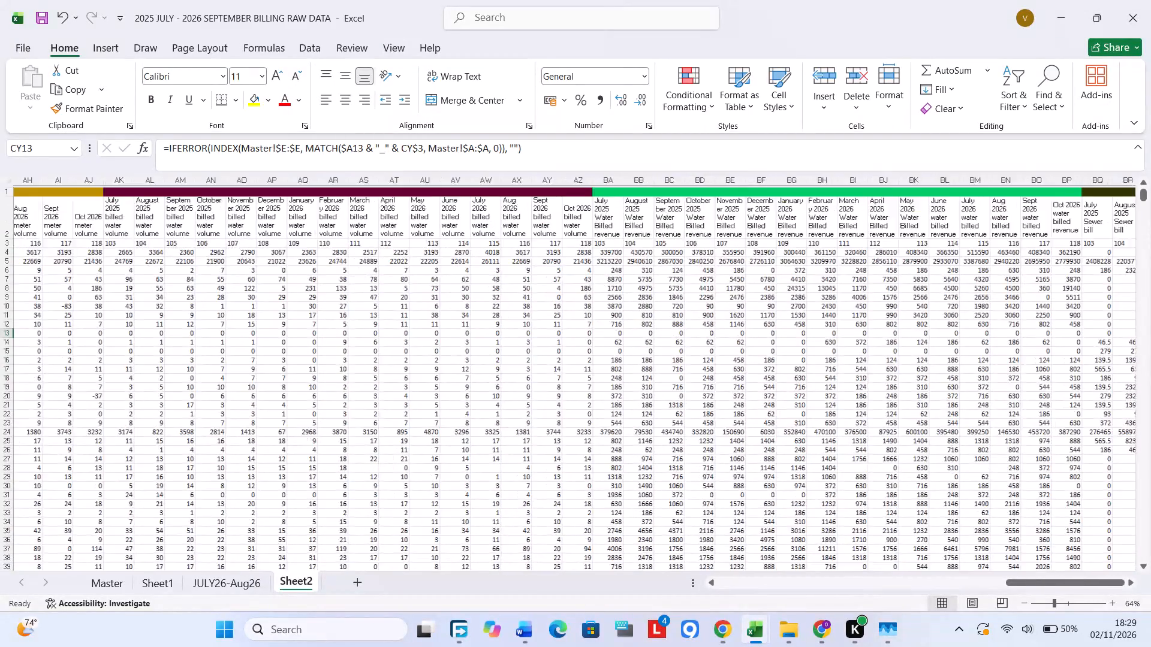
scroll(495, 327, "right", 5)
left_click(375, 316)
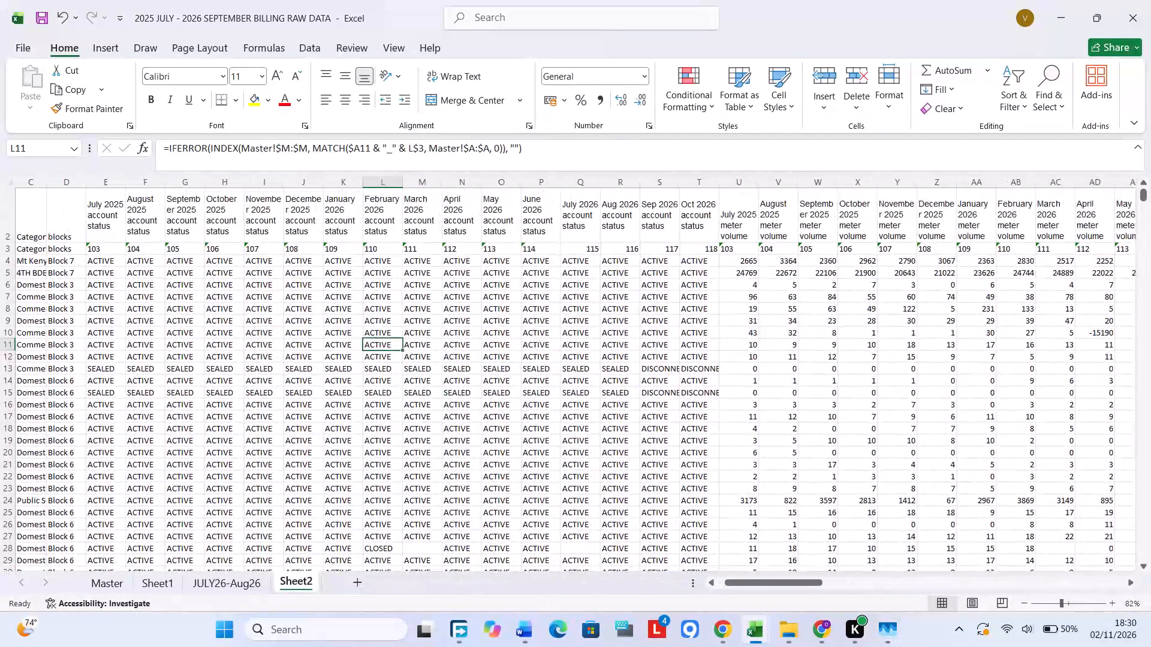
Narrow the Category column on Sheet2 so that only the start of each category shows.
scroll(358, 294, "up", 1)
scroll(358, 294, "left", 1)
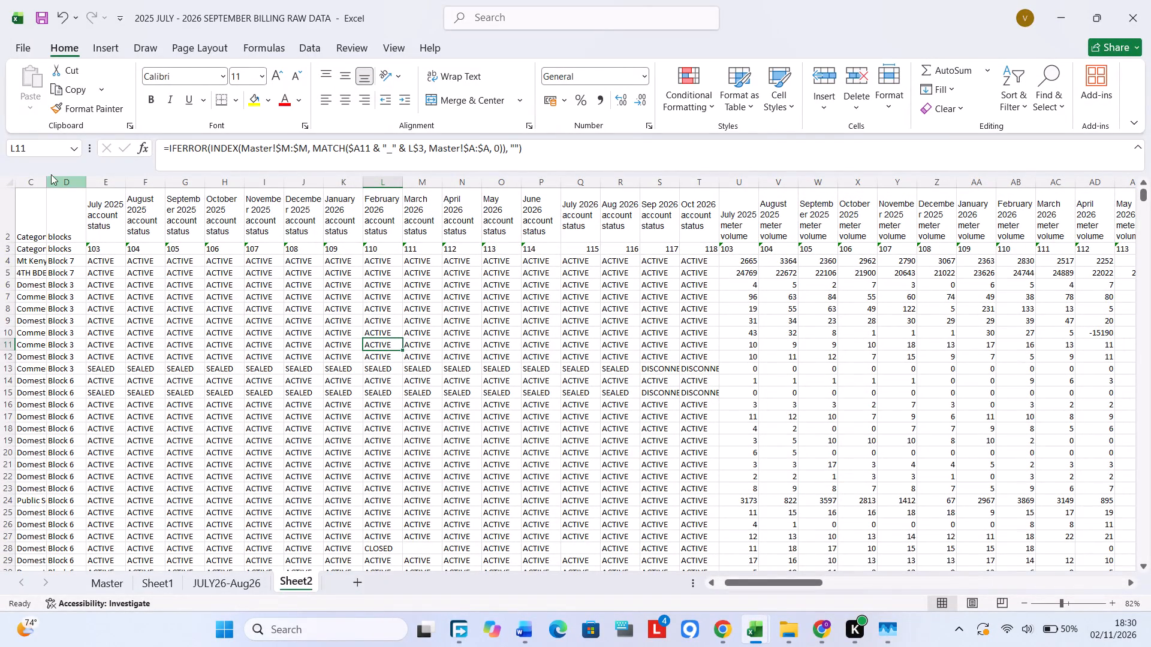
left_click_drag(47, 177, 29, 186)
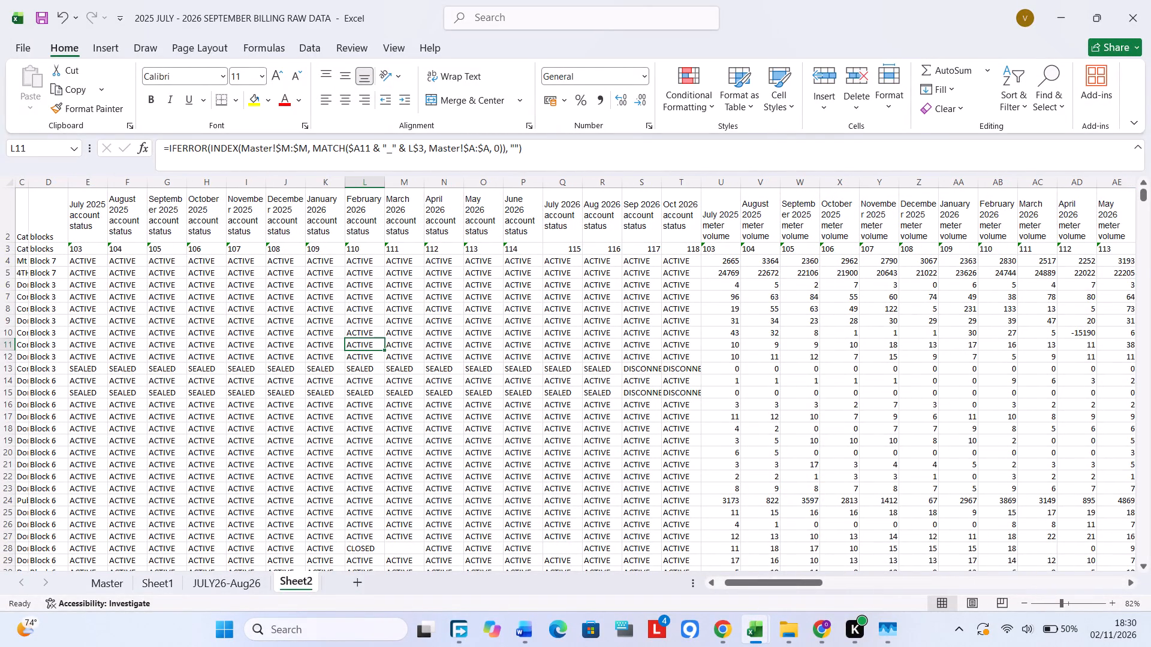
left_click(111, 404)
left_click(219, 414)
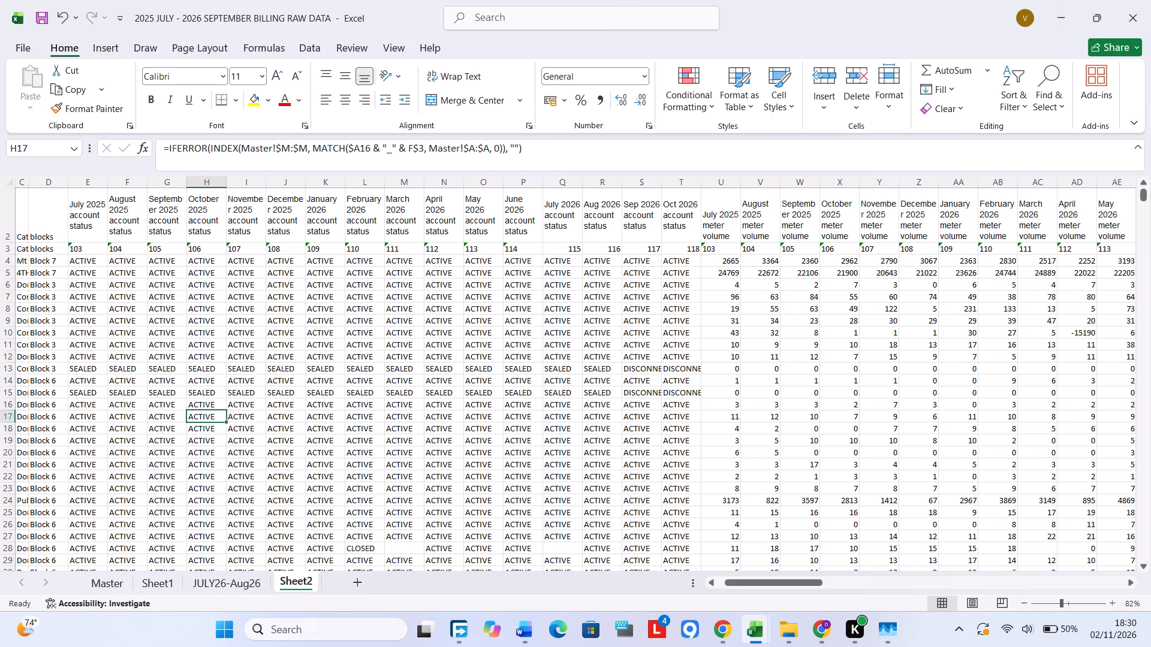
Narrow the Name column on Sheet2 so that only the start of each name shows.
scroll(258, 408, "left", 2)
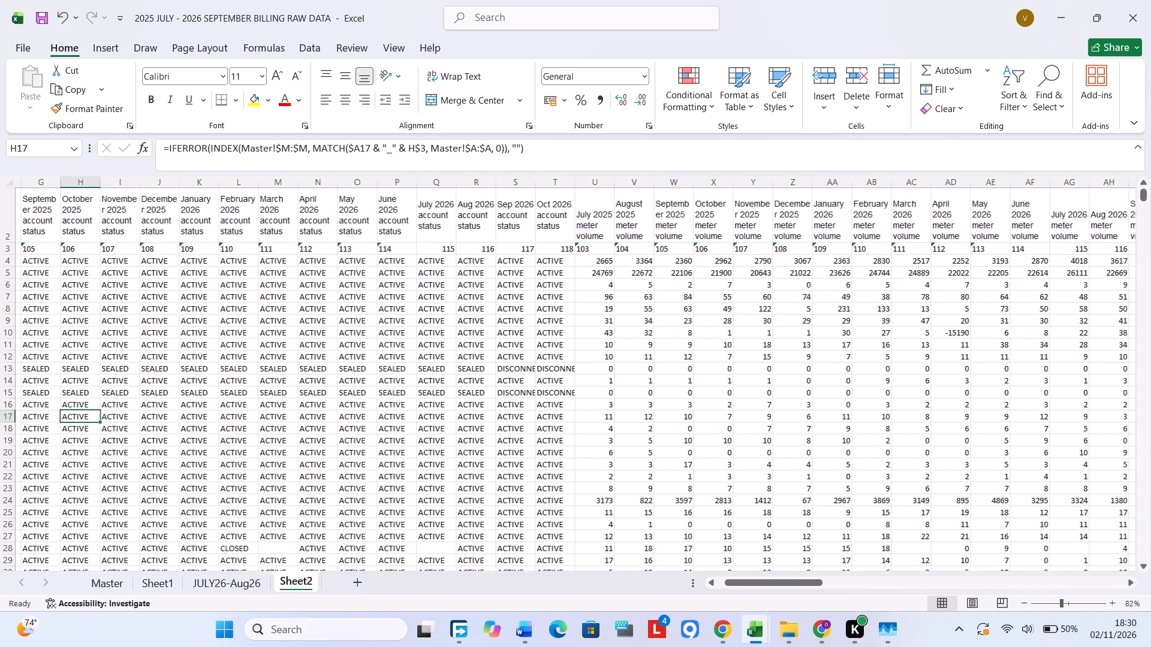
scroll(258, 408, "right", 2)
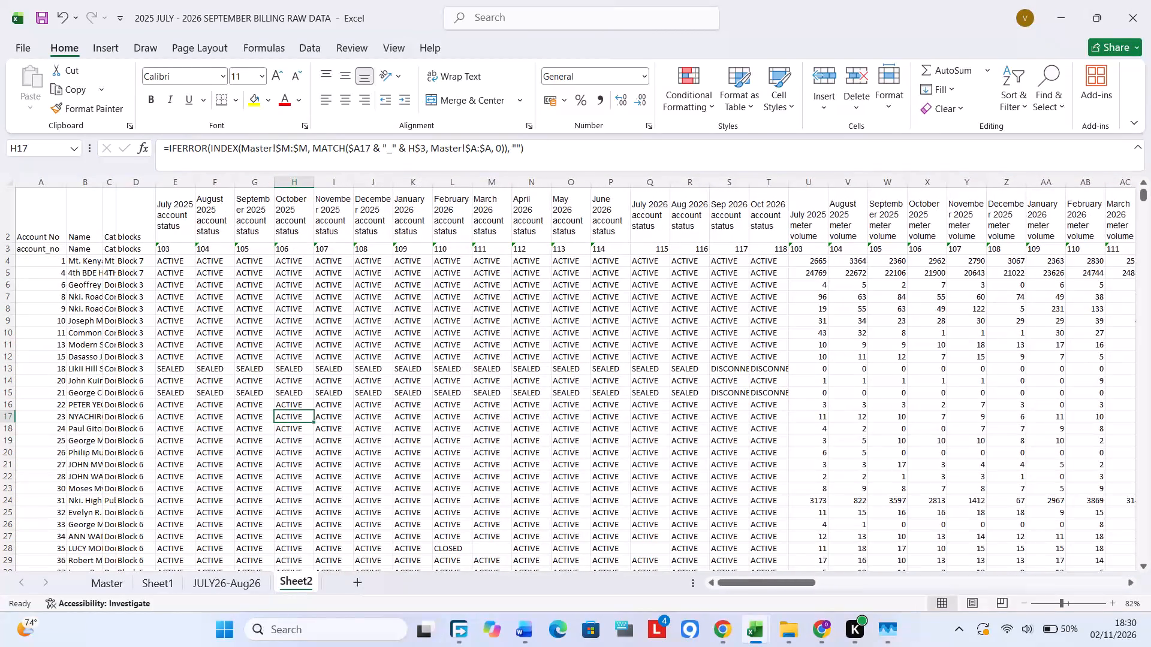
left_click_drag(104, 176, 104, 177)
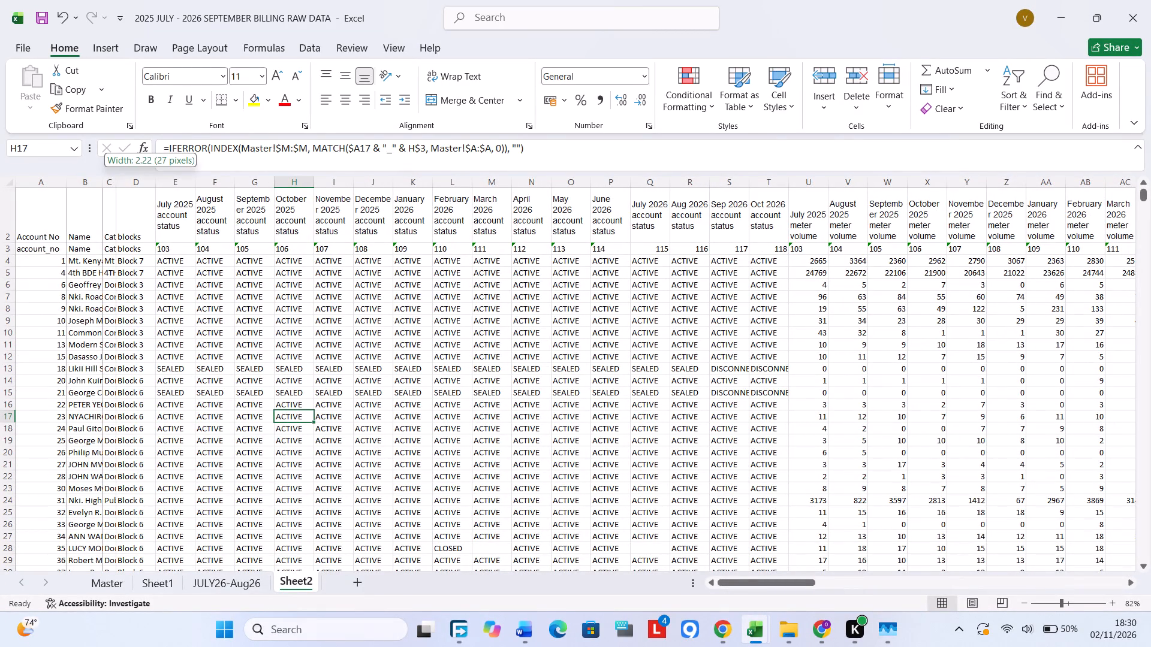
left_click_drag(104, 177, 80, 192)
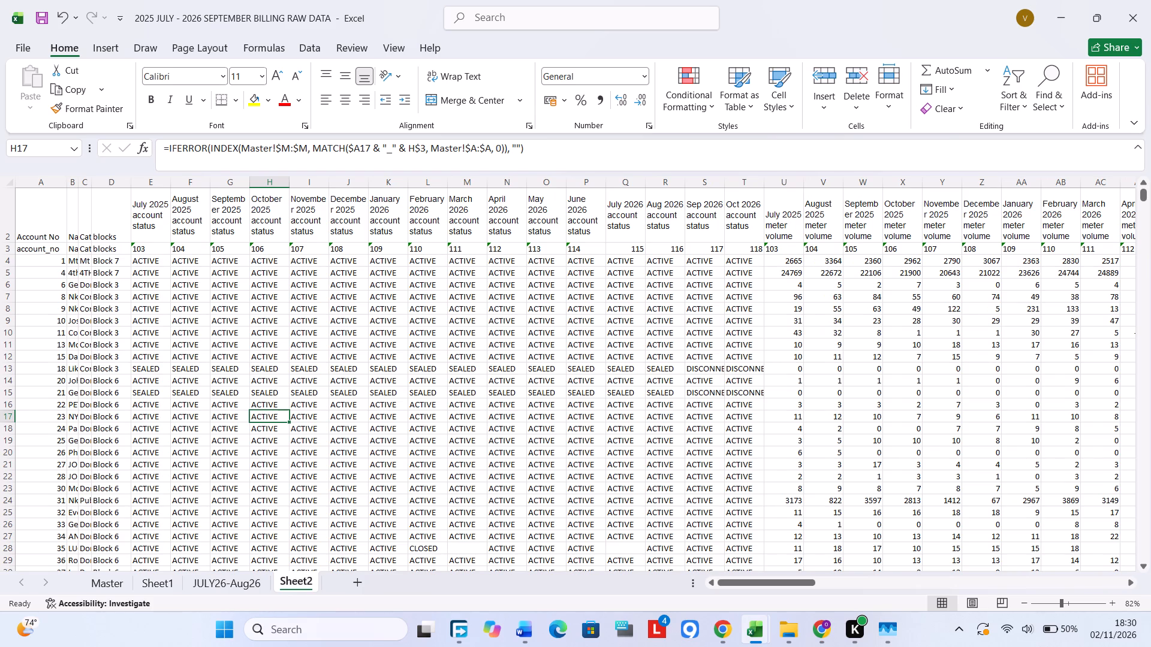
Examine Sheet2's monthly columns from account status, meter volume and sewer bill through Oct 2026 reading type.
scroll(341, 361, "left", 5)
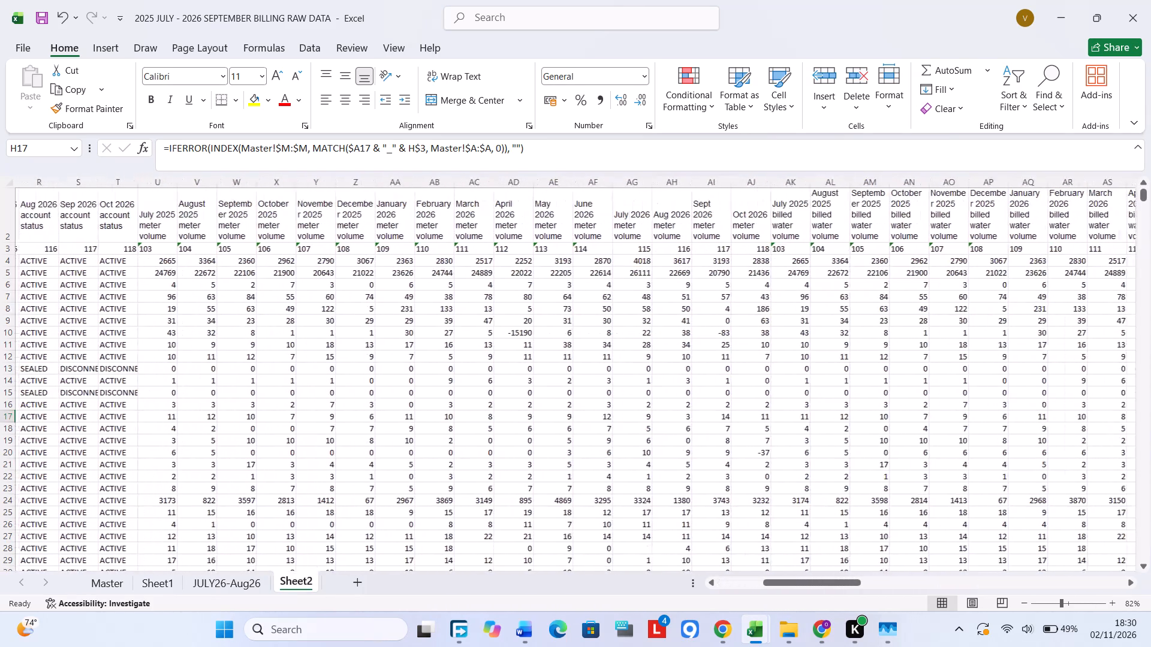
scroll(341, 361, "left", 6)
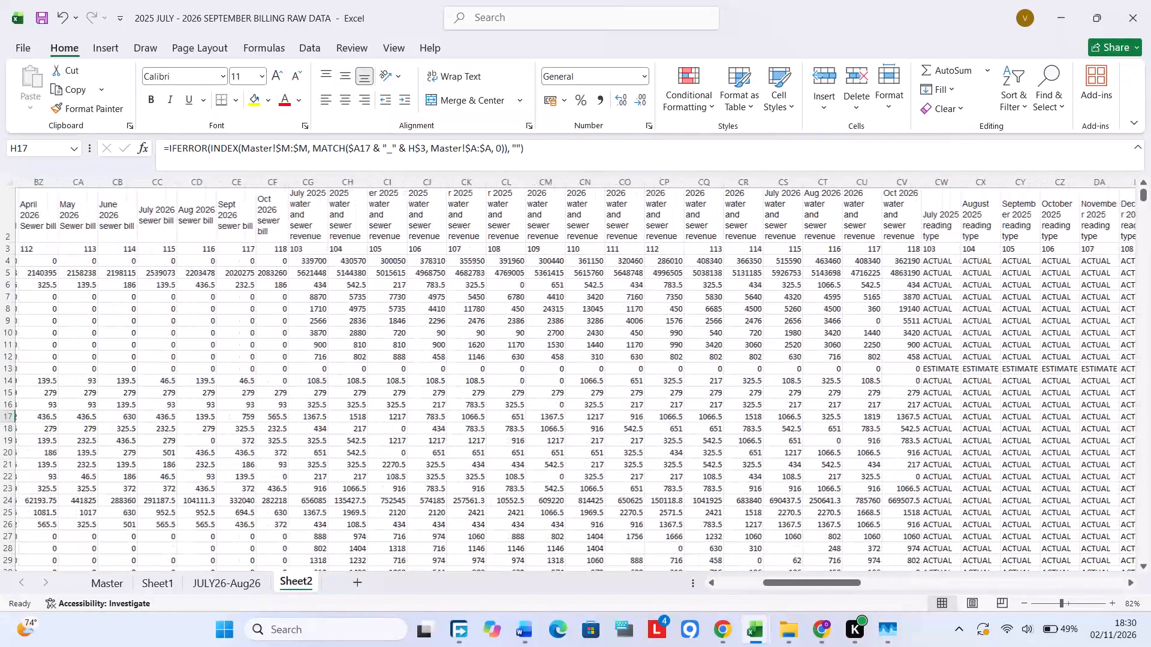
scroll(341, 361, "left", 1)
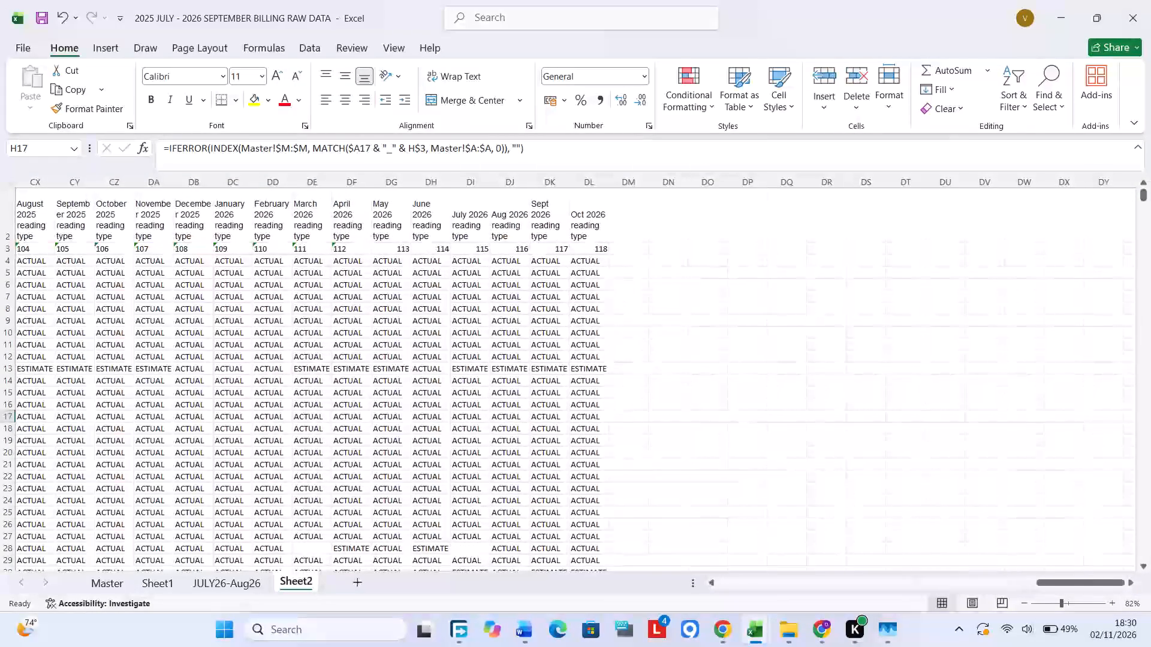
left_click(358, 344)
left_click(427, 305)
left_click(345, 285)
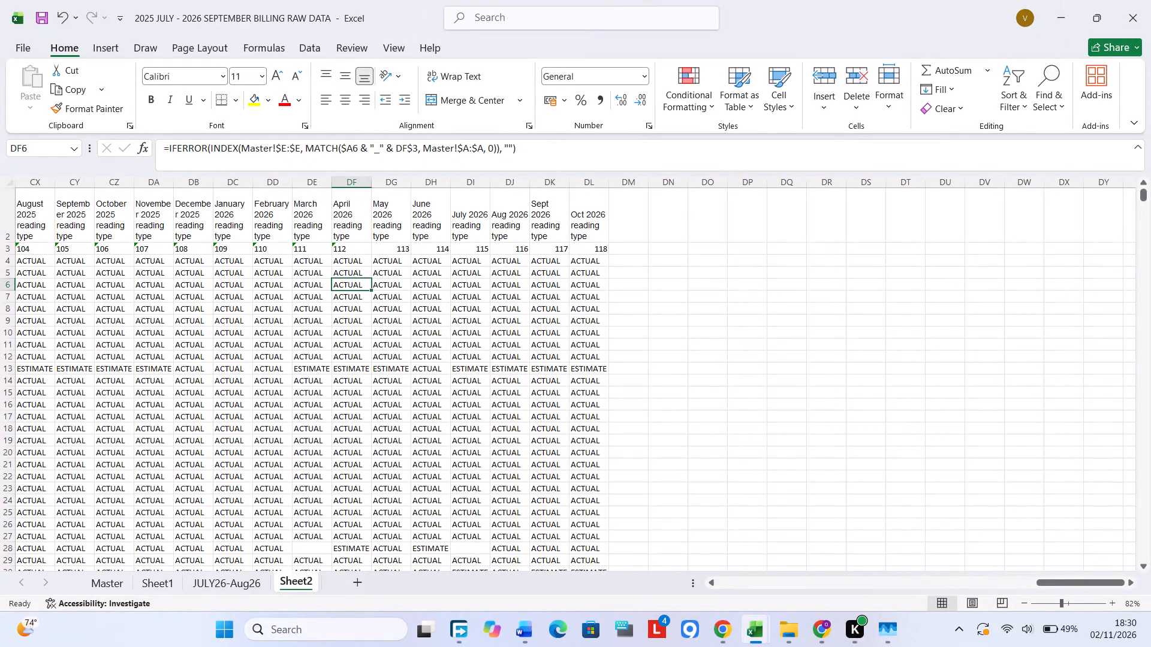
left_click(853, 408)
Switch to the september nsv7 workbook and examine its reading, consumption and billing columns.
left_click(746, 631)
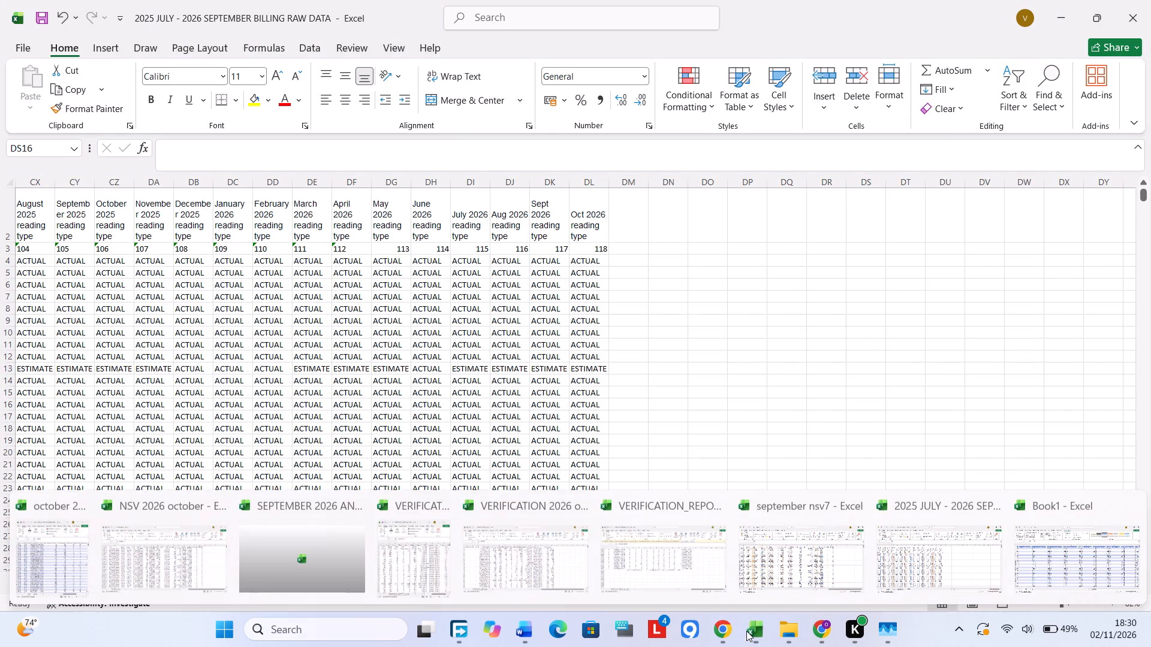
left_click(771, 572)
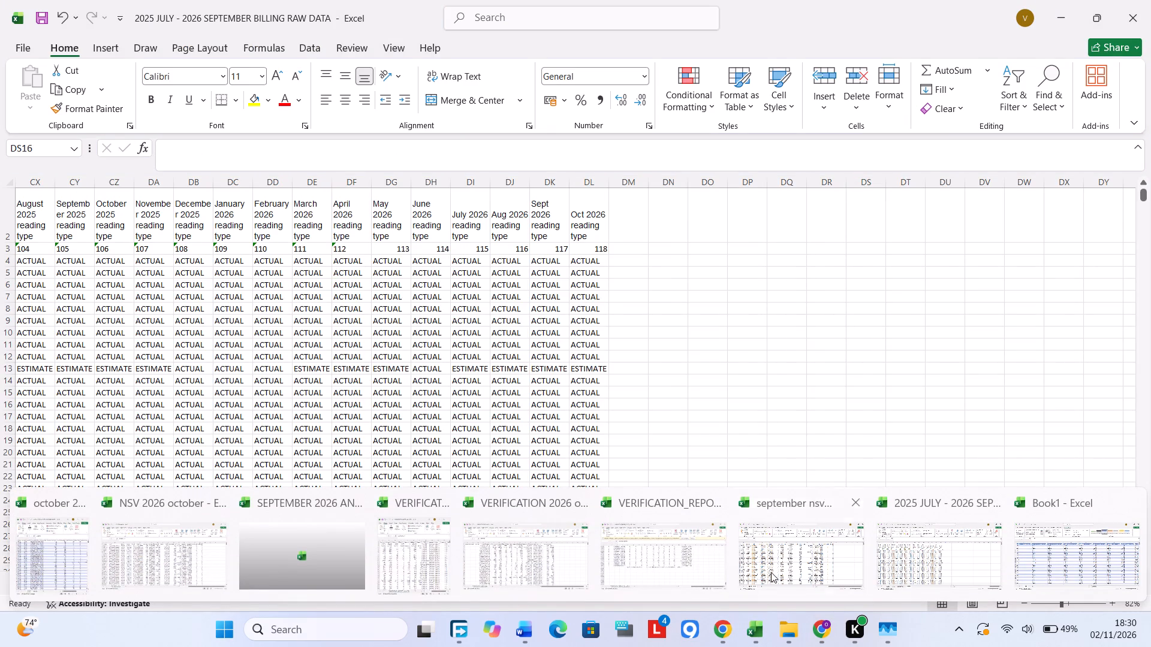
left_click(673, 379)
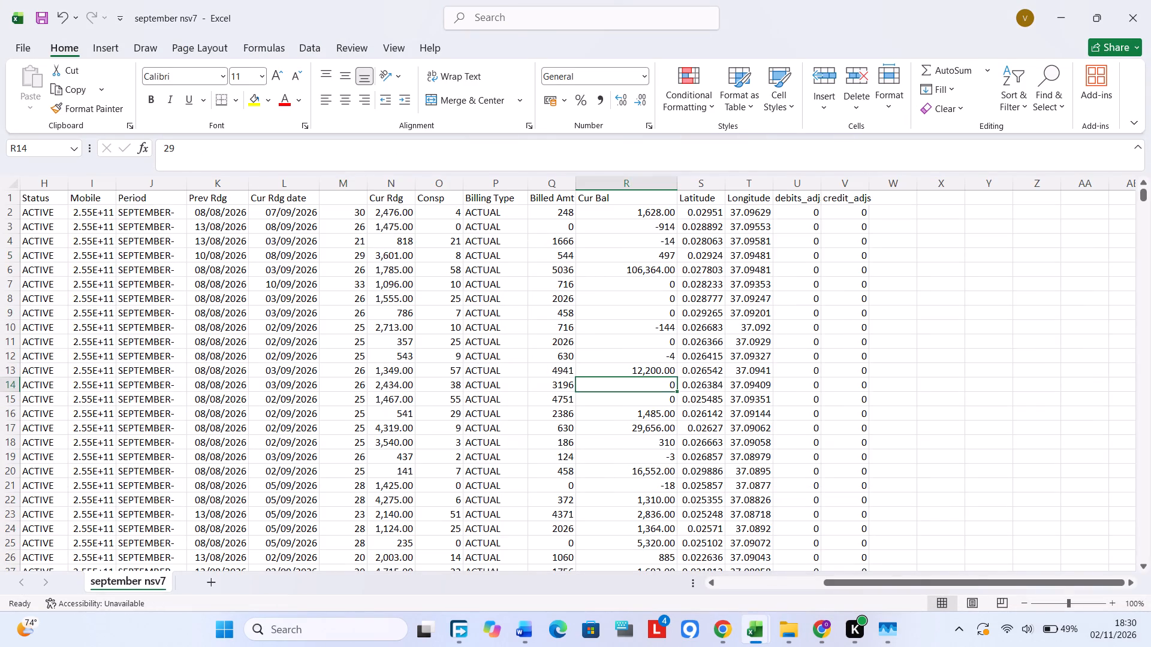
scroll(541, 356, "right", 2)
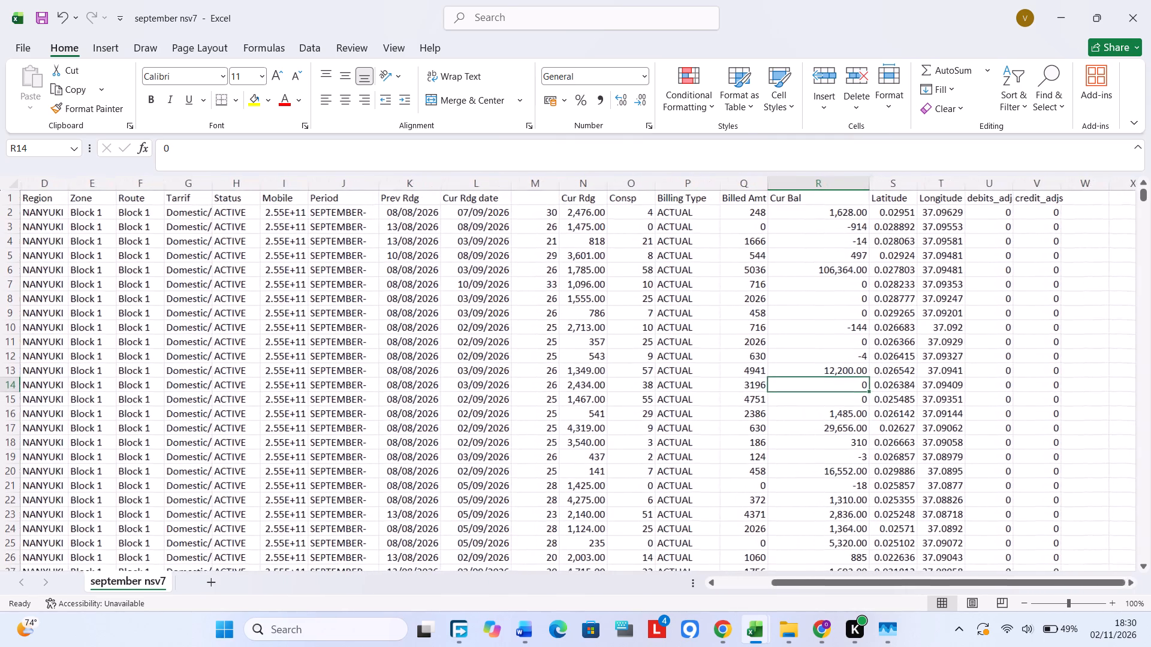
left_click(557, 337)
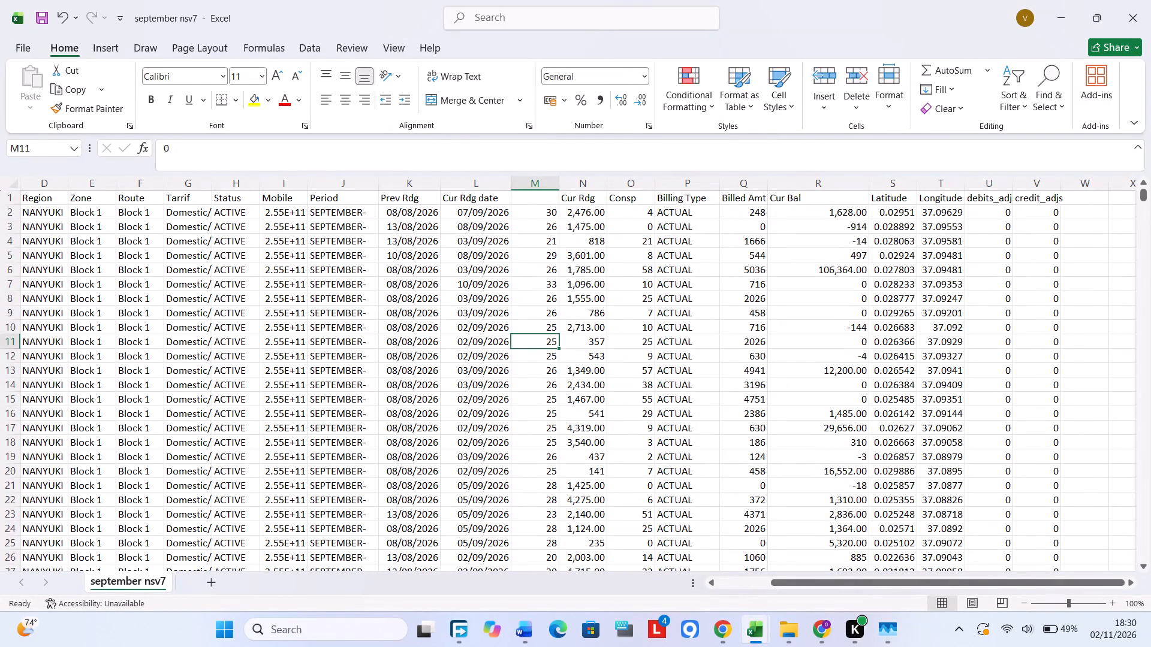
left_click(685, 329)
scroll(694, 331, "up", 8)
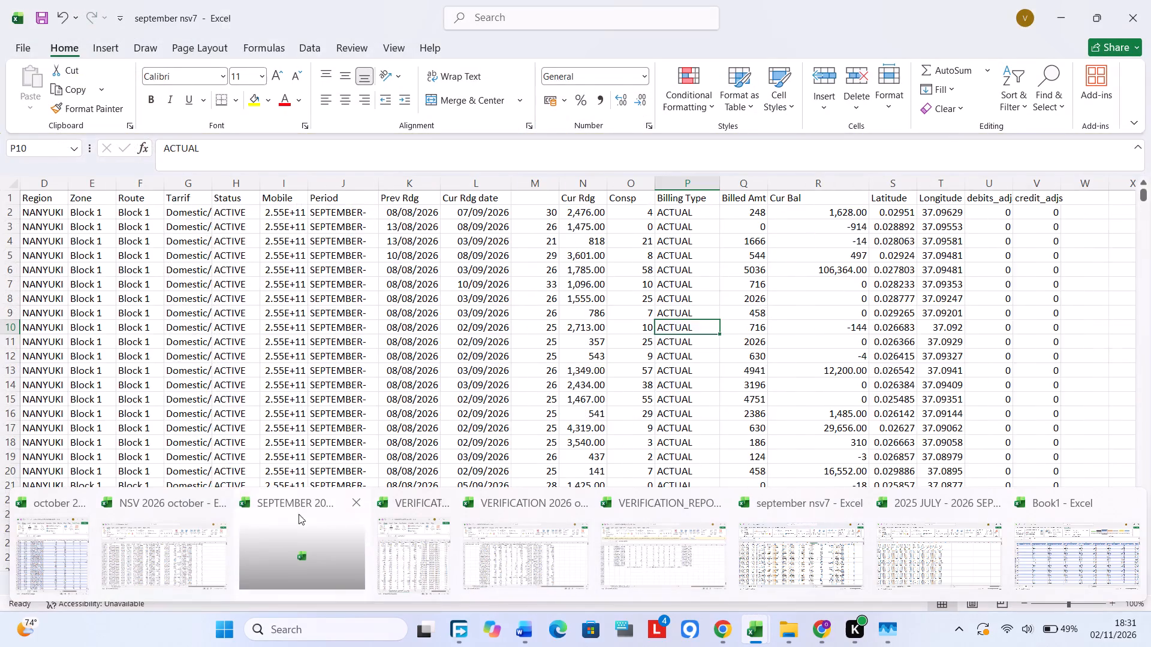
Switch to the NSV 2026 october workbook and copy its sheet to the end of september nsv7.csv, keeping the original.
left_click(146, 547)
left_click(236, 501)
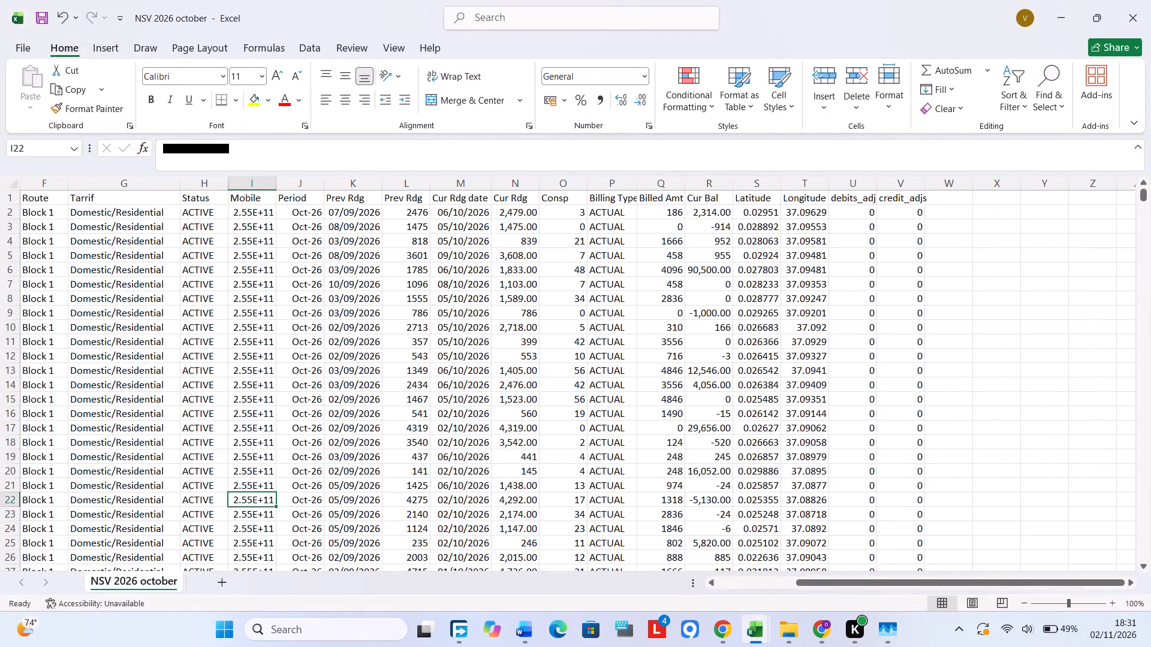
scroll(285, 429, "up", 2)
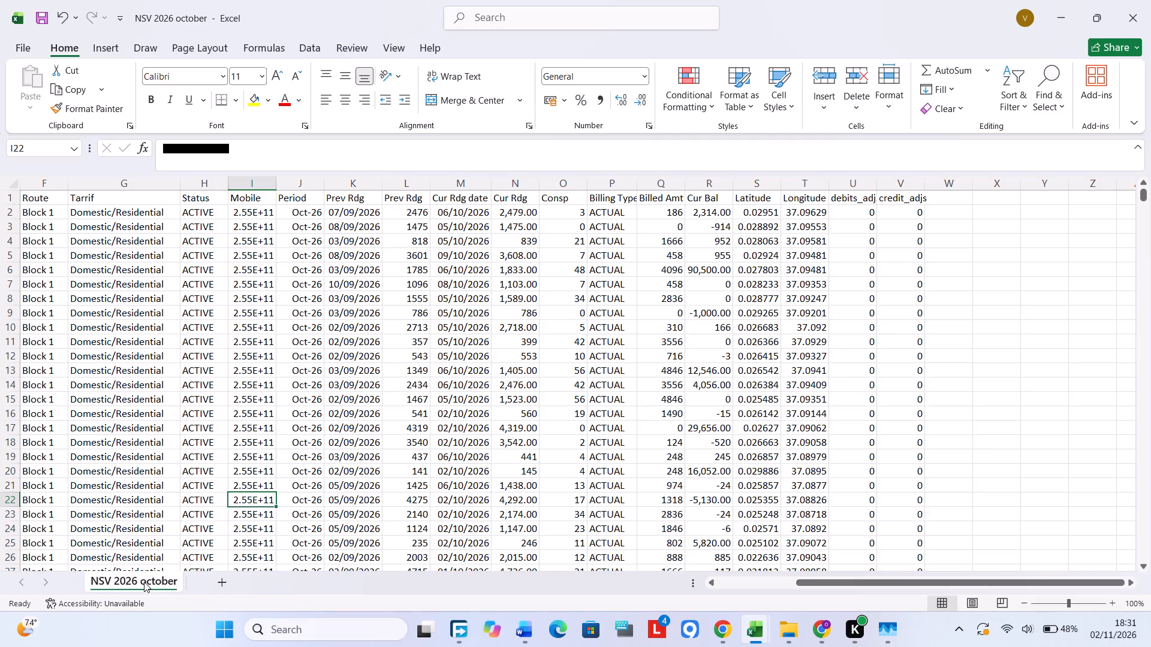
right_click(144, 584)
left_click(230, 440)
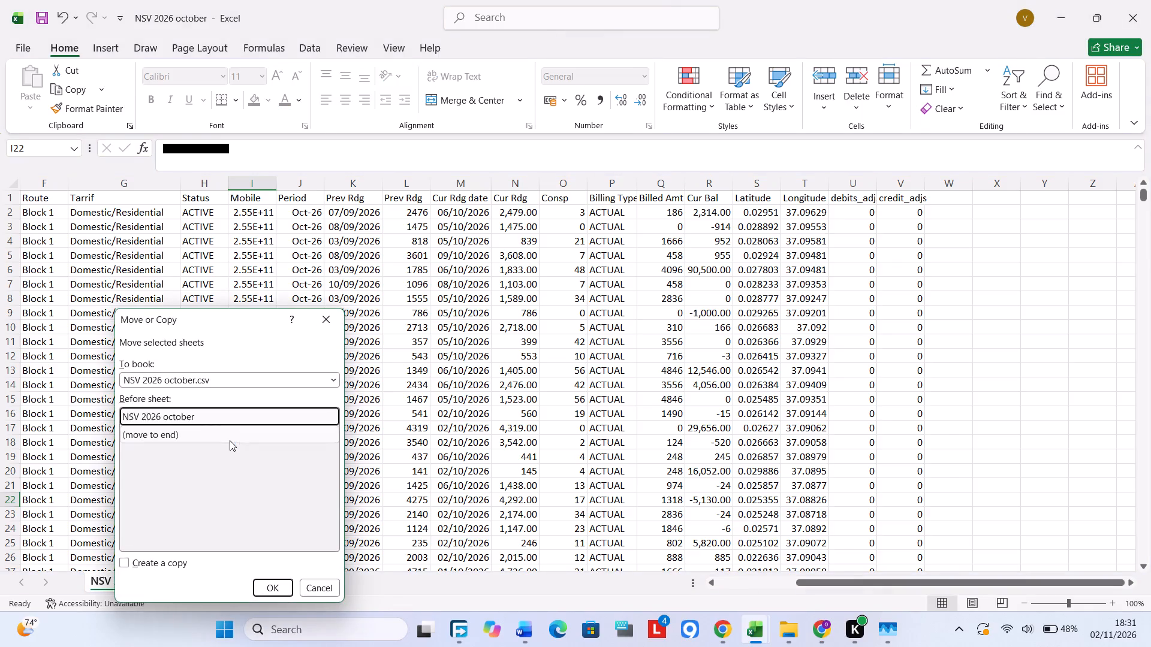
left_click(228, 377)
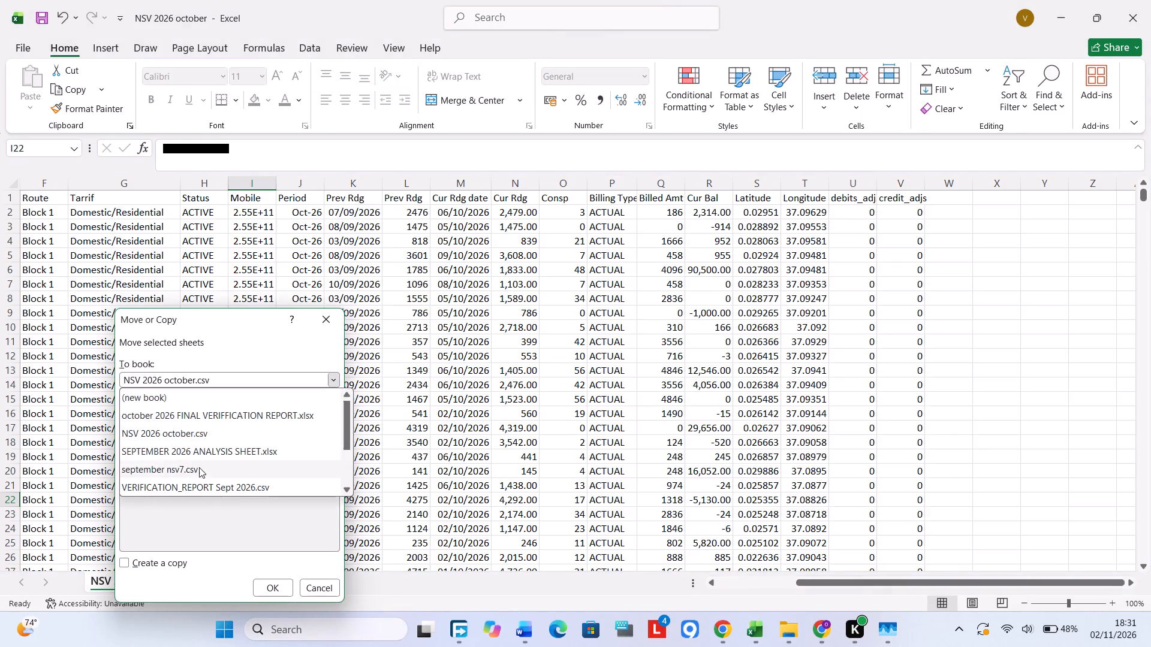
scroll(216, 486, "down", 3)
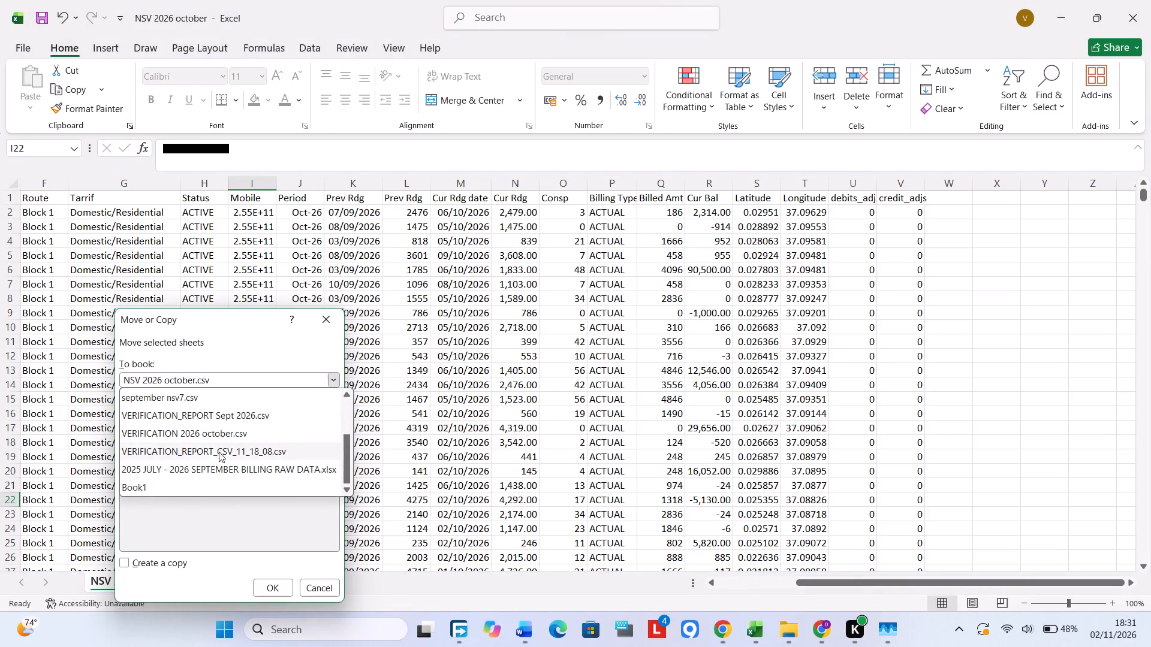
scroll(219, 448, "up", 4)
scroll(192, 450, "down", 1)
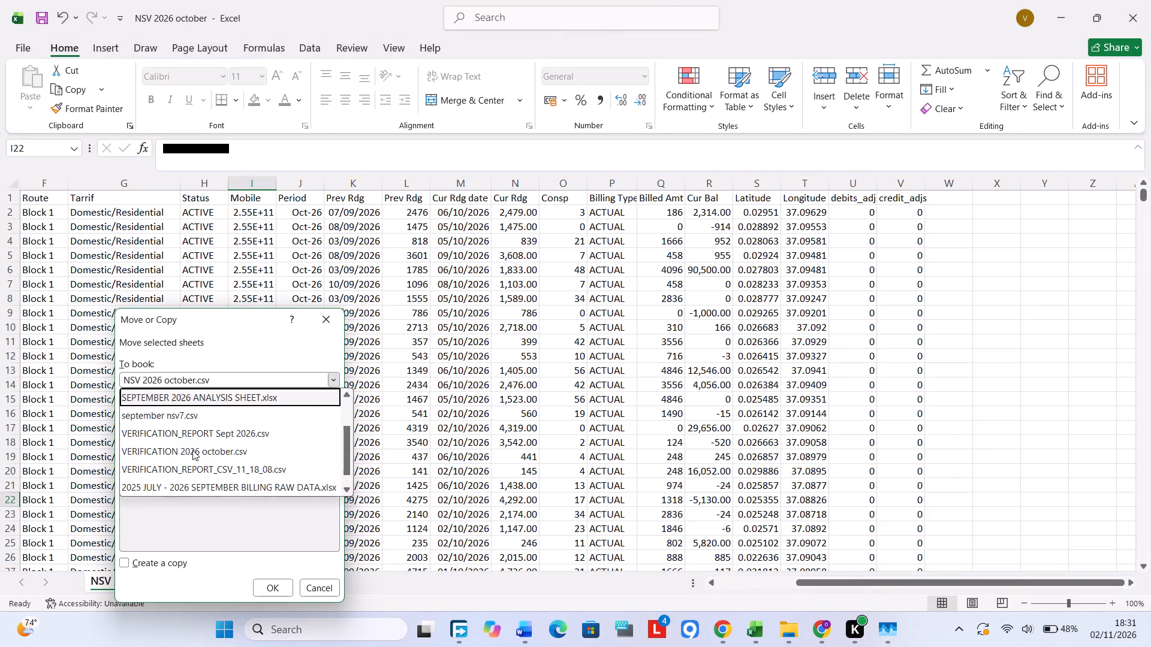
left_click(204, 420)
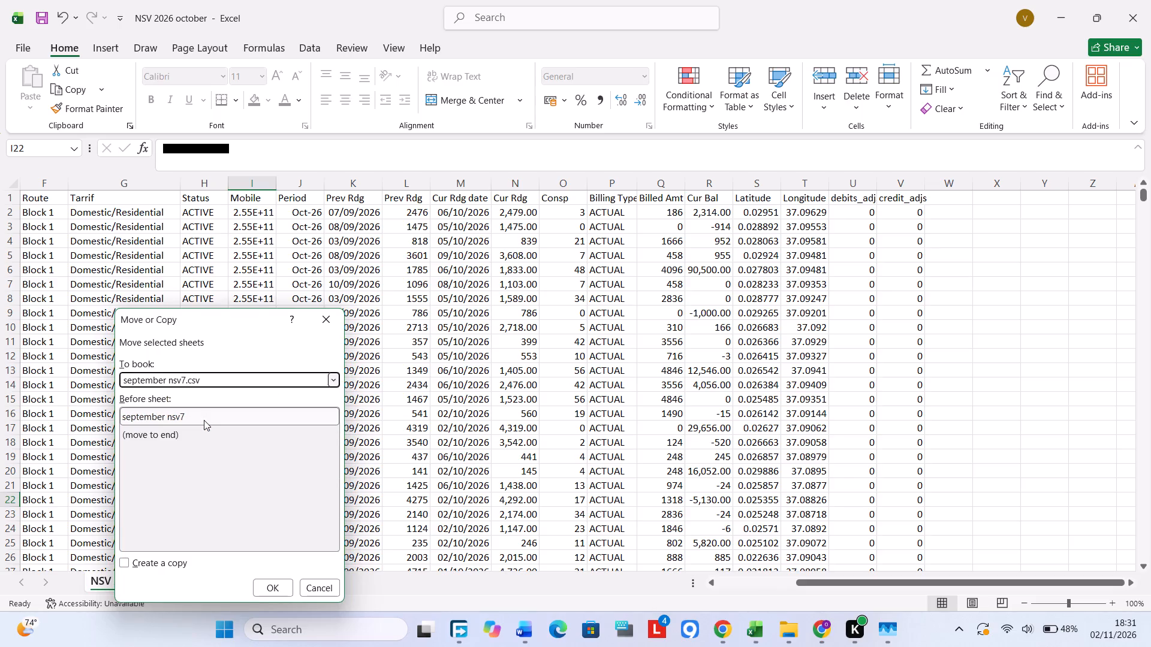
left_click(165, 433)
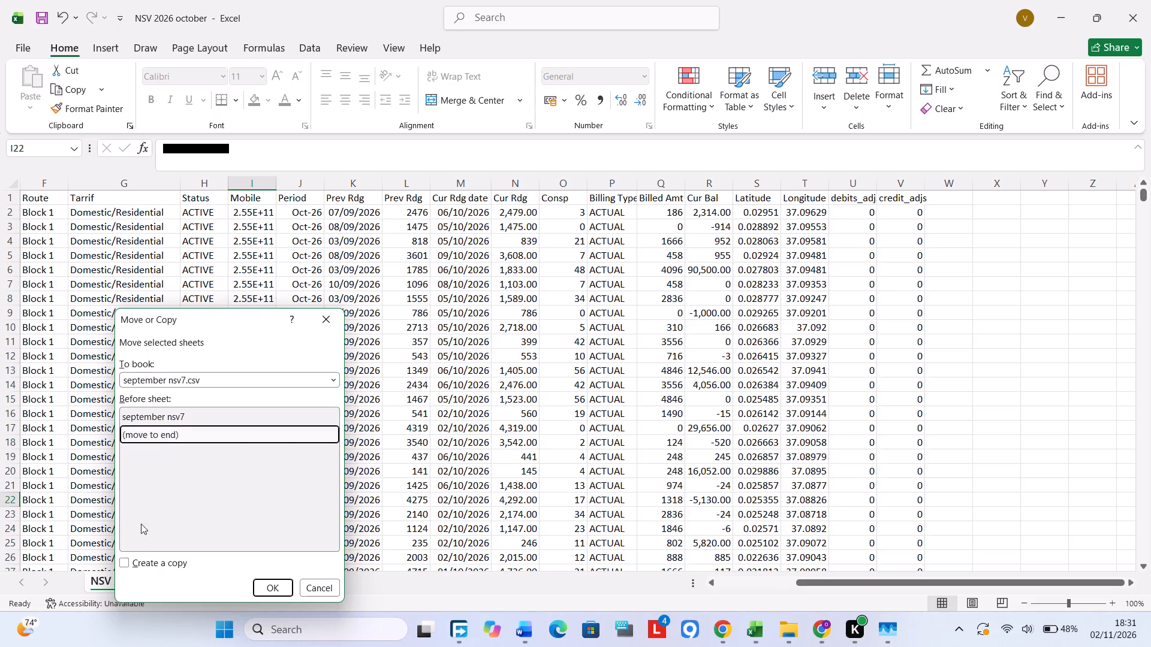
left_click(126, 558)
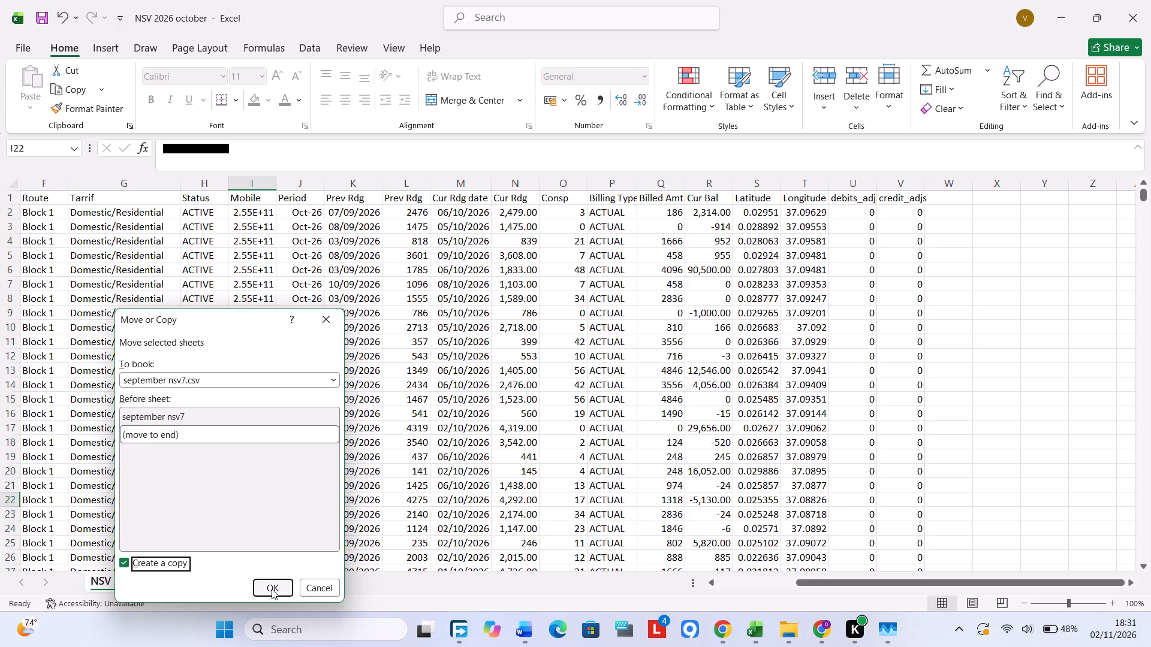
left_click(272, 589)
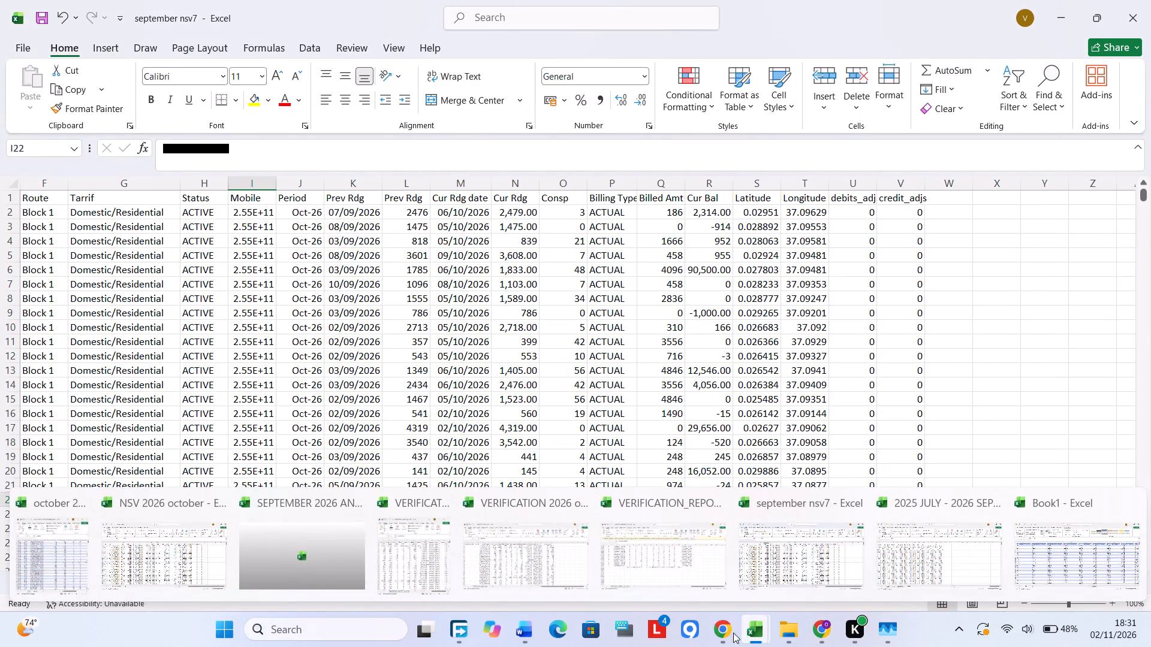
Close the original NSV 2026 october workbook without saving changes.
left_click(173, 576)
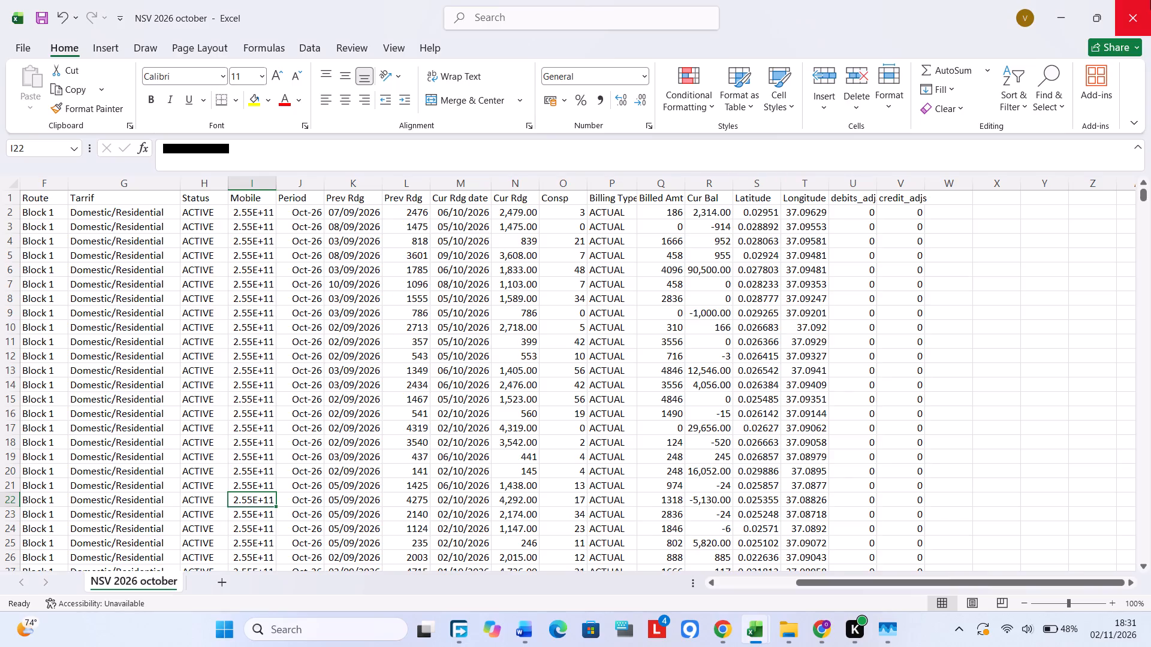
left_click(1150, 0)
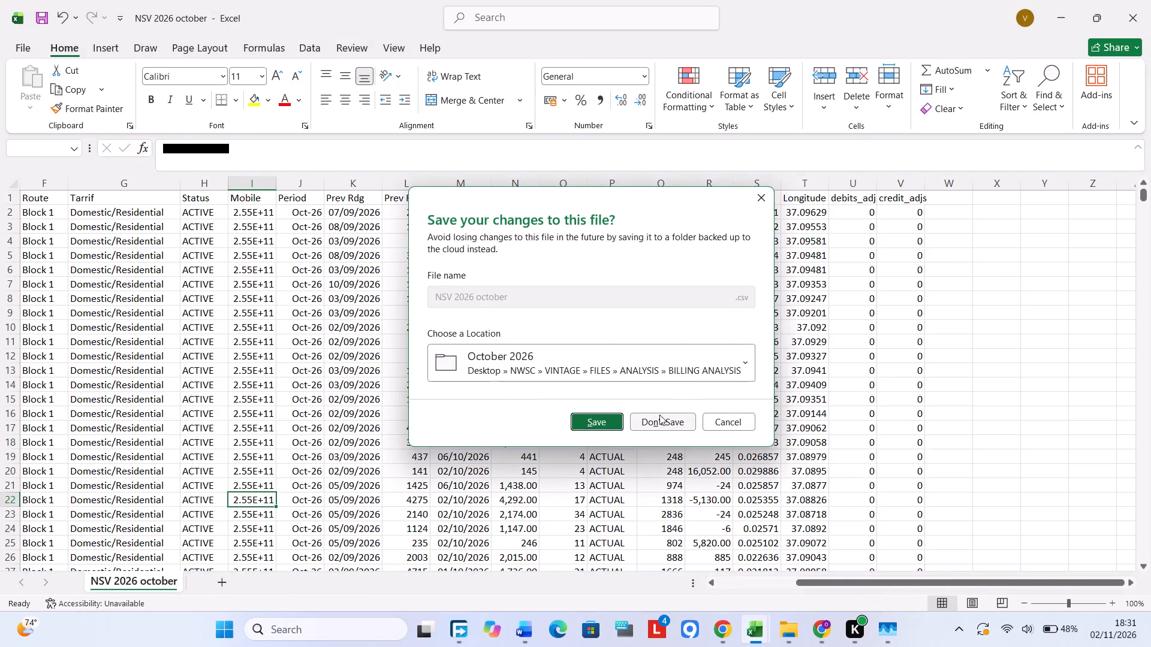
left_click(659, 415)
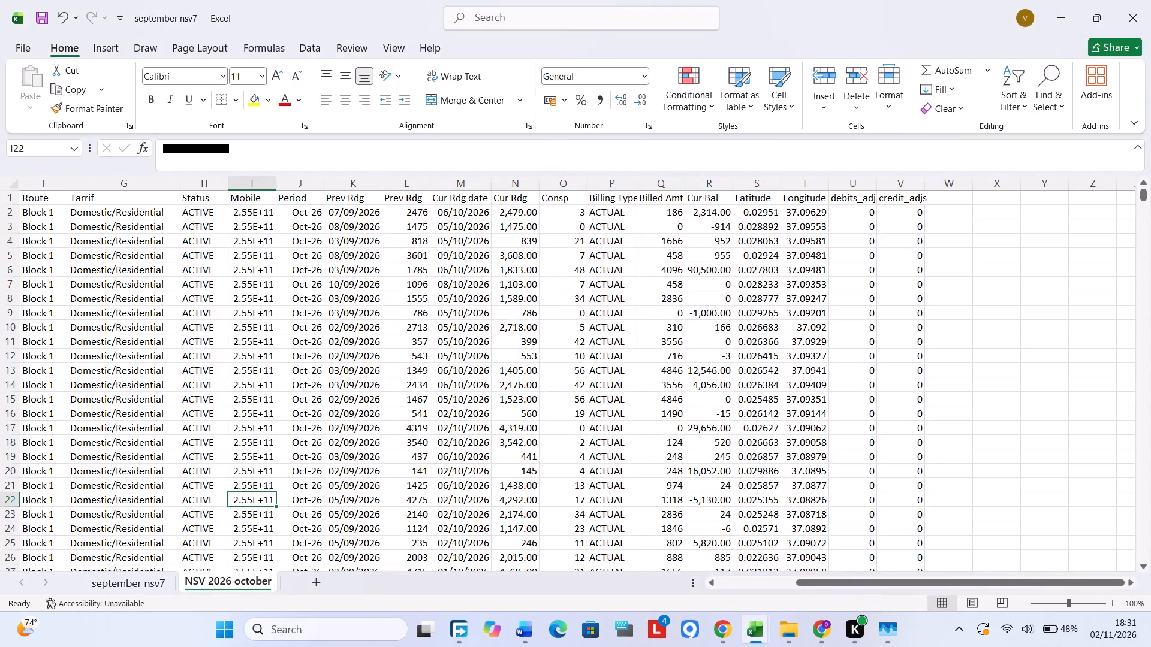
Switch to the 2025 July – 2026 September billing raw data workbook and close it without saving changes.
left_click(496, 425)
left_click(463, 349)
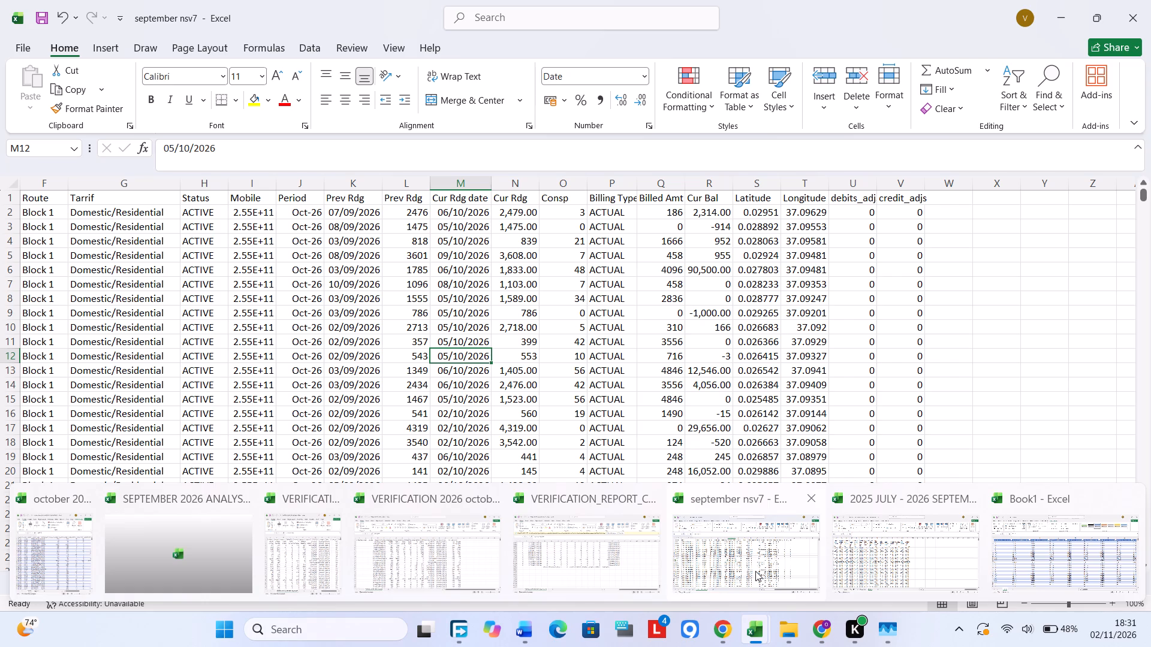
left_click(864, 547)
left_click(849, 361)
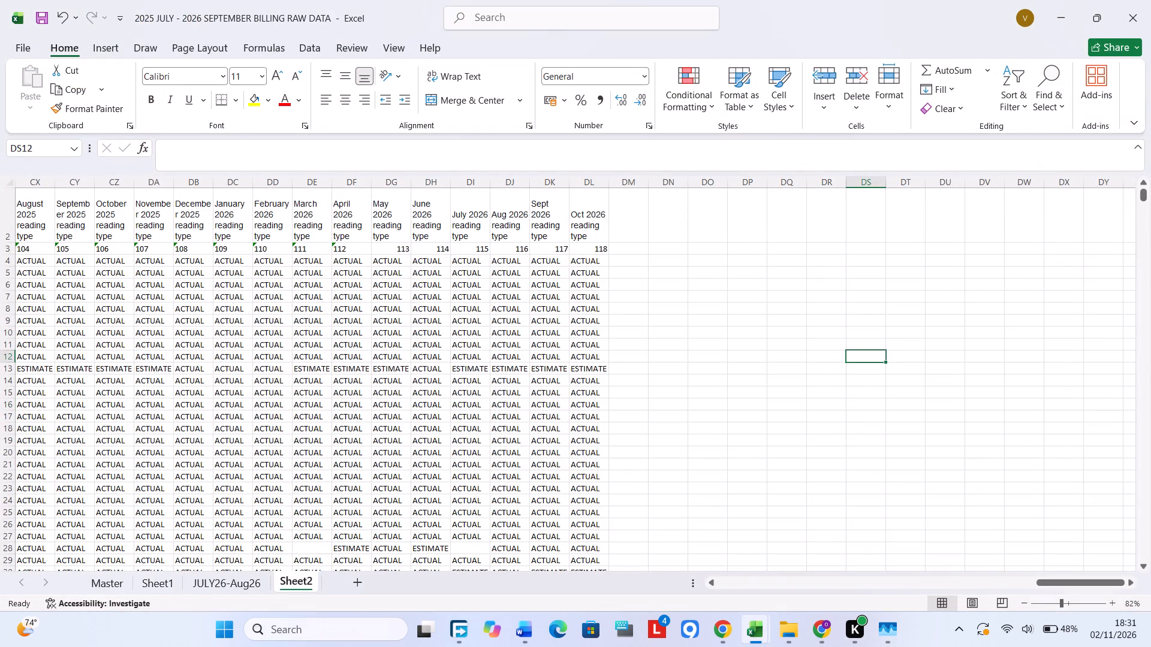
scroll(853, 364, "up", 5)
scroll(906, 279, "up", 5)
scroll(909, 255, "down", 1)
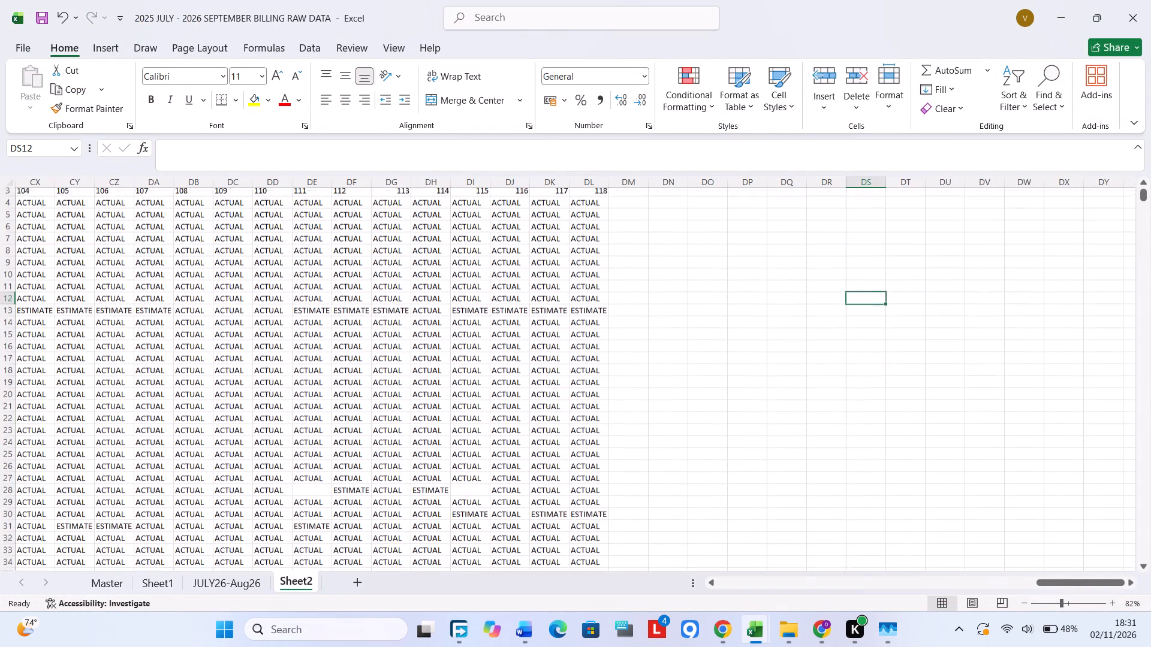
left_click(1149, 0)
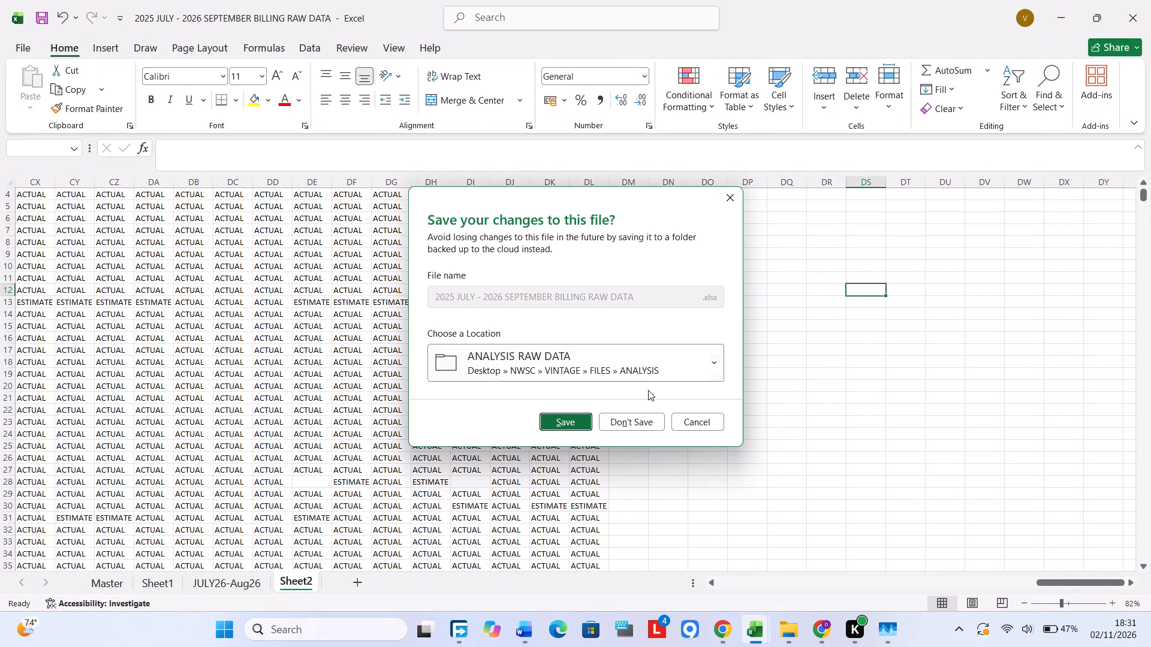
left_click(617, 419)
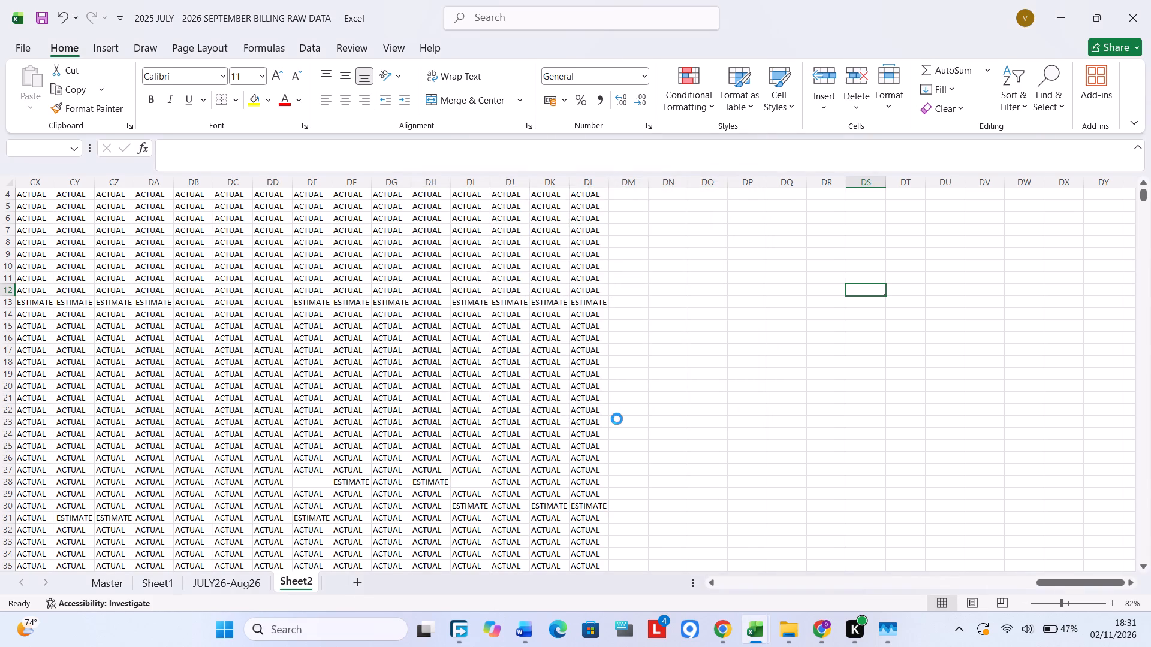
left_click(617, 419)
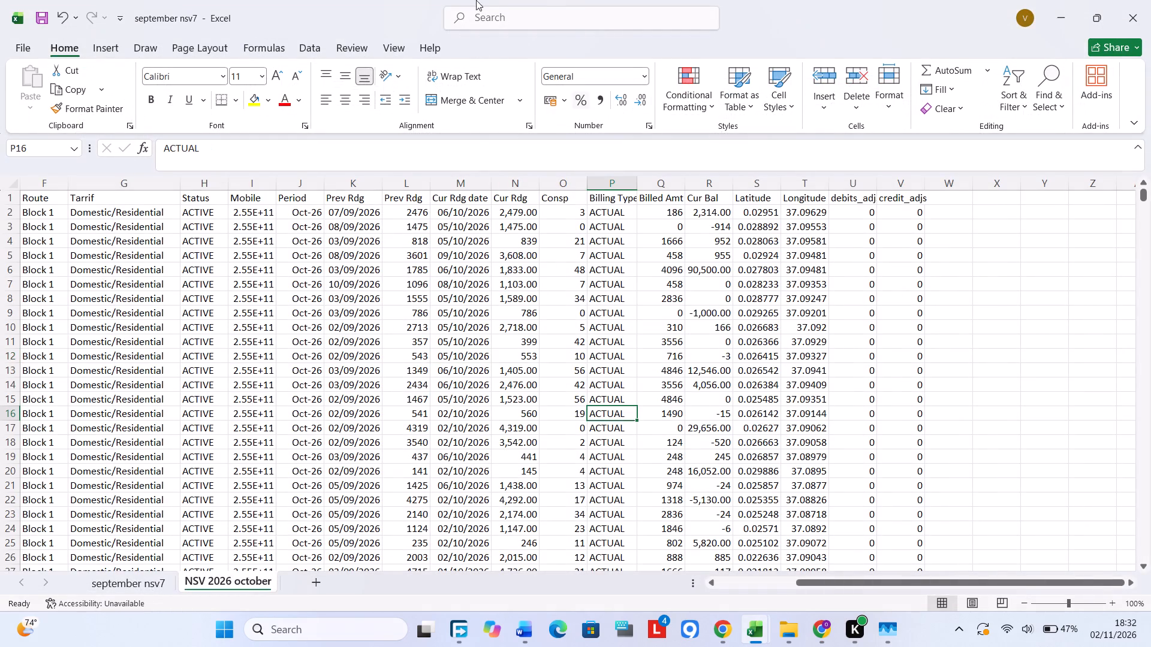
Examine the copied NSV 2026 october sheet's columns, from account number and contact name through readings and billed amount.
left_click(521, 238)
left_click(417, 287)
left_click(640, 328)
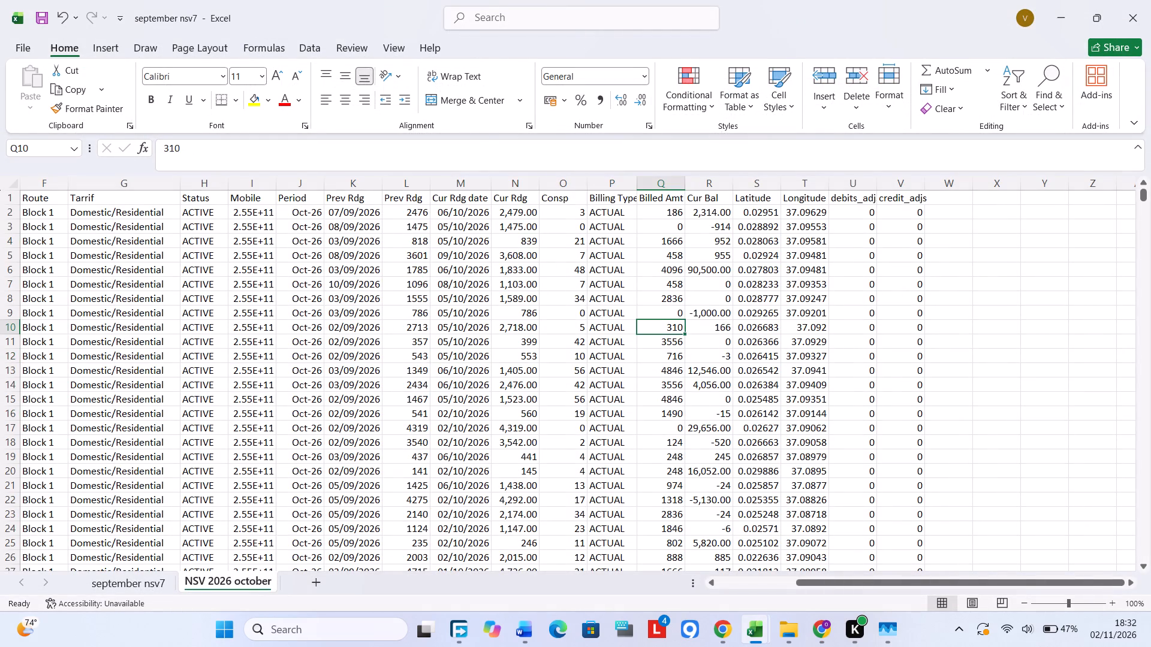
left_click(203, 319)
left_click(182, 276)
left_click(144, 260)
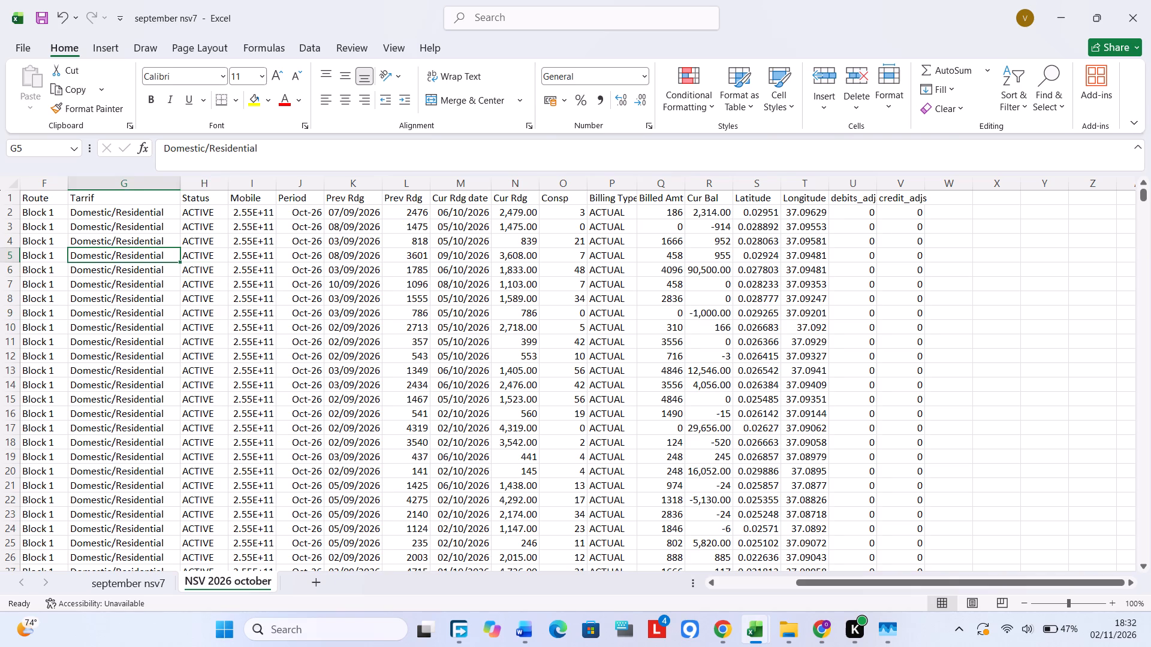
scroll(176, 258, "right", 5)
left_click(208, 232)
left_click(180, 248)
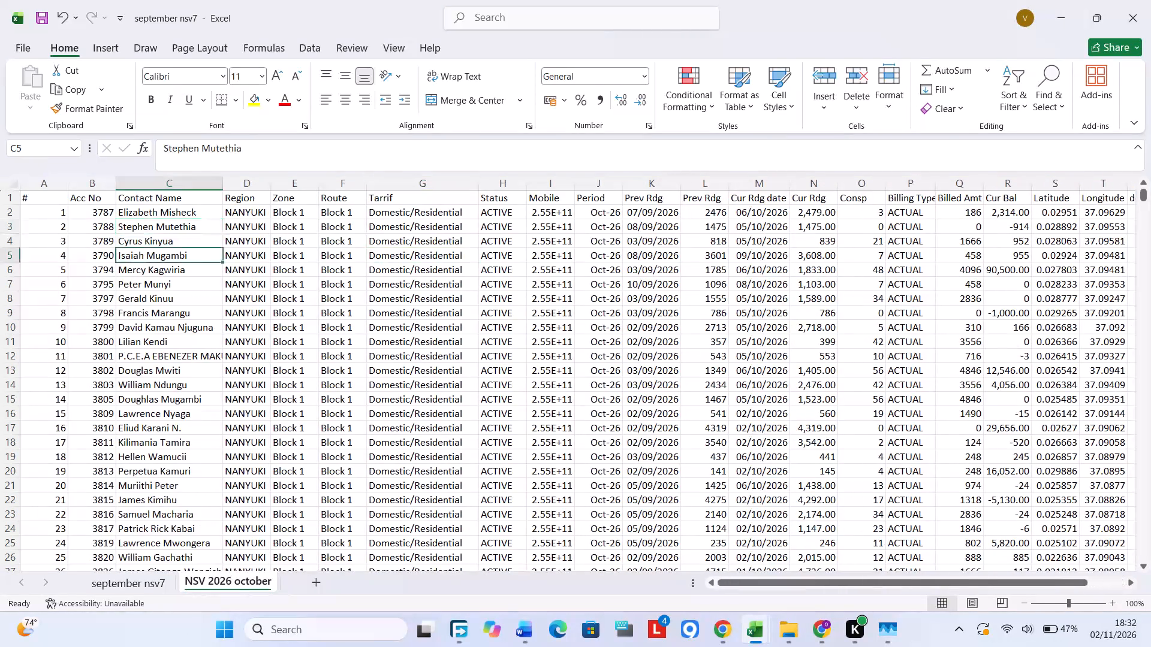
left_click(339, 300)
left_click(558, 277)
left_click(664, 283)
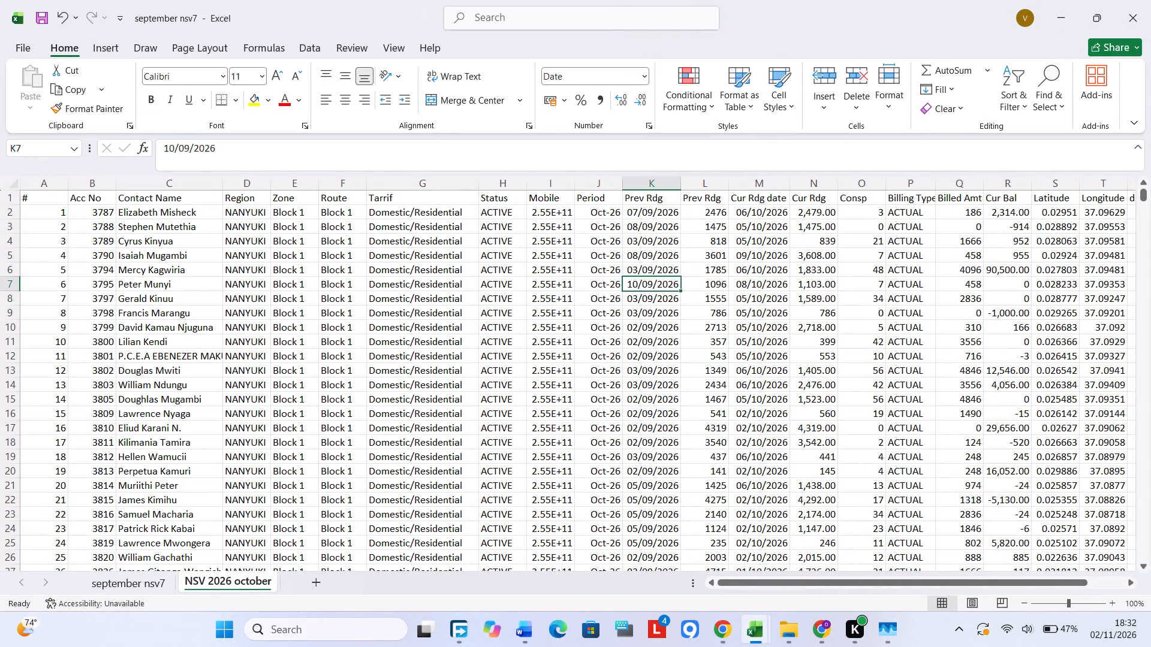
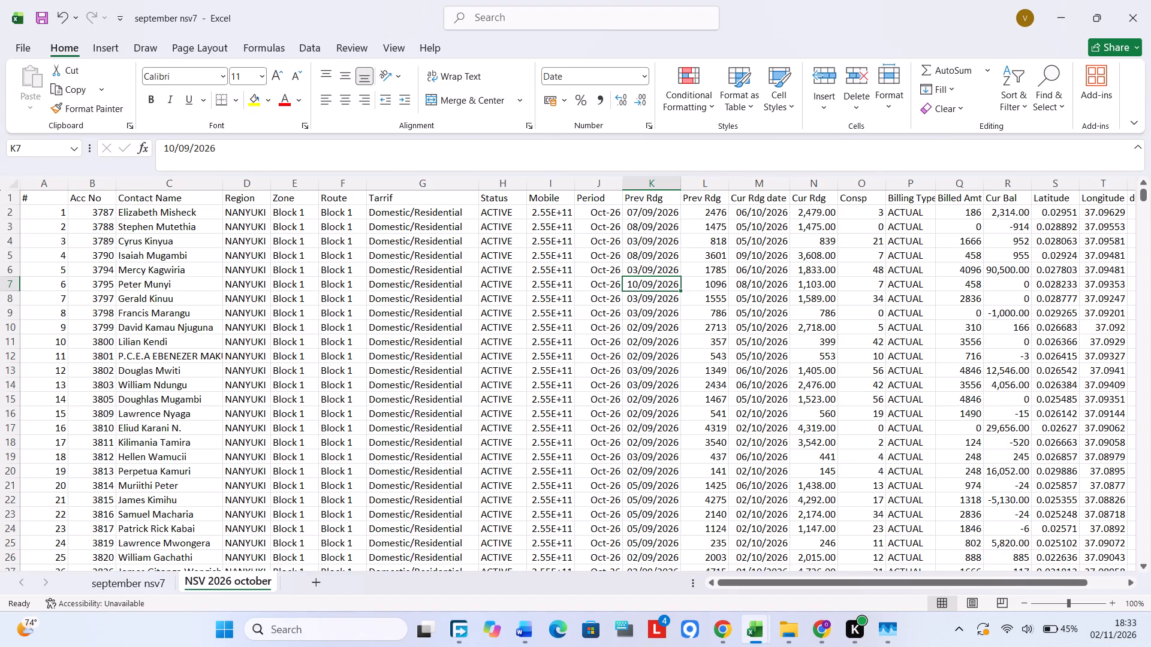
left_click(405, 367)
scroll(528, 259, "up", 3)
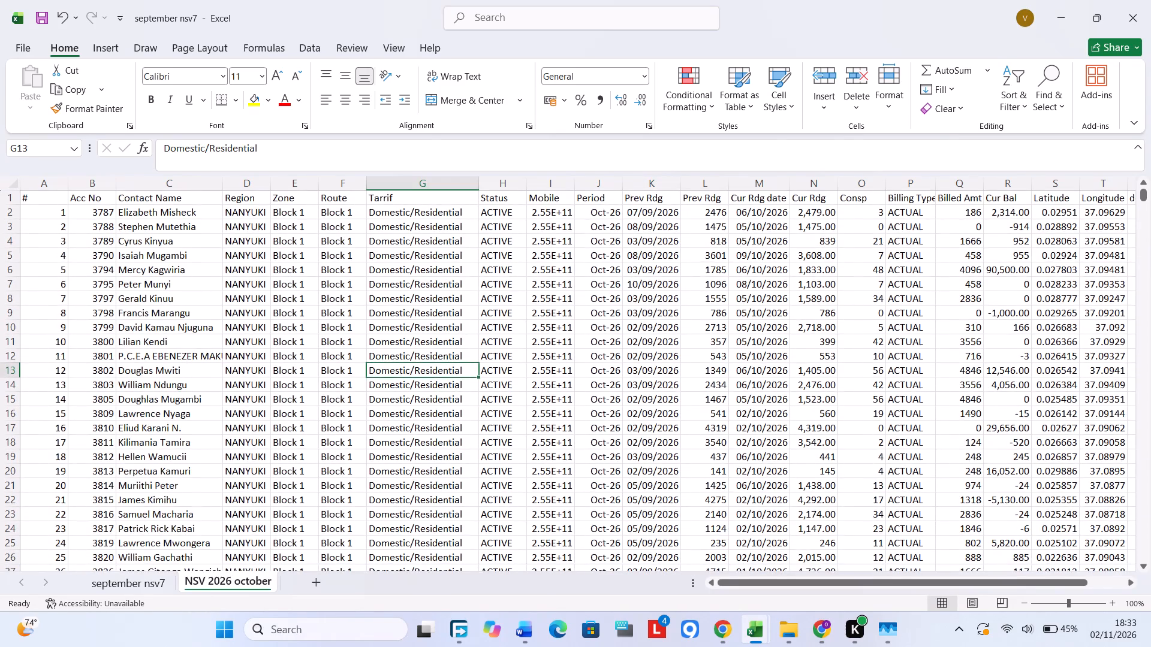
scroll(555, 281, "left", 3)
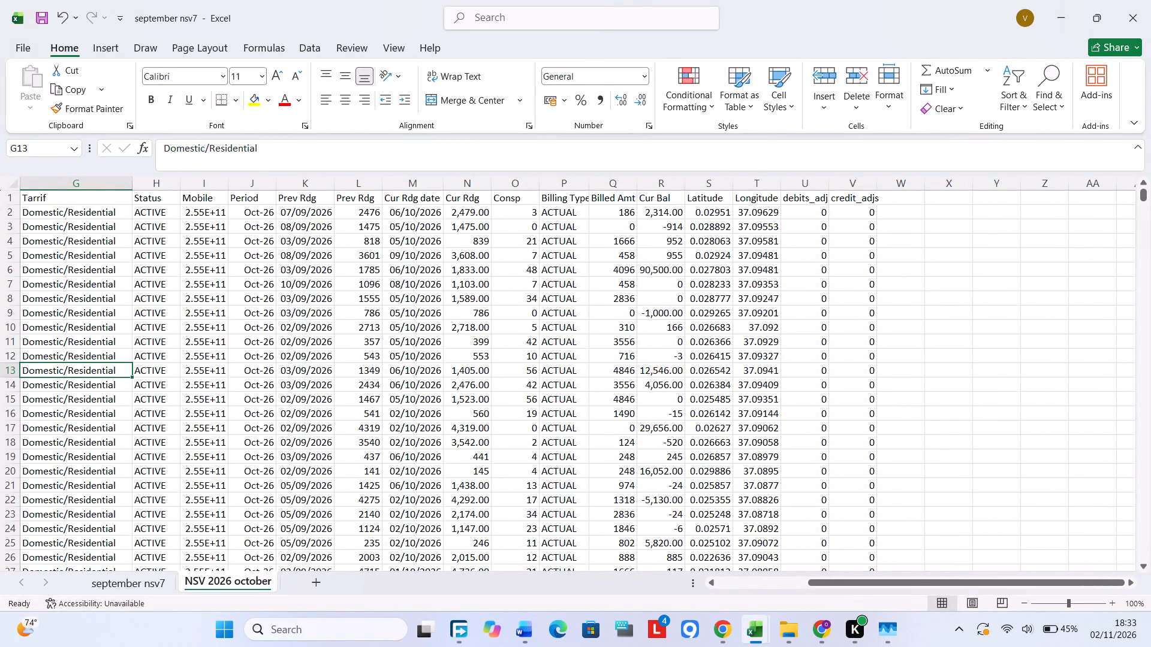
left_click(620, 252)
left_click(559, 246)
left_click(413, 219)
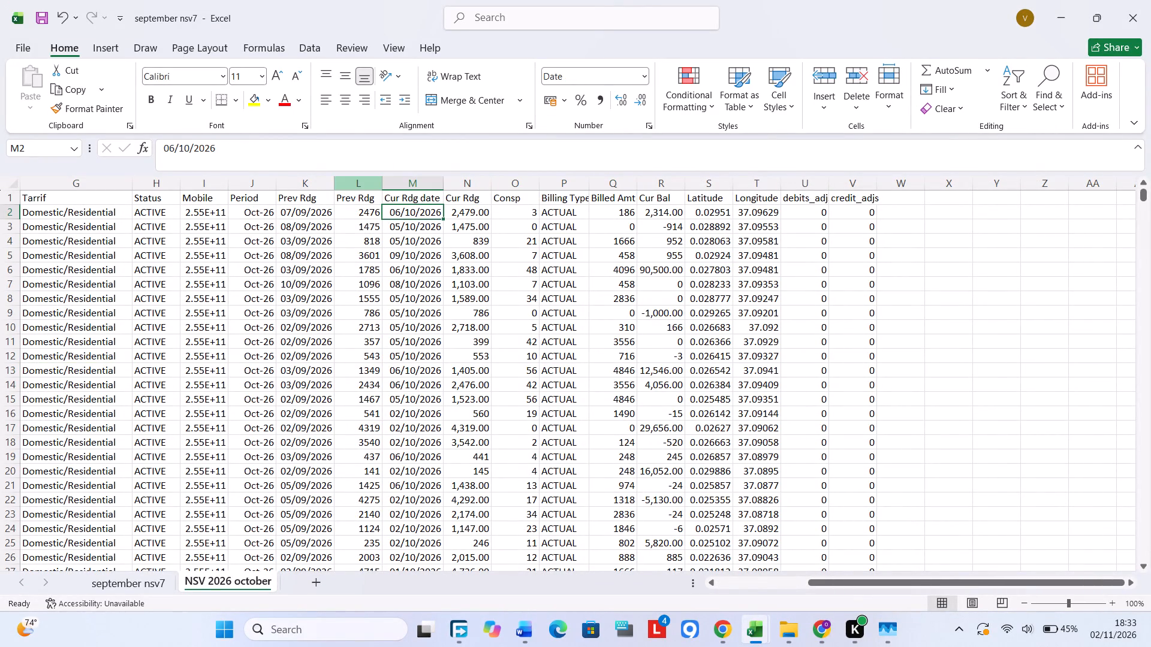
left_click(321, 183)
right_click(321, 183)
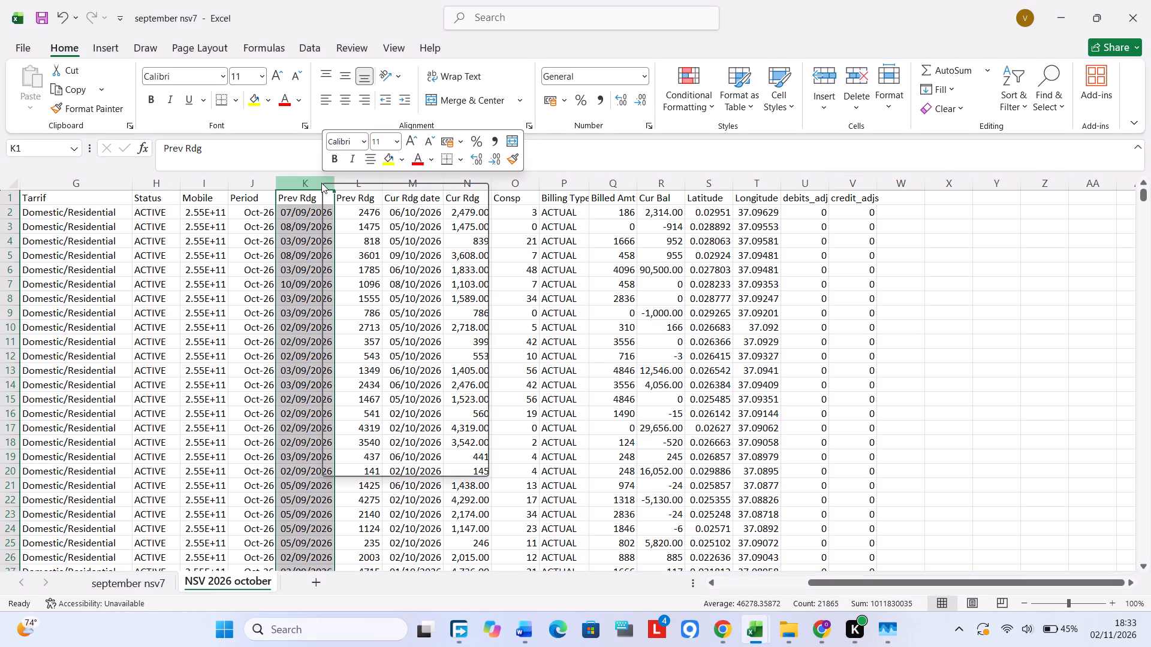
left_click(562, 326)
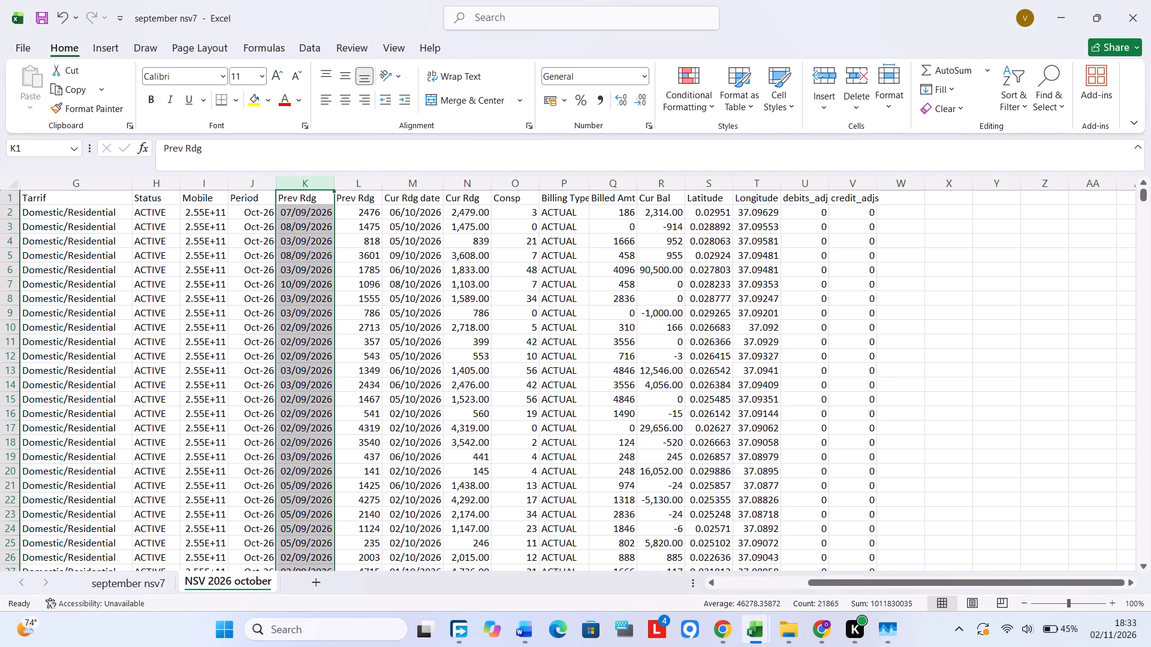
Move the Cur Rdg date column so it sits directly after the Prev Rdg date column K, ahead of the previous reading values.
left_click(429, 188)
right_click(427, 186)
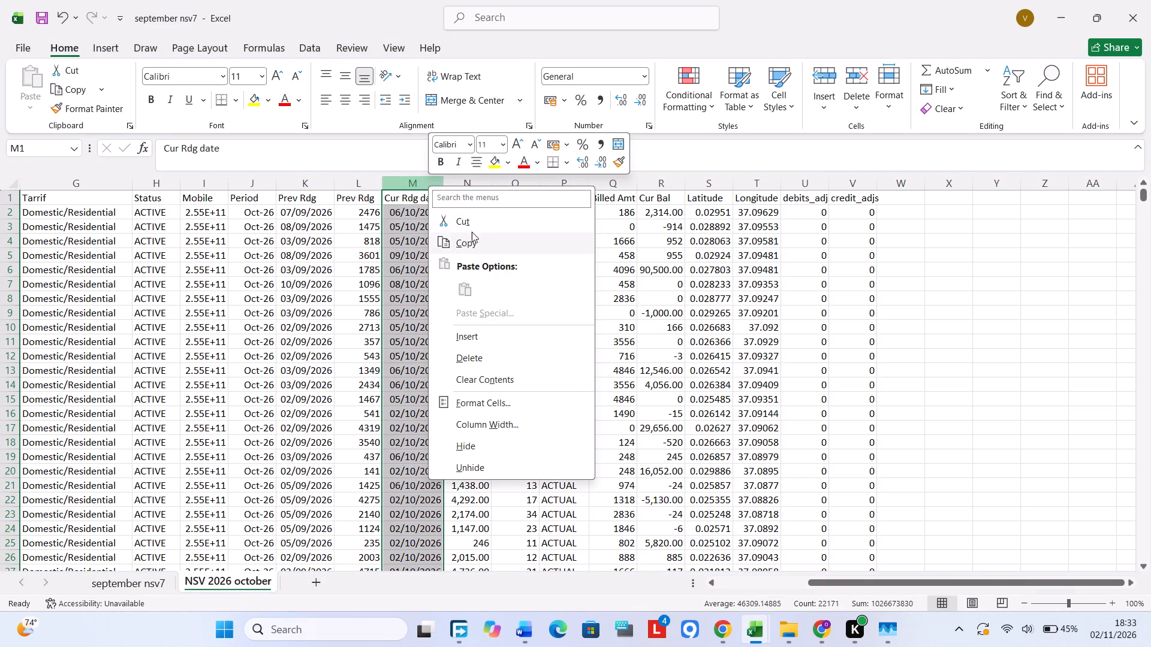
left_click(486, 211)
left_click(352, 186)
right_click(349, 188)
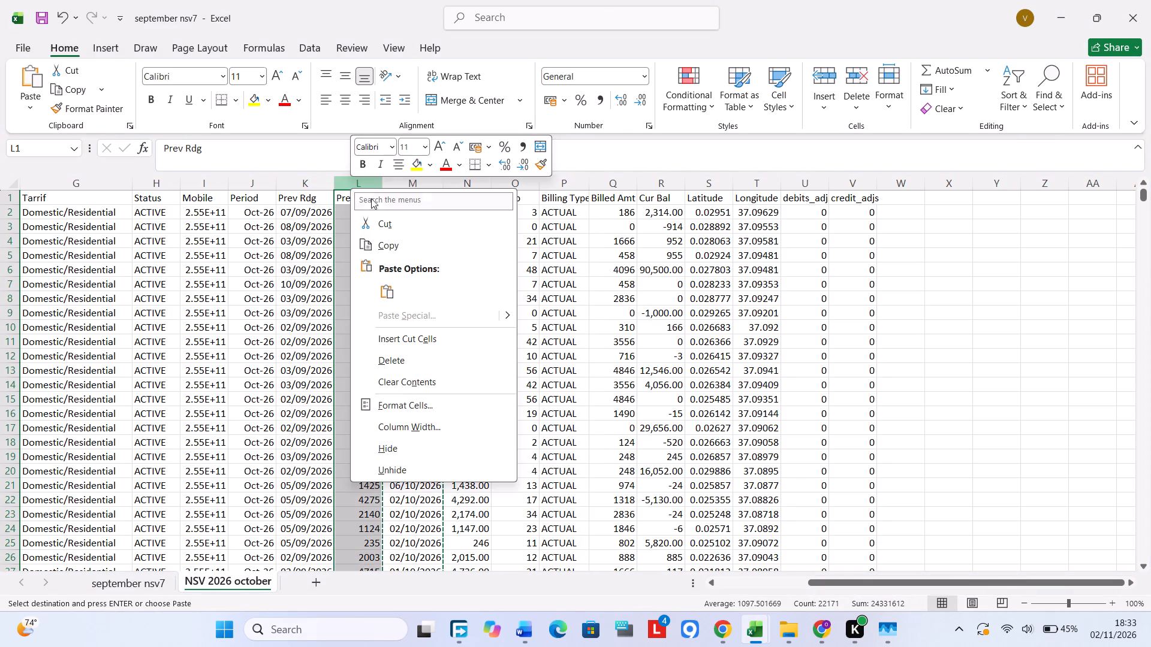
left_click(420, 330)
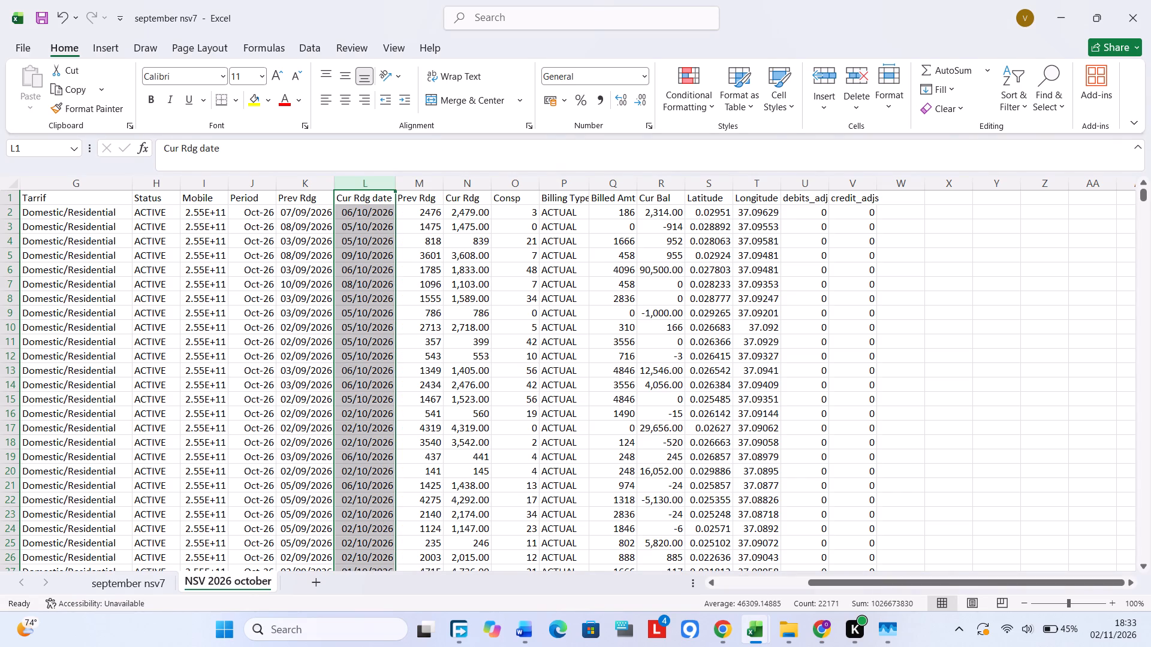
left_click(375, 238)
Insert a blank column after Cur Rdg date and give it the header "Billing cycle".
left_click(409, 177)
right_click(408, 180)
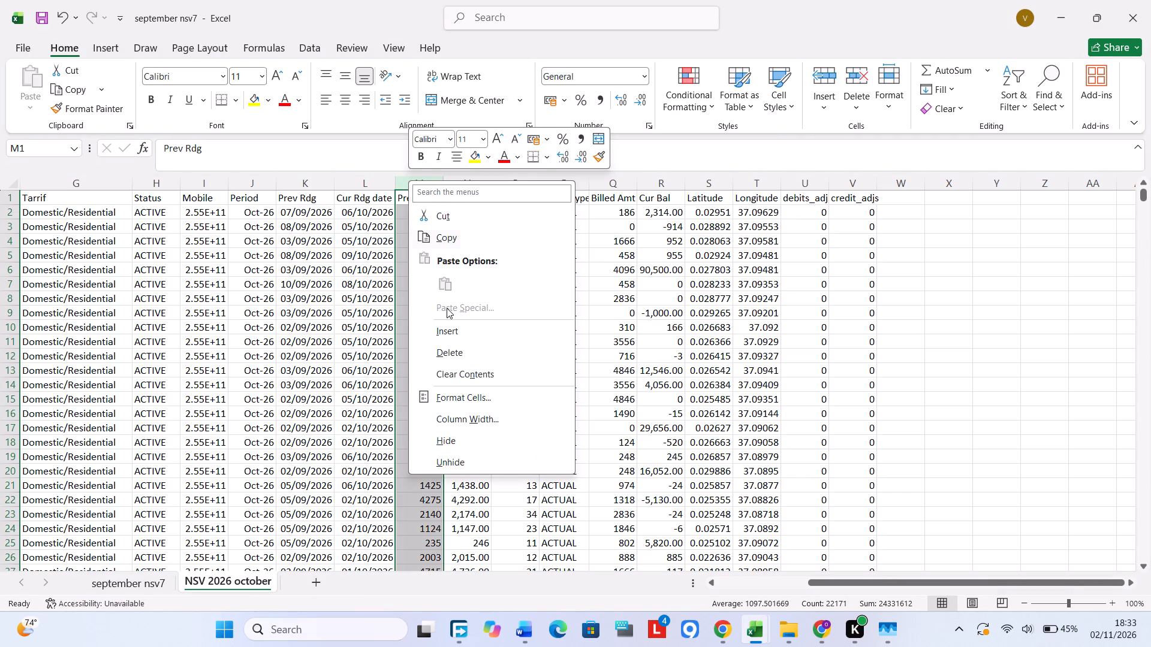
left_click(448, 322)
left_click(442, 224)
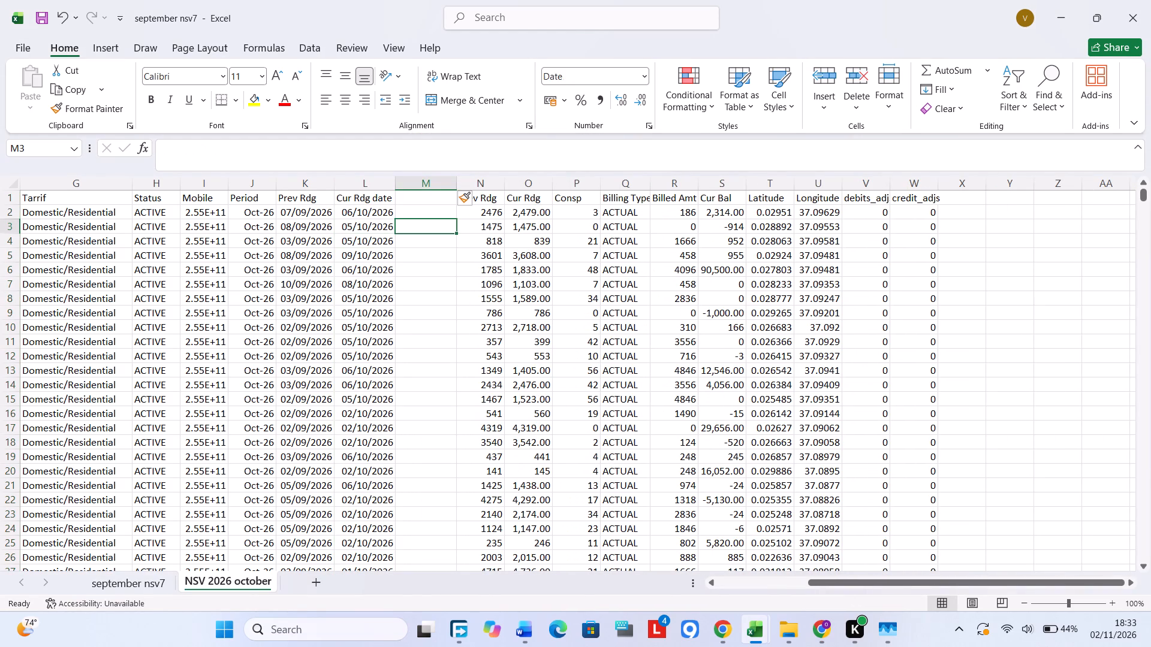
left_click(431, 199)
double_click(431, 199)
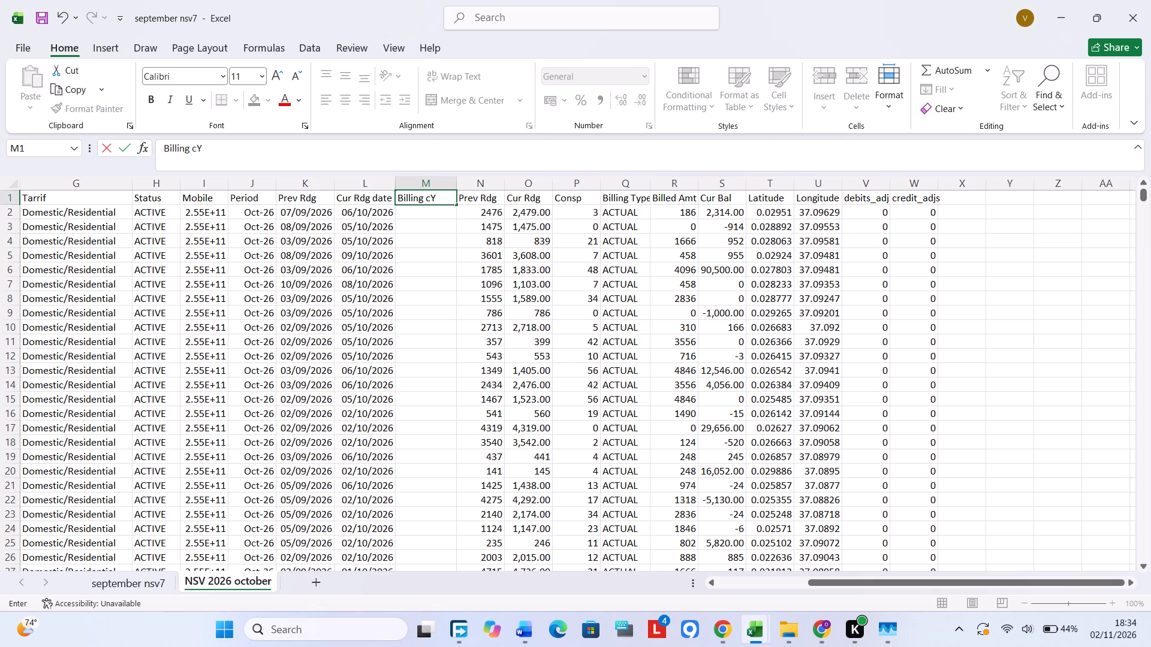
key("BackSpace")
key("y")
key("BackSpace")
key("BackSpace")
type("ycle")
left_click(396, 217)
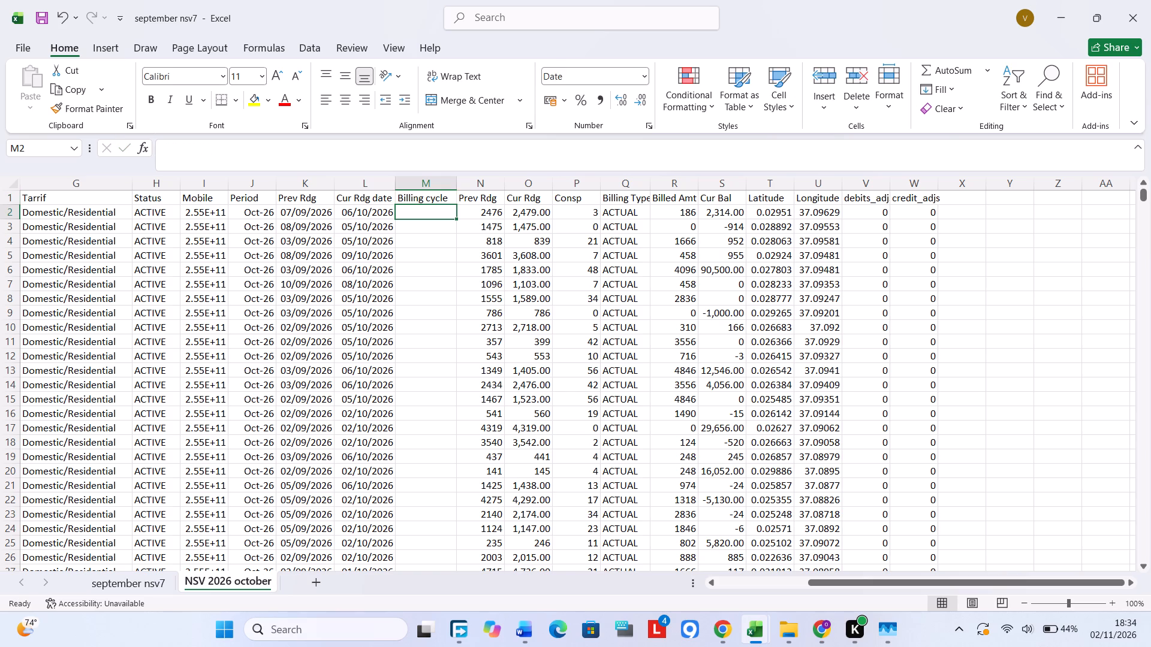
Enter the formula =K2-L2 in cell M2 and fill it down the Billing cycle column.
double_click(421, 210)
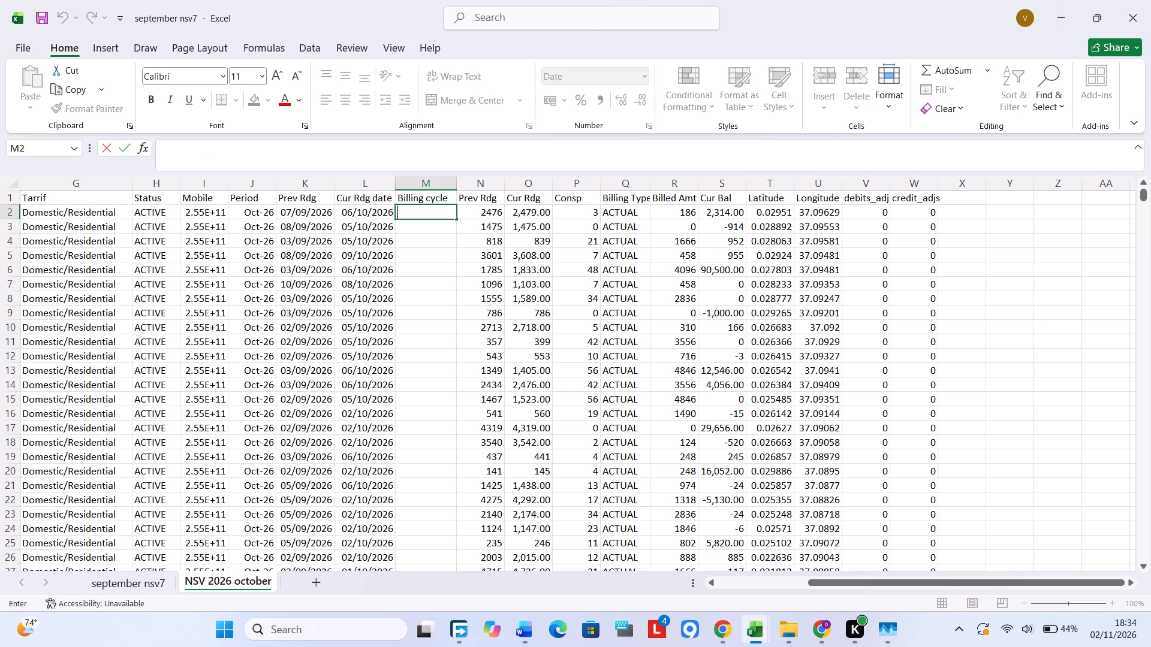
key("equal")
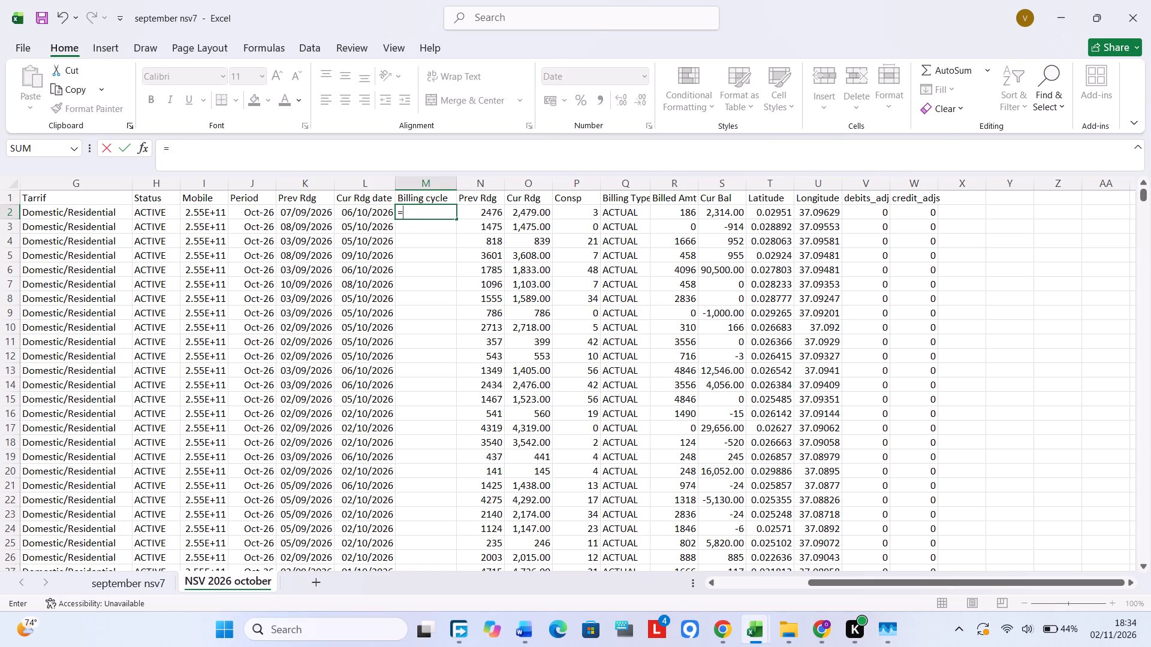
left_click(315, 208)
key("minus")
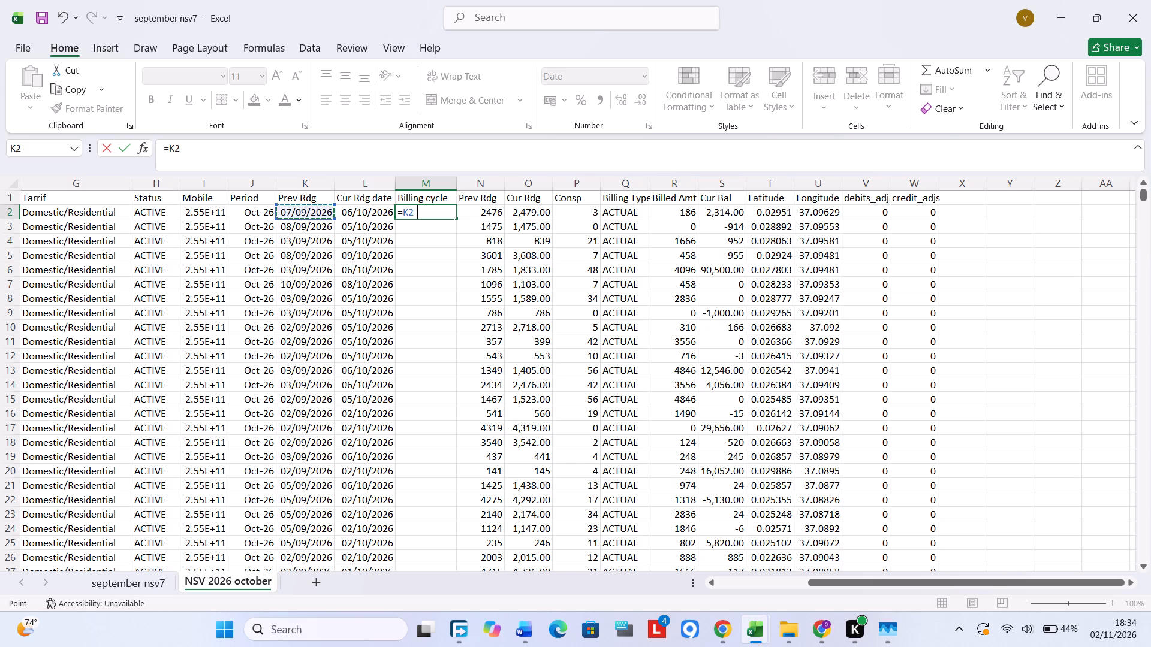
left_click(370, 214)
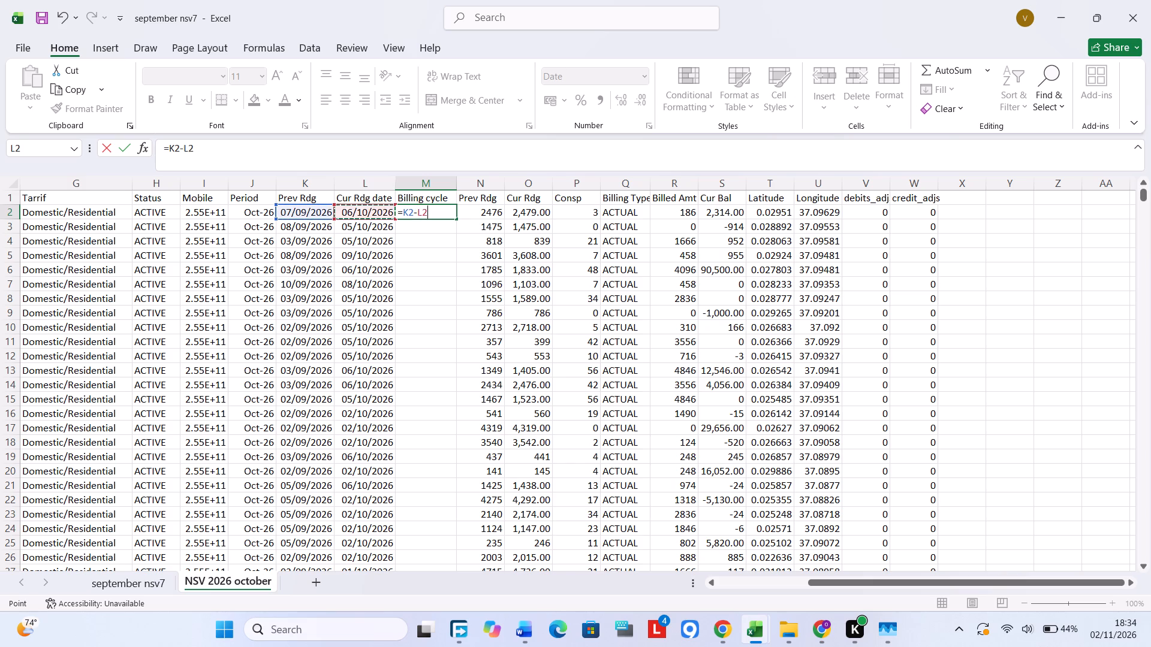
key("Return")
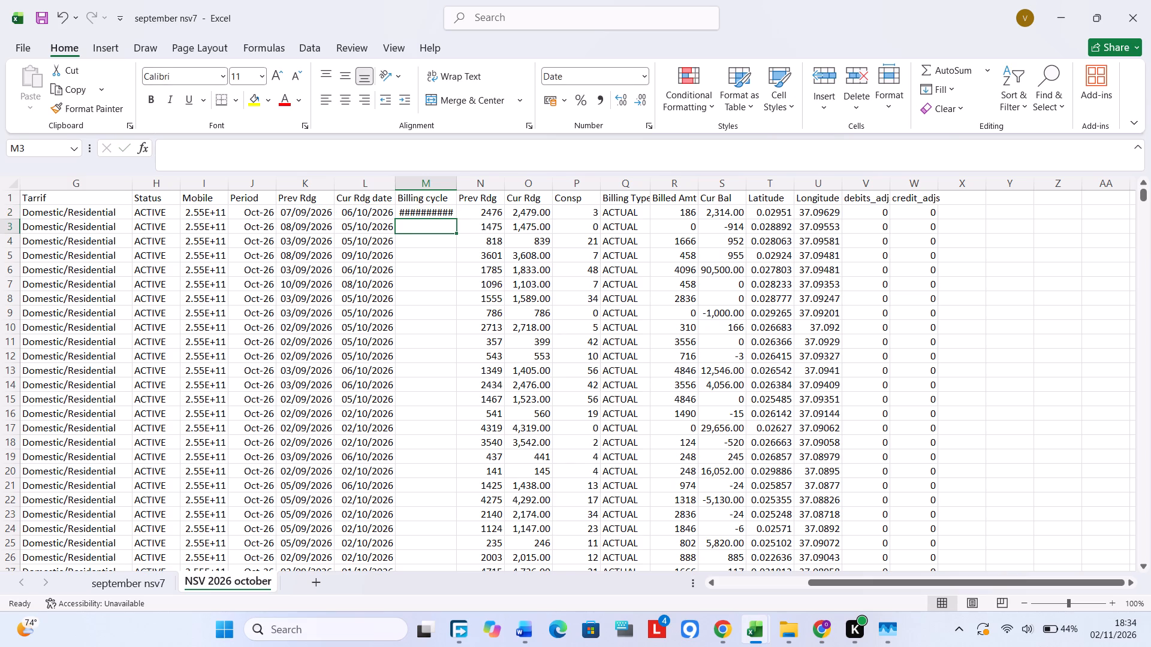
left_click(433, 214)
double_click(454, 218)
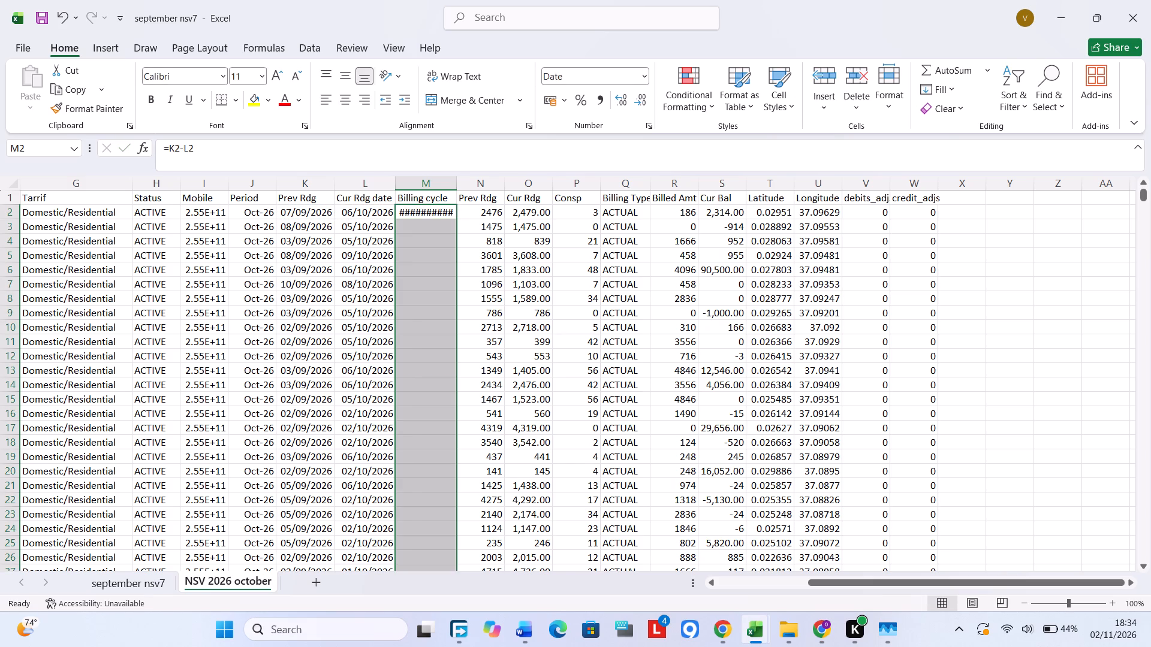
Widen the Billing cycle column slightly and format it as Number with no decimal places.
left_click_drag(459, 183, 476, 185)
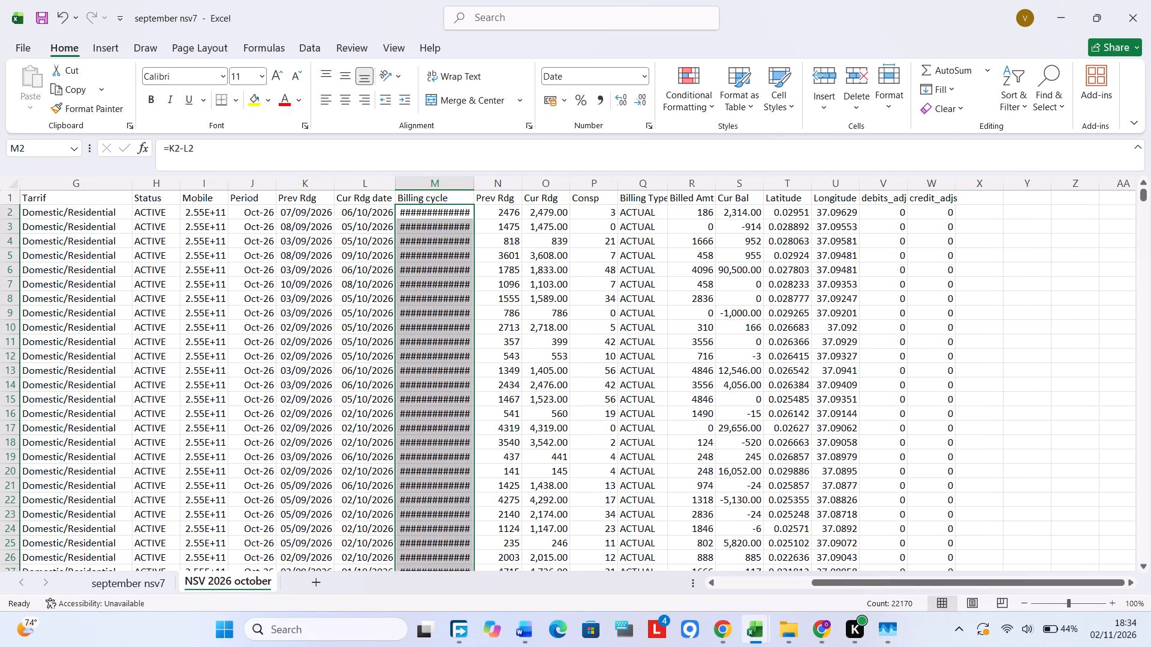
left_click(444, 189)
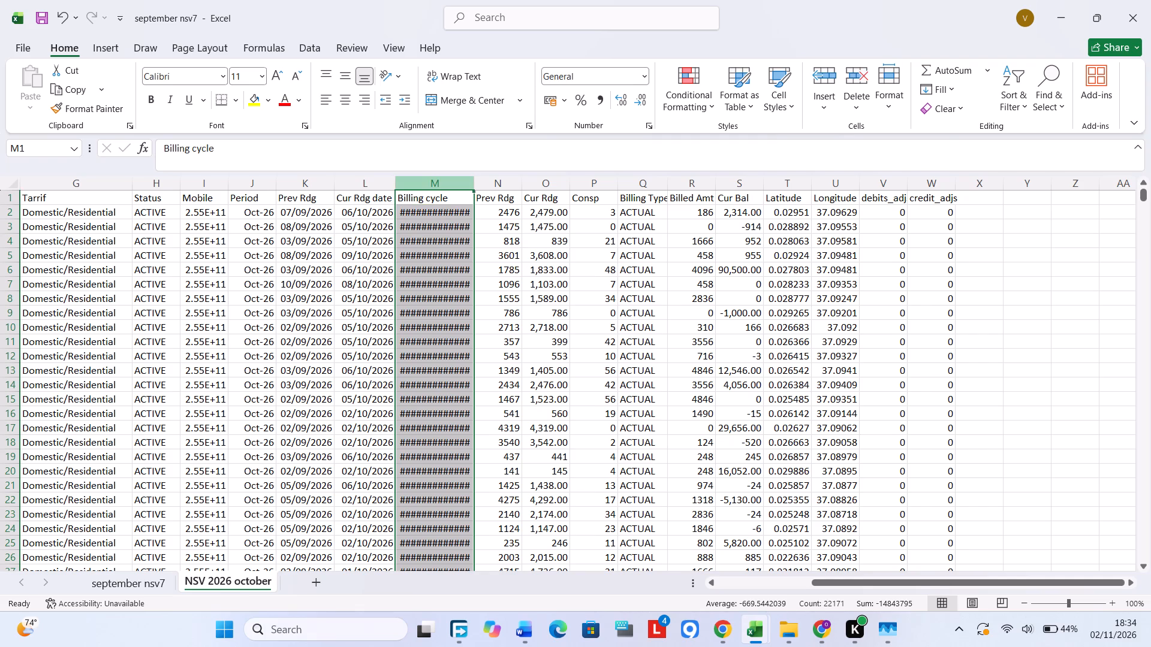
right_click(433, 175)
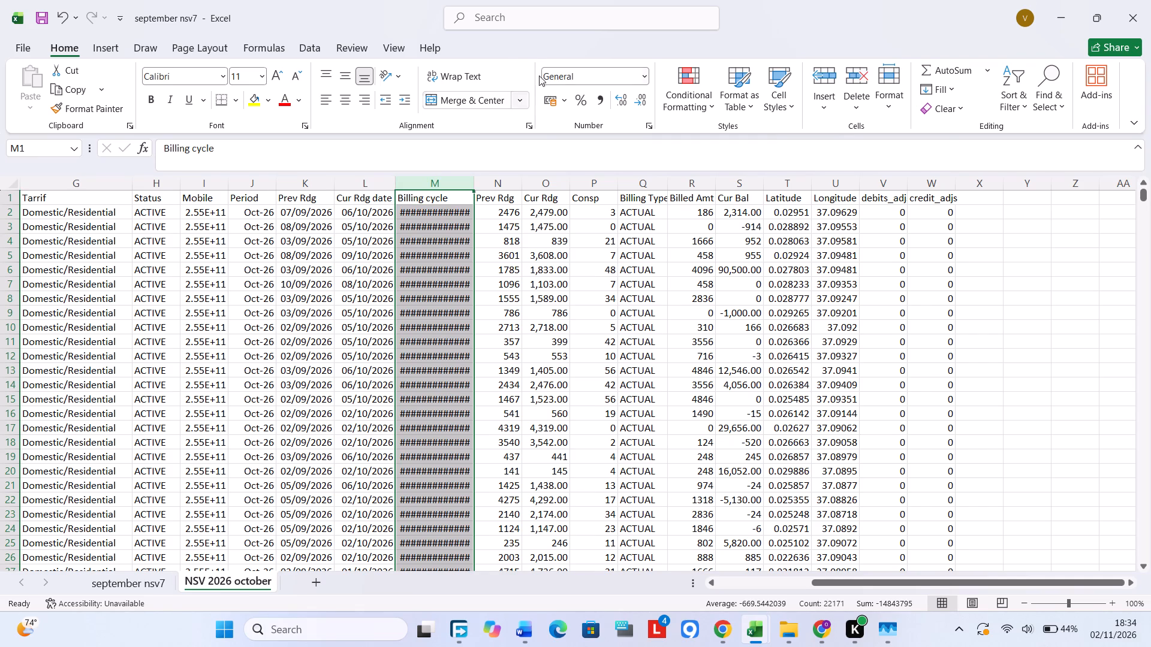
left_click(641, 74)
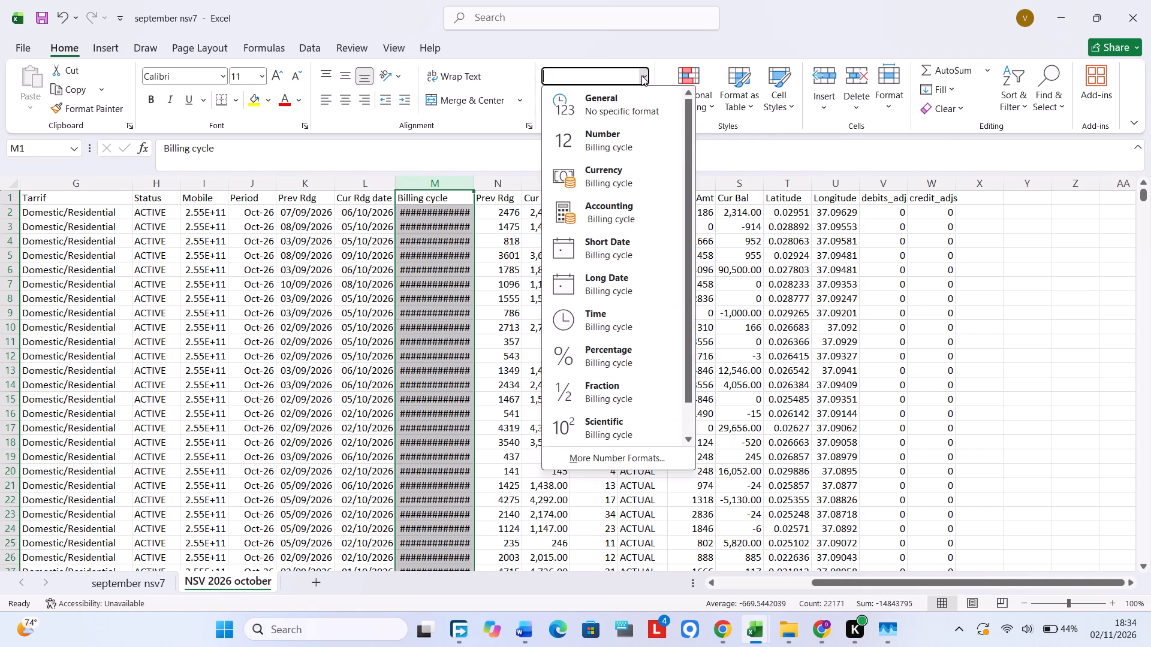
left_click(606, 131)
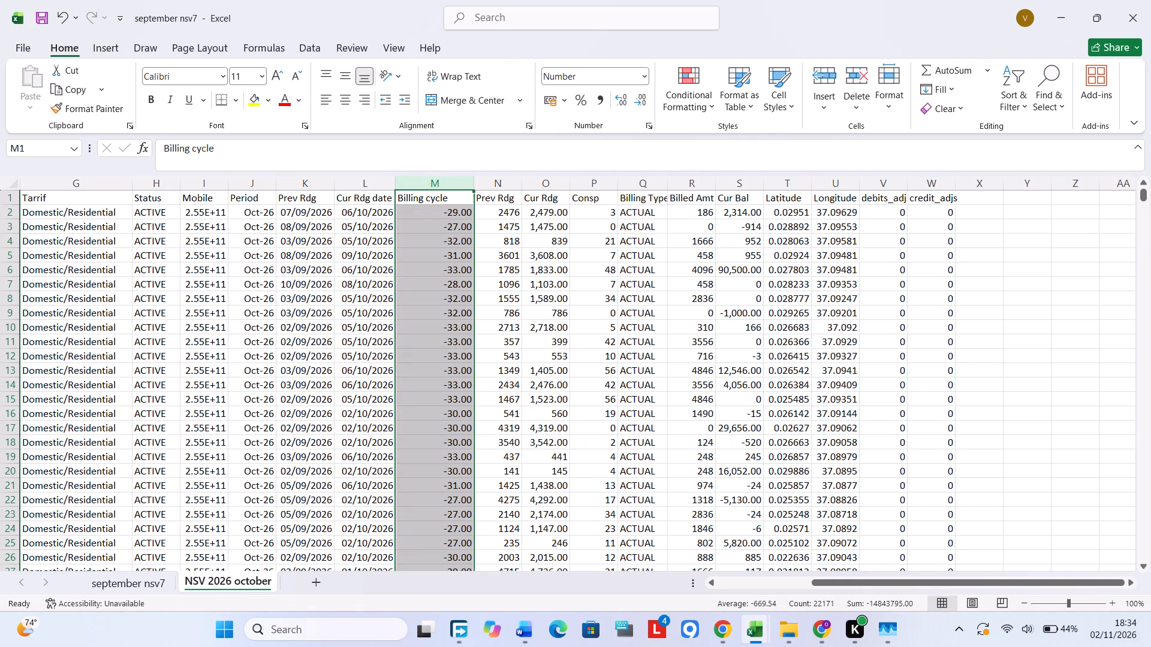
triple_click(624, 102)
triple_click(642, 99)
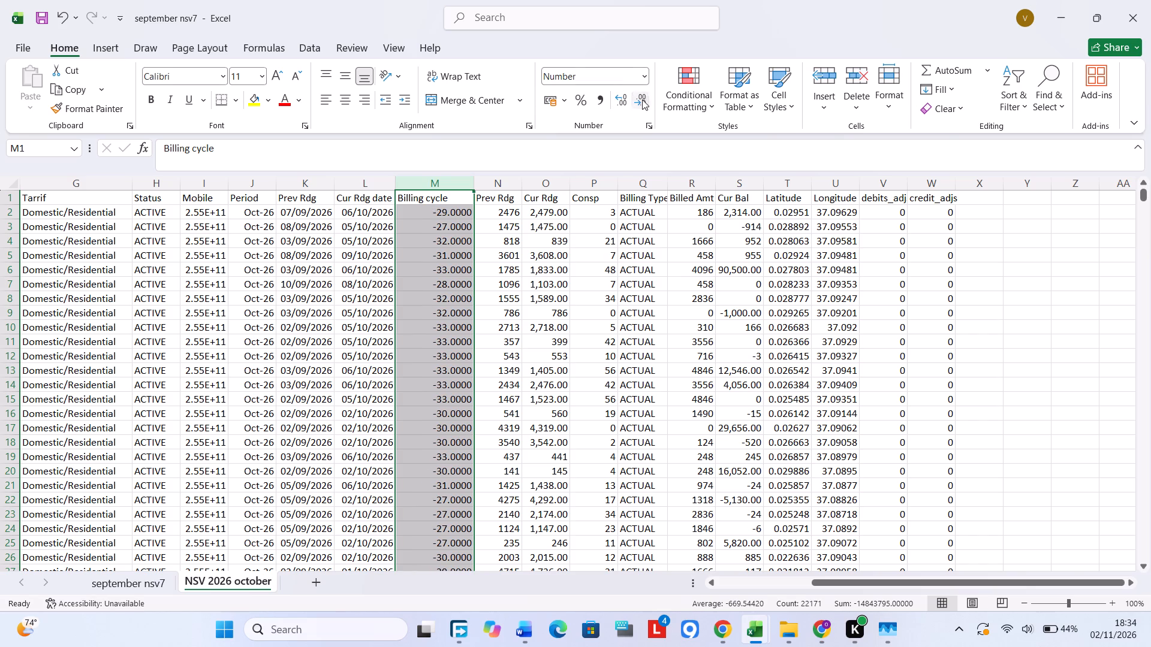
triple_click(642, 99)
left_click(465, 274)
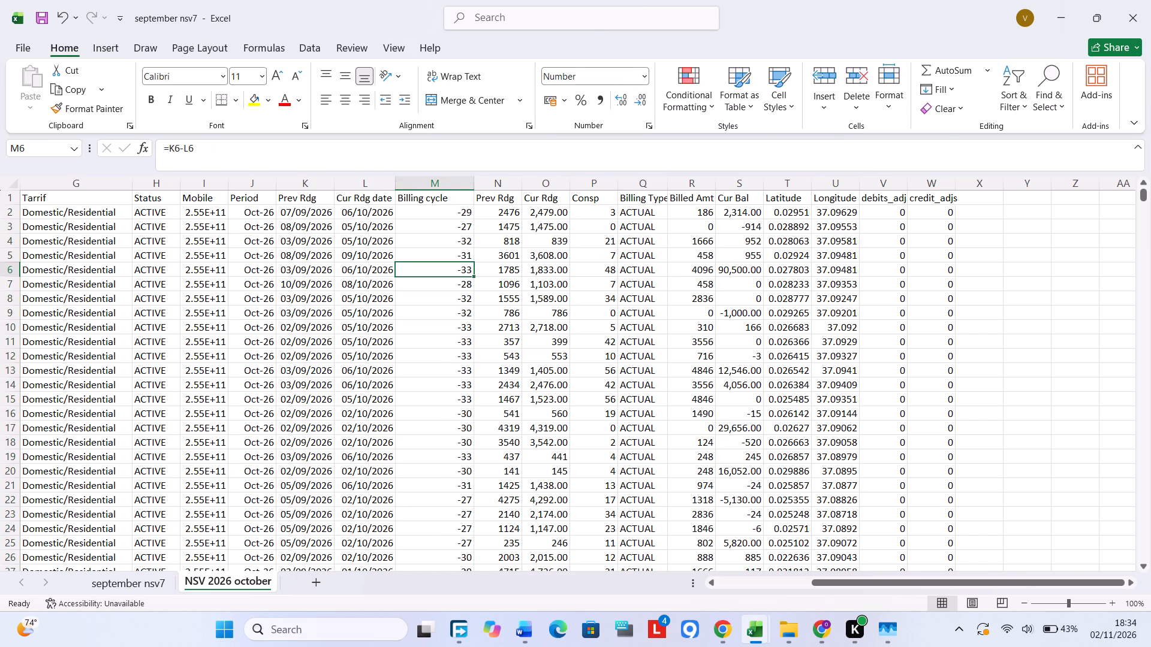
Replace the formula in M2 with =L2-K2 and fill it down the whole Billing cycle column.
left_click(461, 197)
double_click(443, 210)
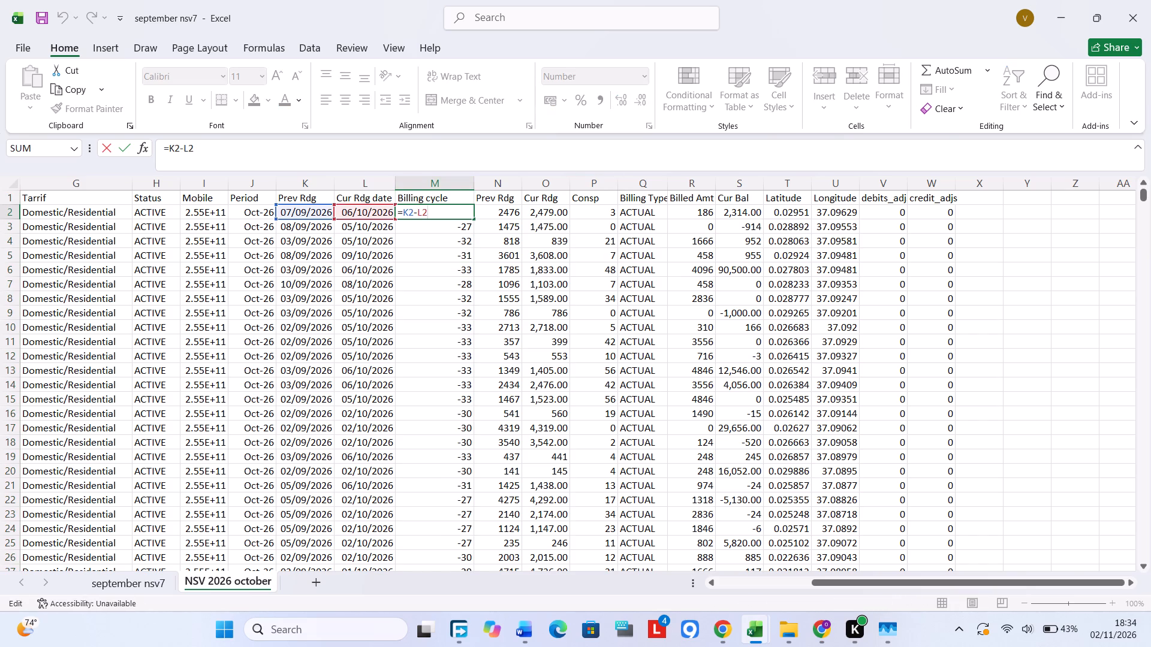
key("BackSpace")
key("BackSpace")
key("BackSpace")
key("BackSpace")
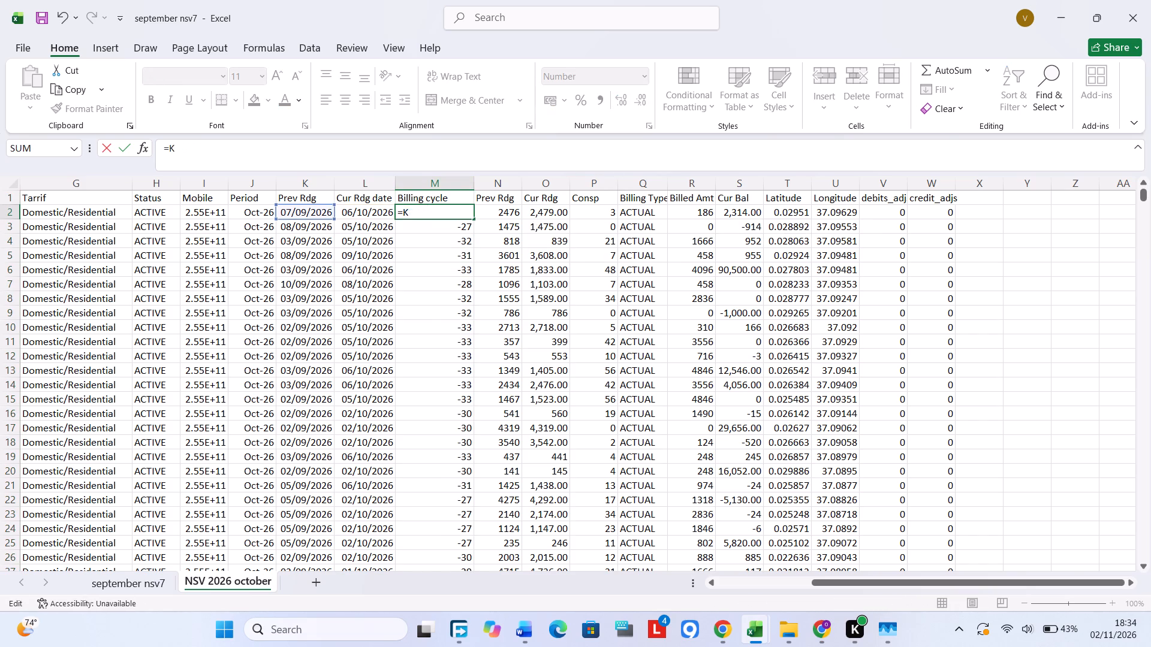
key("BackSpace")
left_click(372, 215)
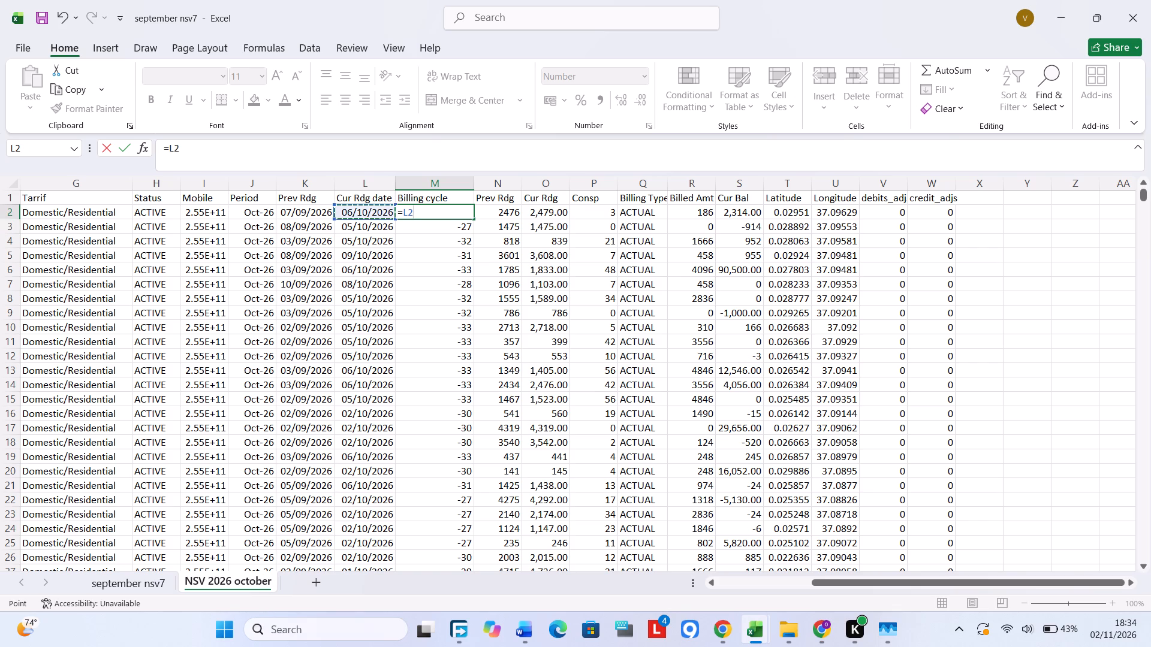
key("minus")
left_click(318, 210)
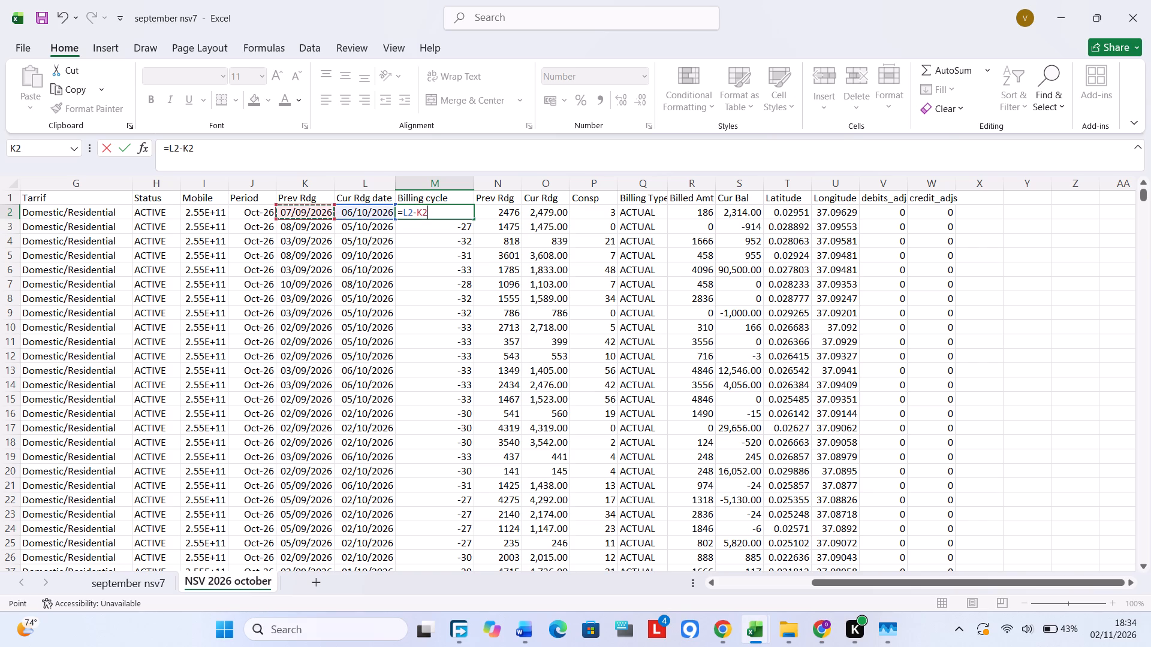
key("Return")
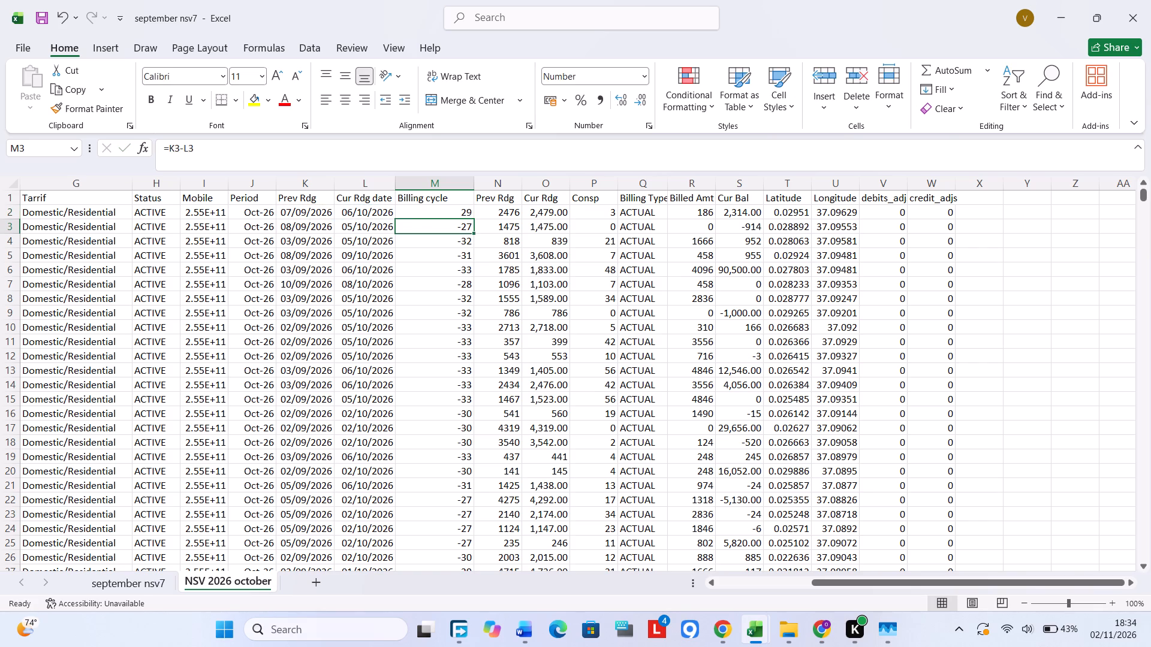
left_click(425, 211)
double_click(472, 219)
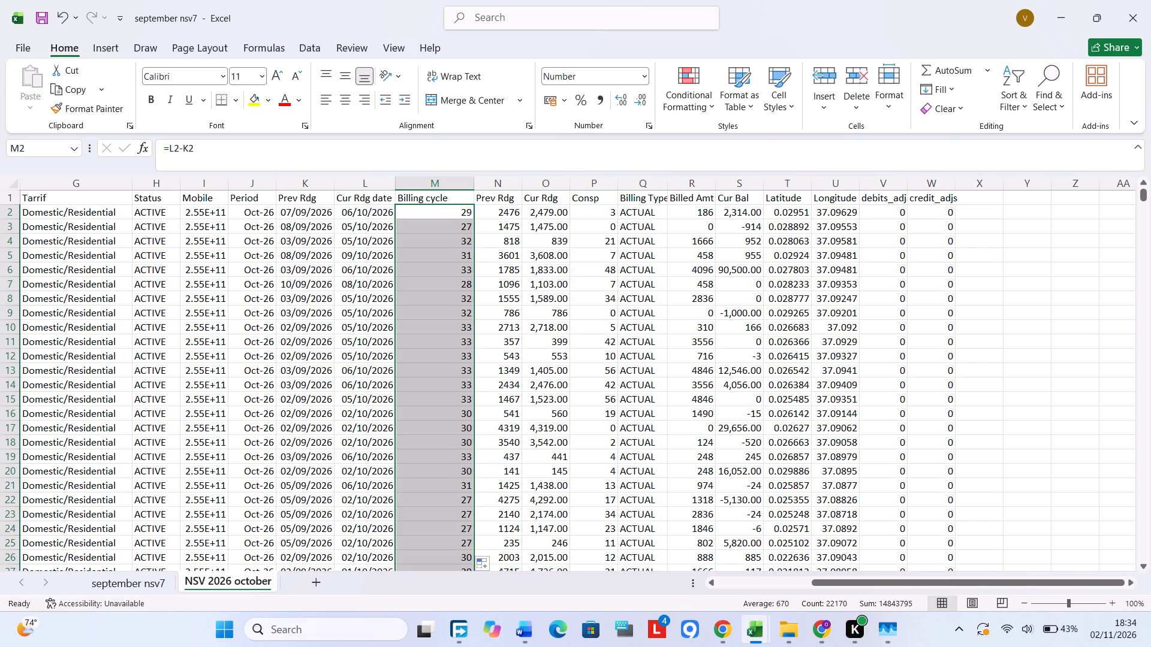
left_click(442, 251)
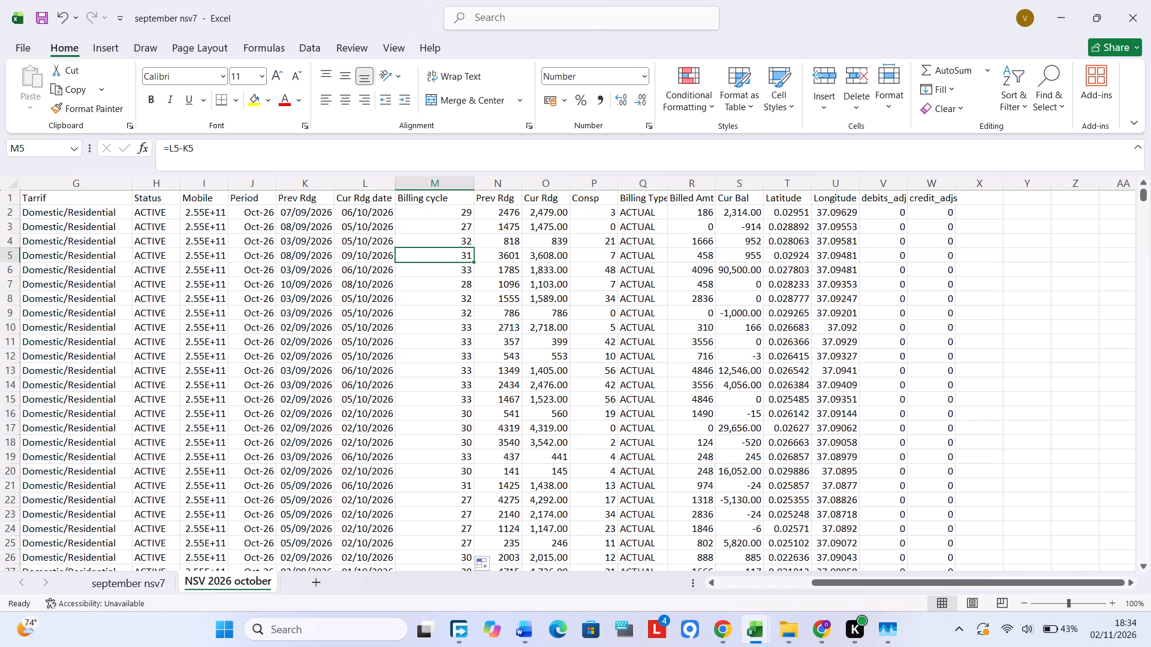
left_click(504, 254)
On the september nsv7 sheet, give column M the header "Billing Cycle" and widen the column to fit it.
left_click(133, 579)
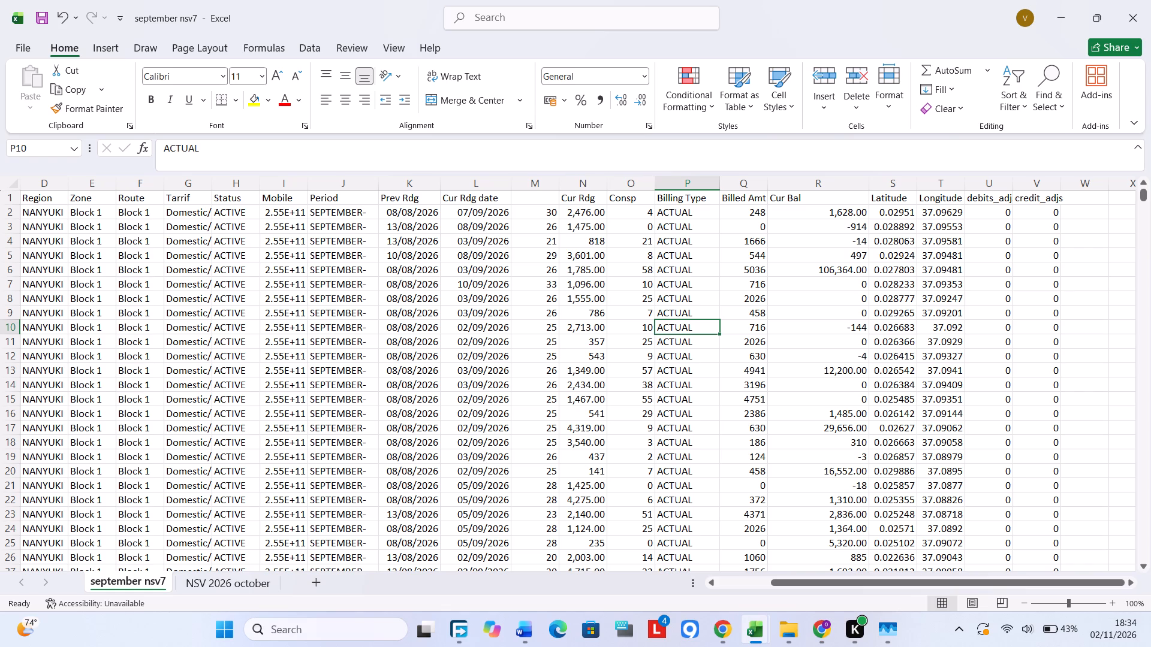
double_click(540, 197)
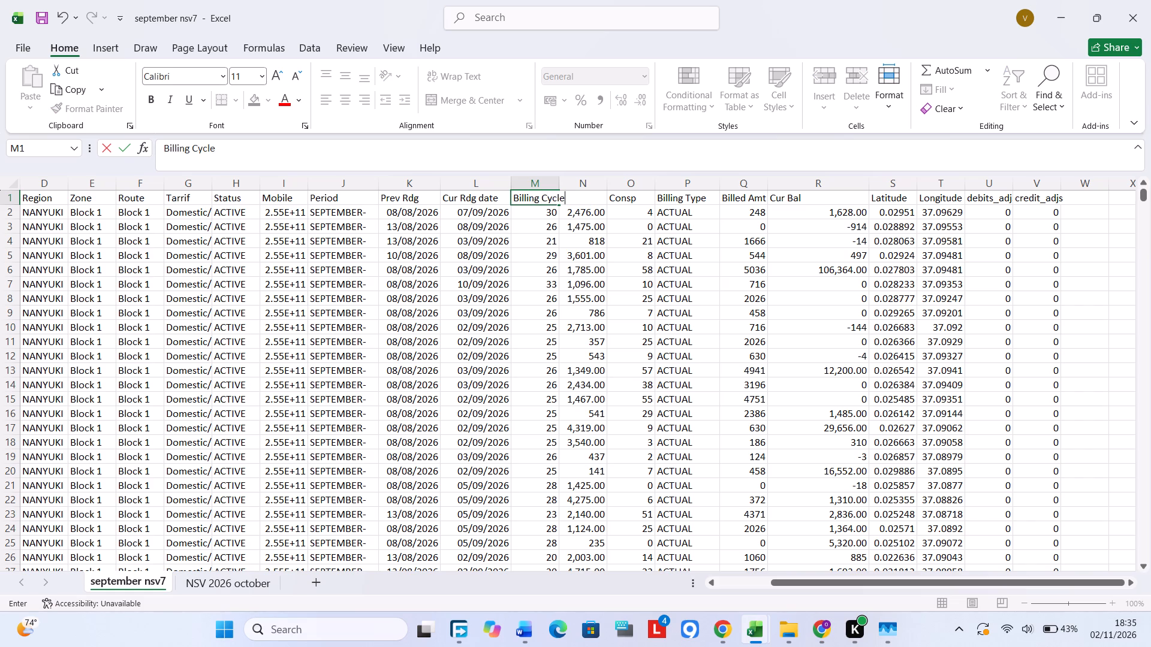
left_click(592, 310)
left_click_drag(556, 182, 568, 186)
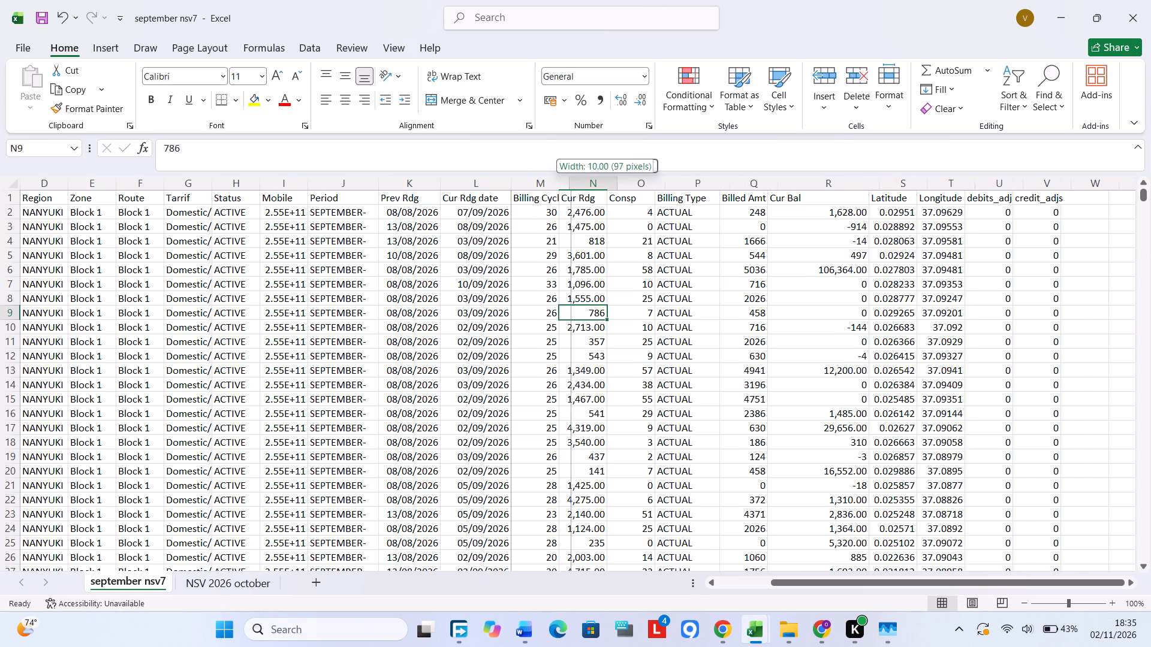
left_click_drag(568, 186, 570, 188)
left_click(565, 243)
left_click(626, 298)
left_click(628, 386)
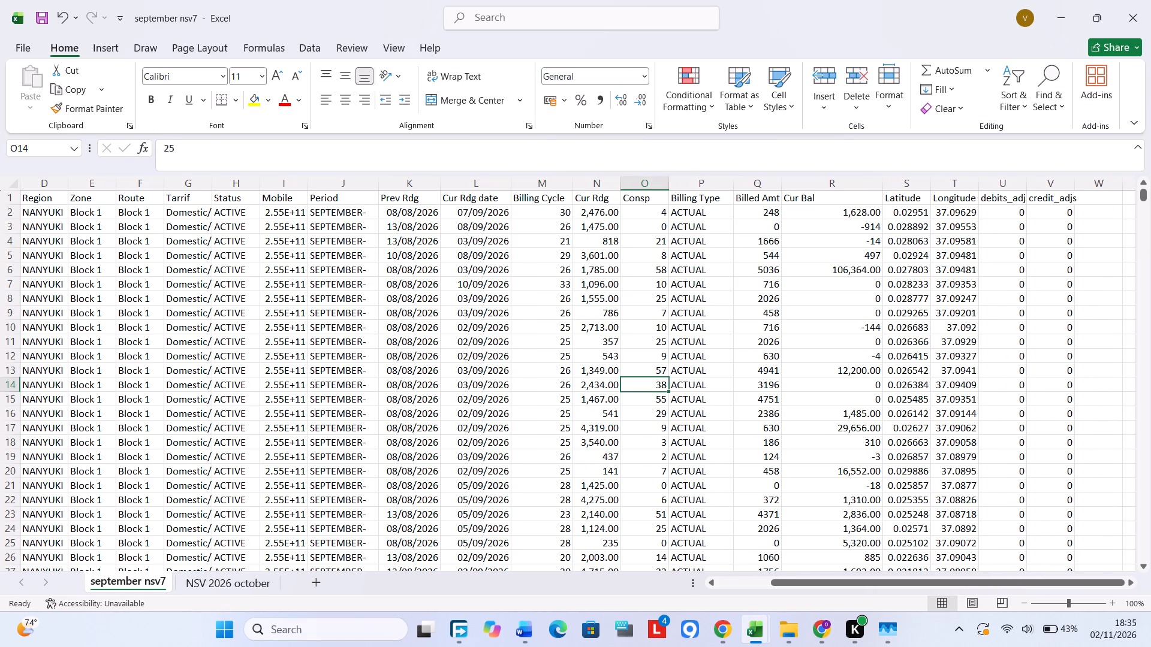
left_click(566, 329)
Add filters to the header row of the NSV 2026 october sheet.
left_click(200, 594)
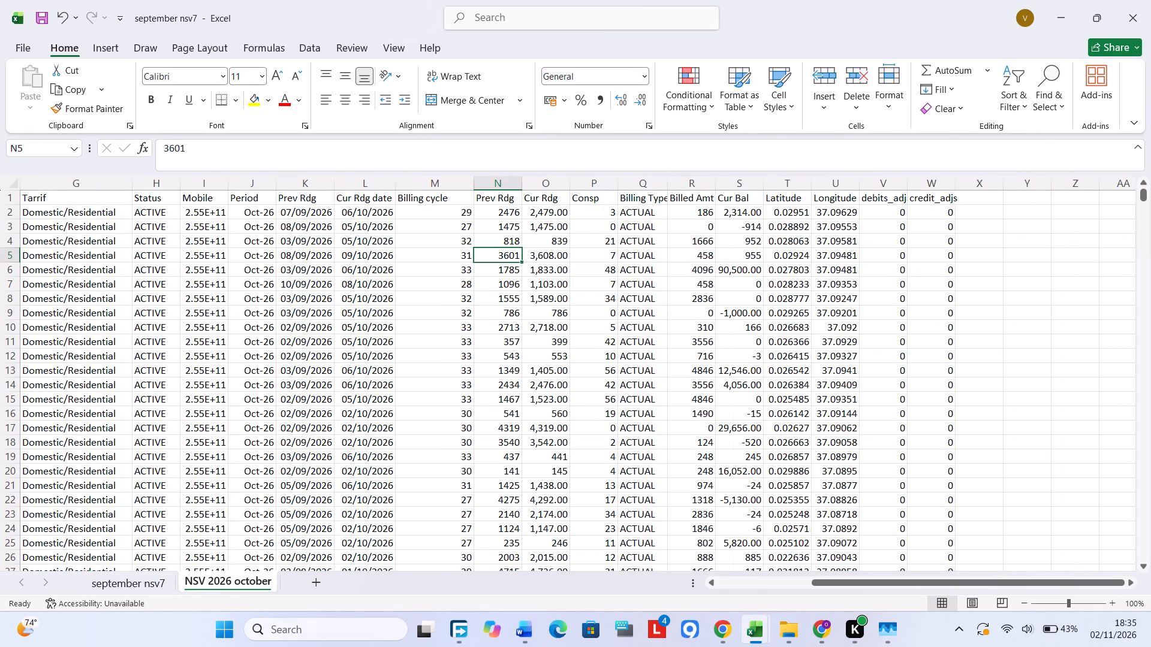
left_click(0, 195)
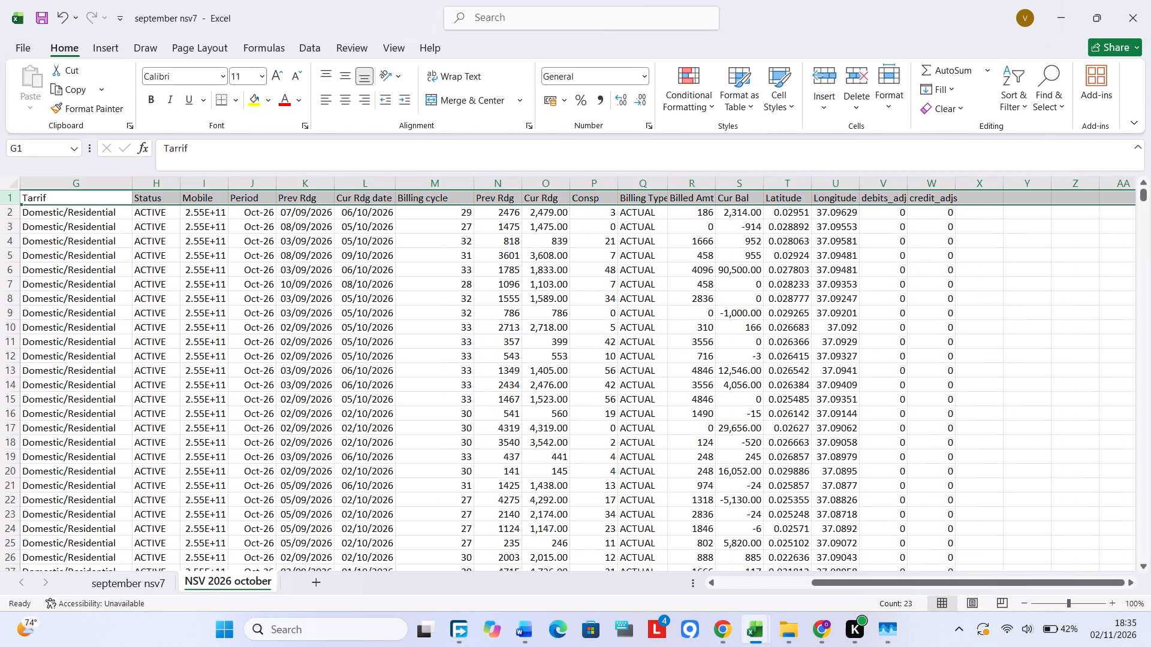
left_click(1001, 101)
left_click(1027, 198)
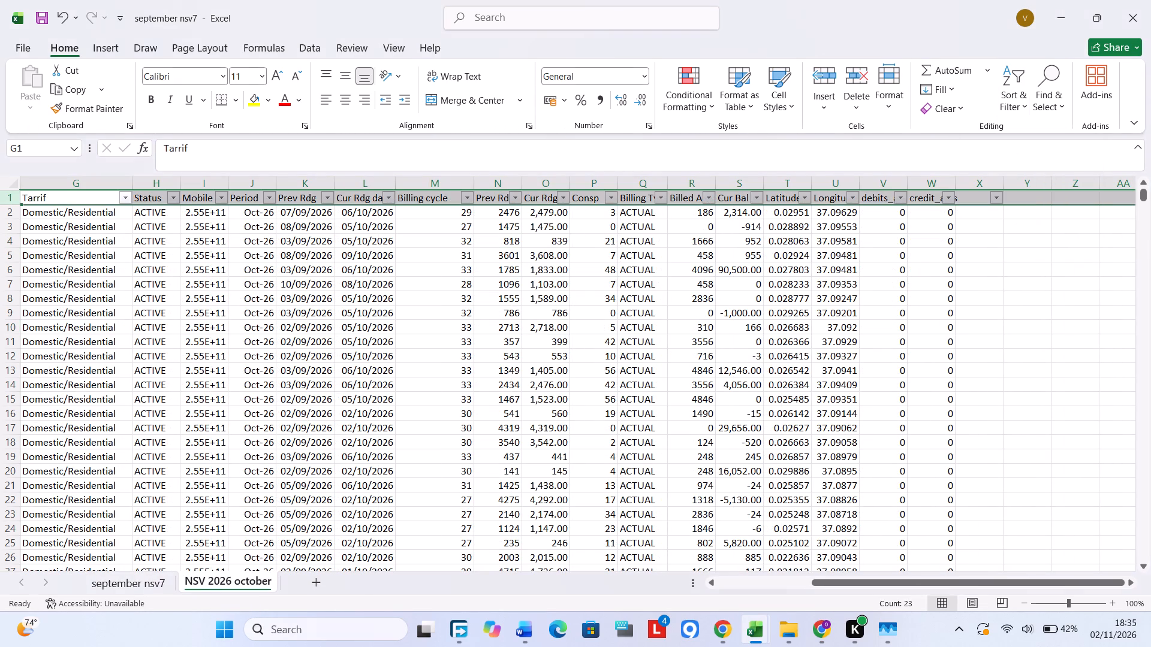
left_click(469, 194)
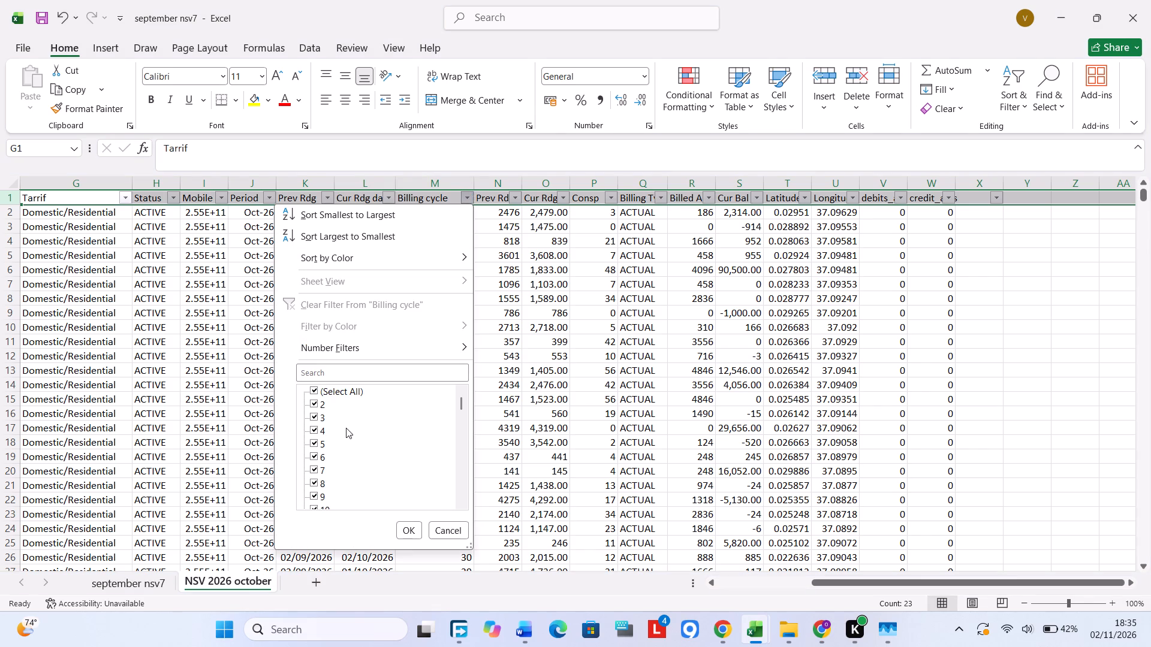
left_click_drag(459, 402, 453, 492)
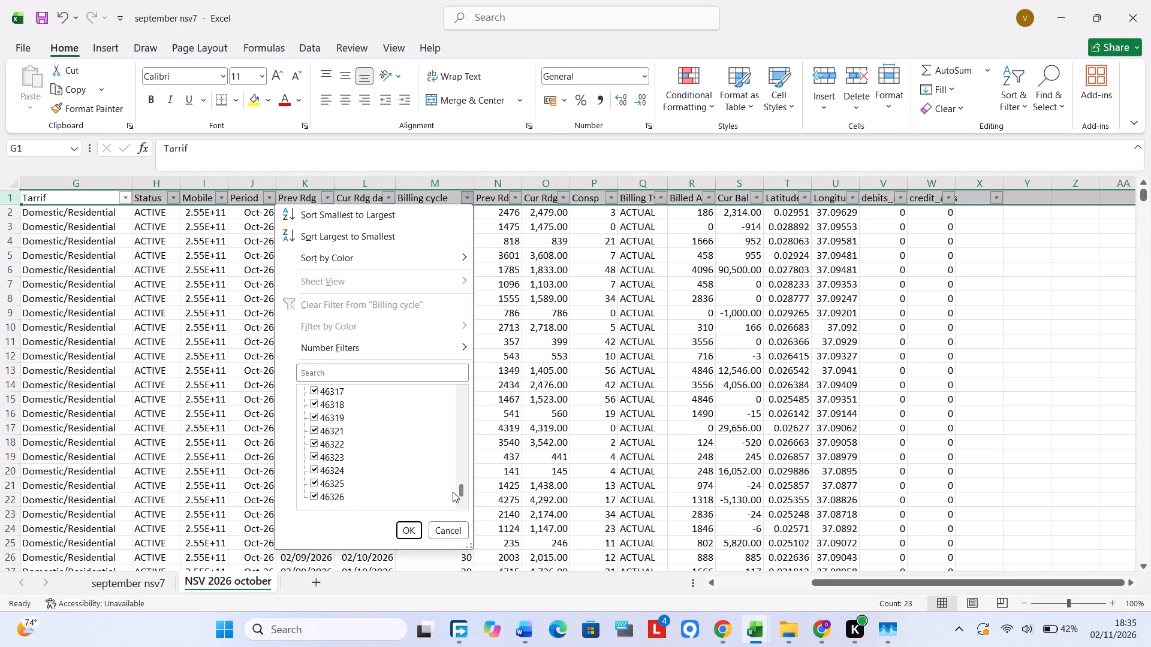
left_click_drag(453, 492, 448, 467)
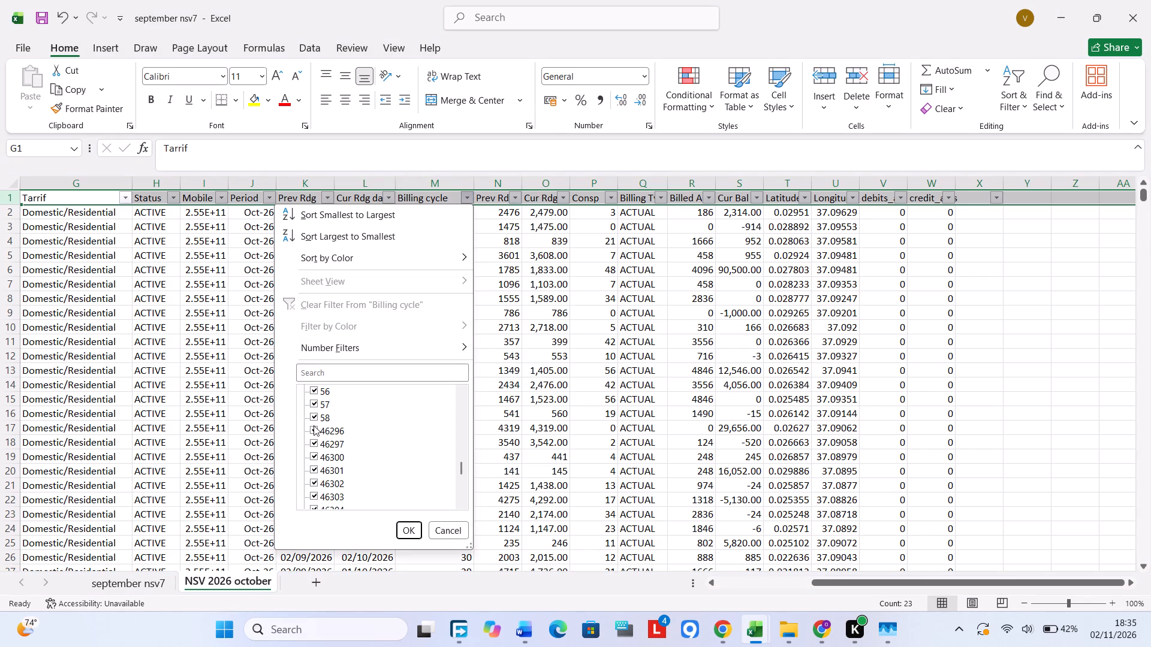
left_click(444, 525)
Filter the Billing cycle column to show only rows with values greater than 40000.
left_click(467, 201)
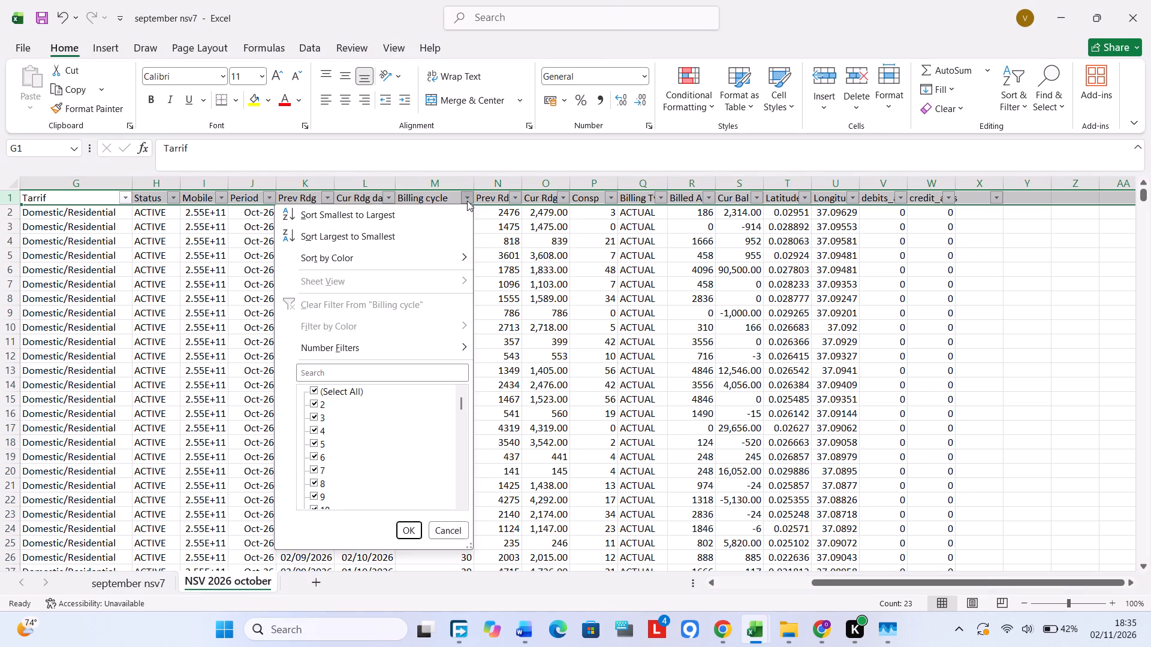
left_click(430, 351)
left_click(553, 396)
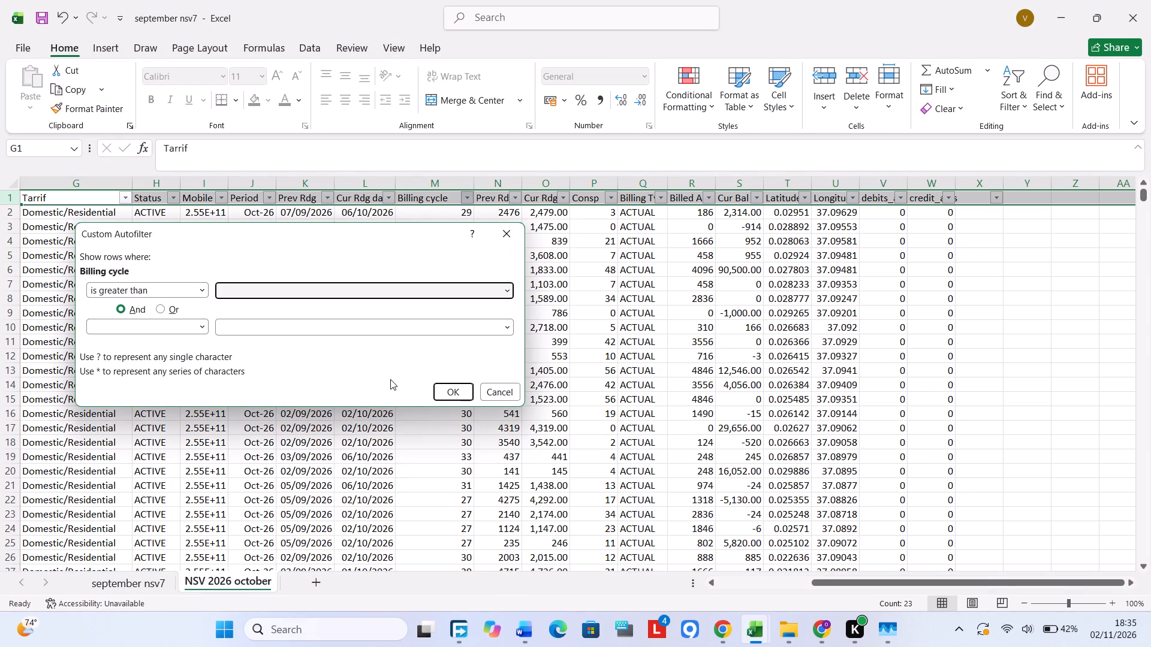
type("40000")
left_click(456, 386)
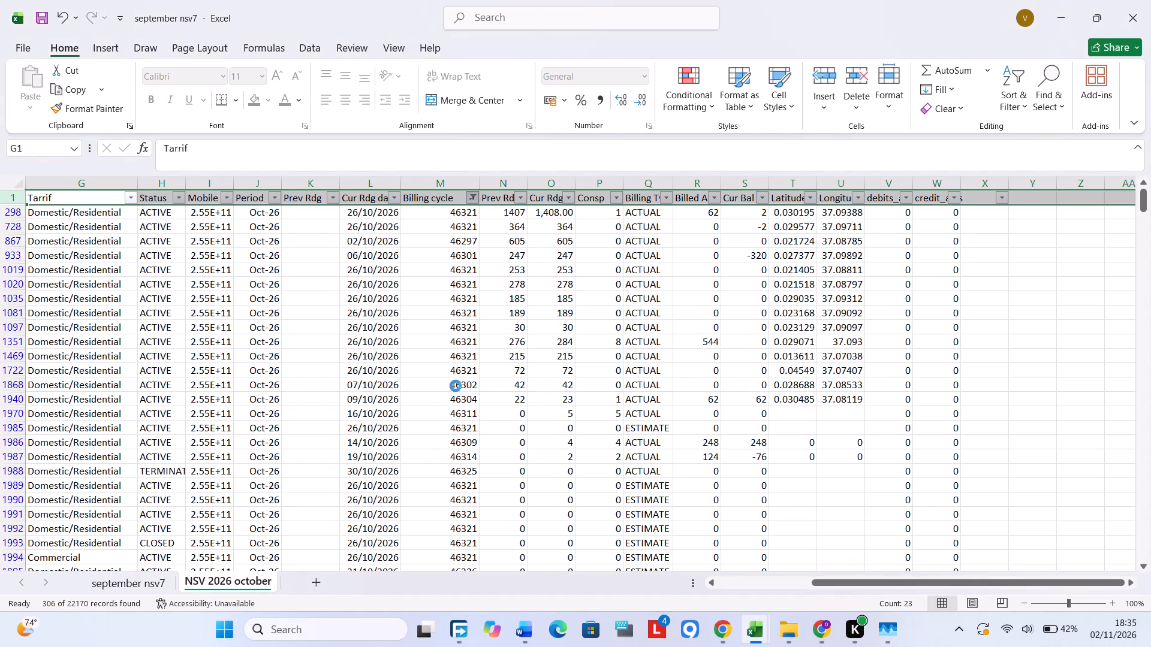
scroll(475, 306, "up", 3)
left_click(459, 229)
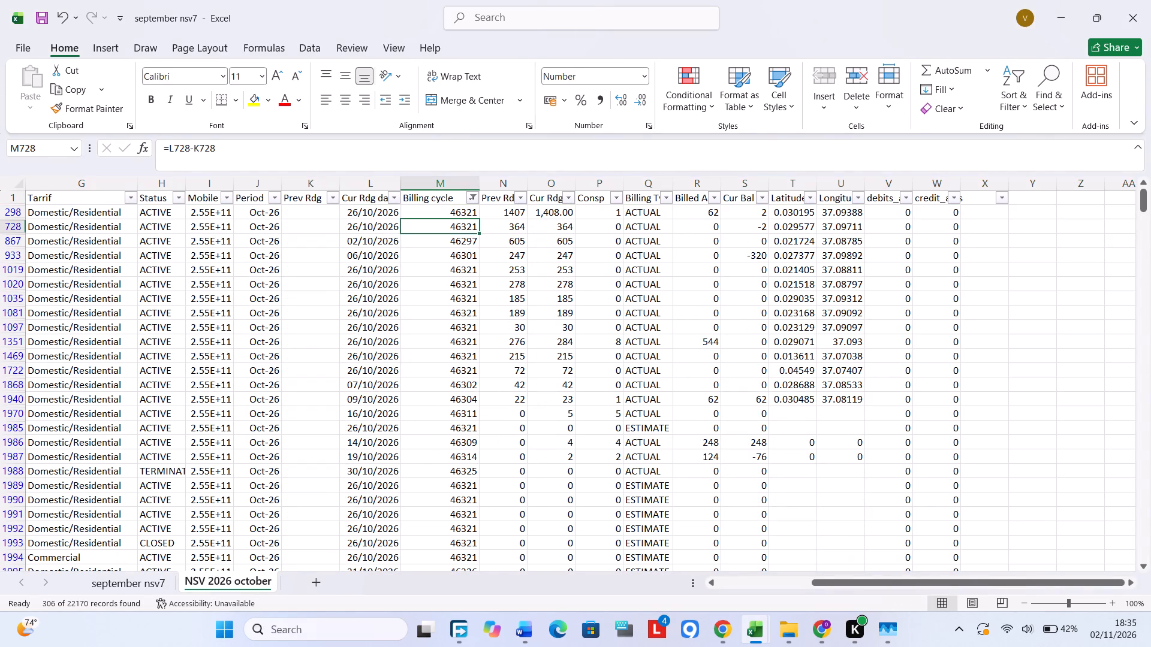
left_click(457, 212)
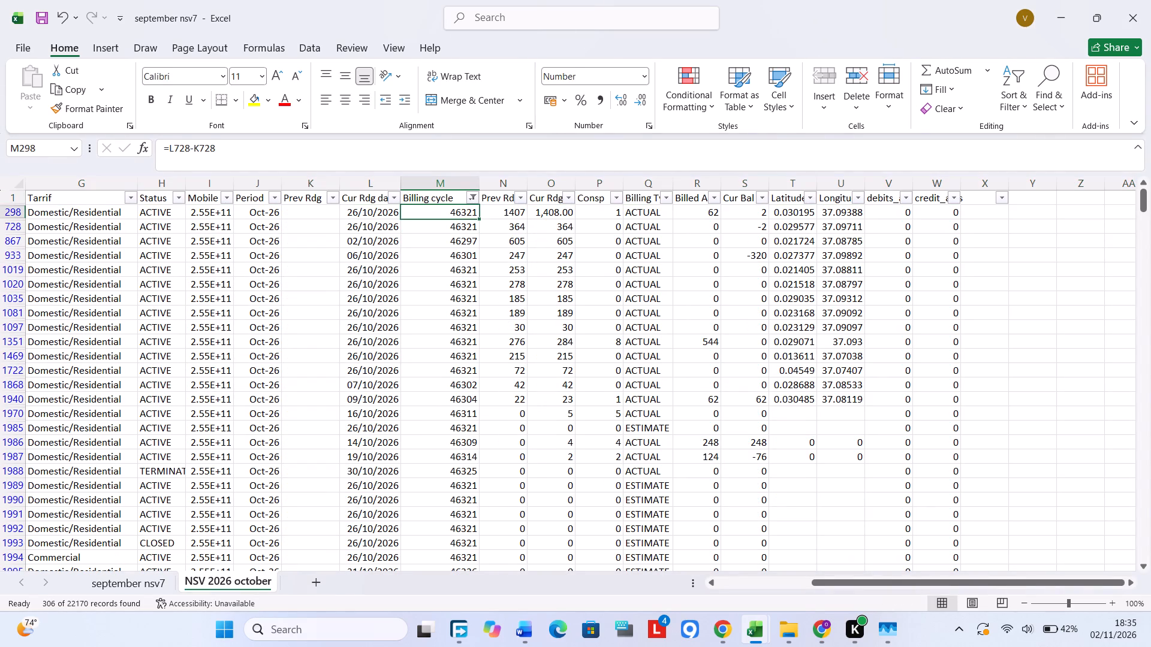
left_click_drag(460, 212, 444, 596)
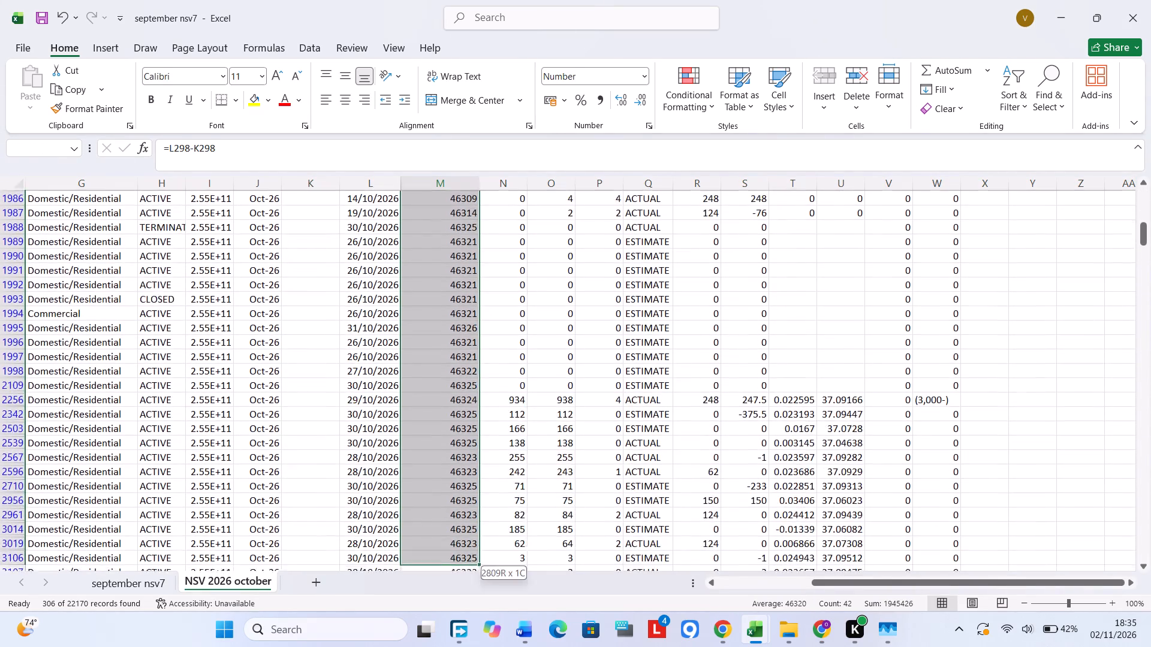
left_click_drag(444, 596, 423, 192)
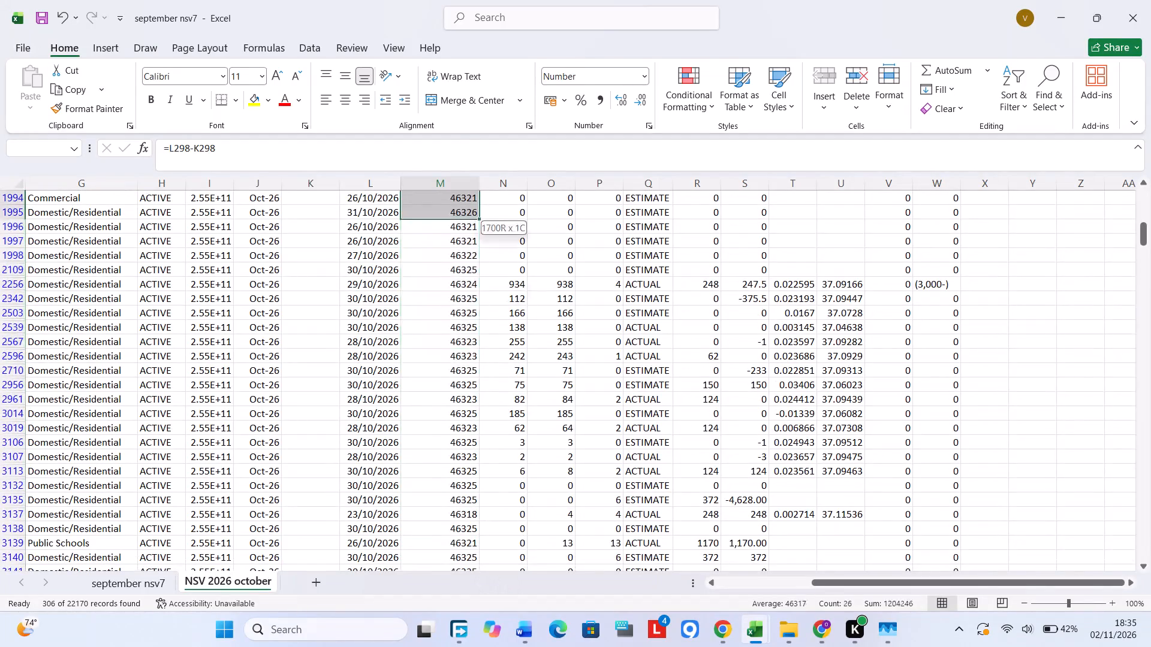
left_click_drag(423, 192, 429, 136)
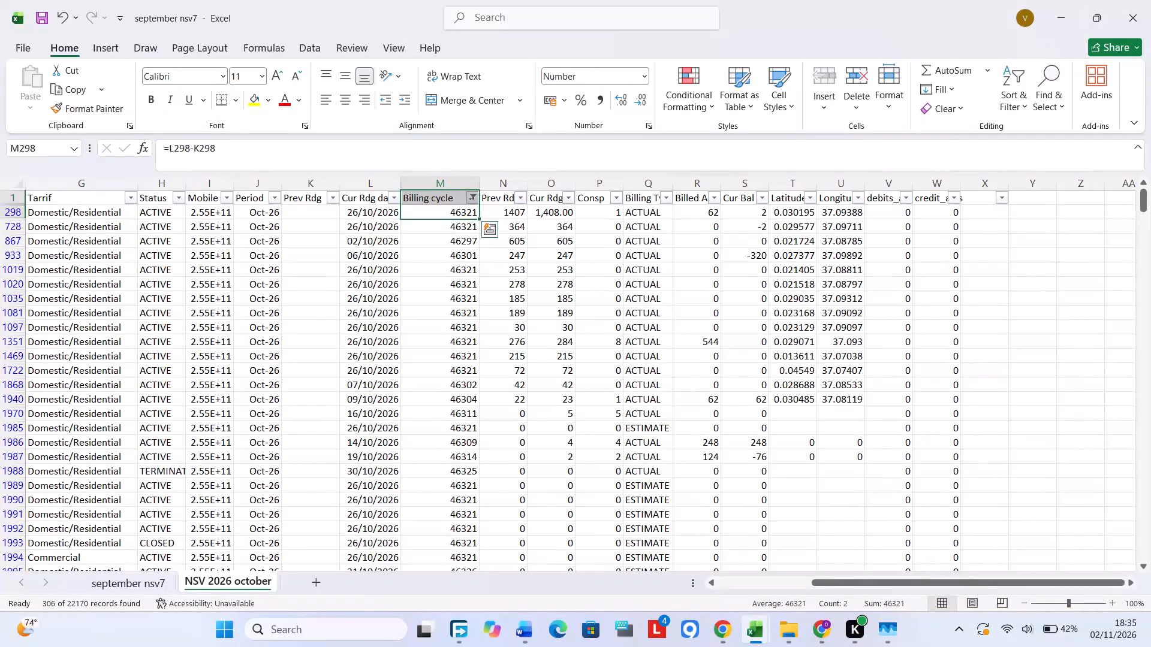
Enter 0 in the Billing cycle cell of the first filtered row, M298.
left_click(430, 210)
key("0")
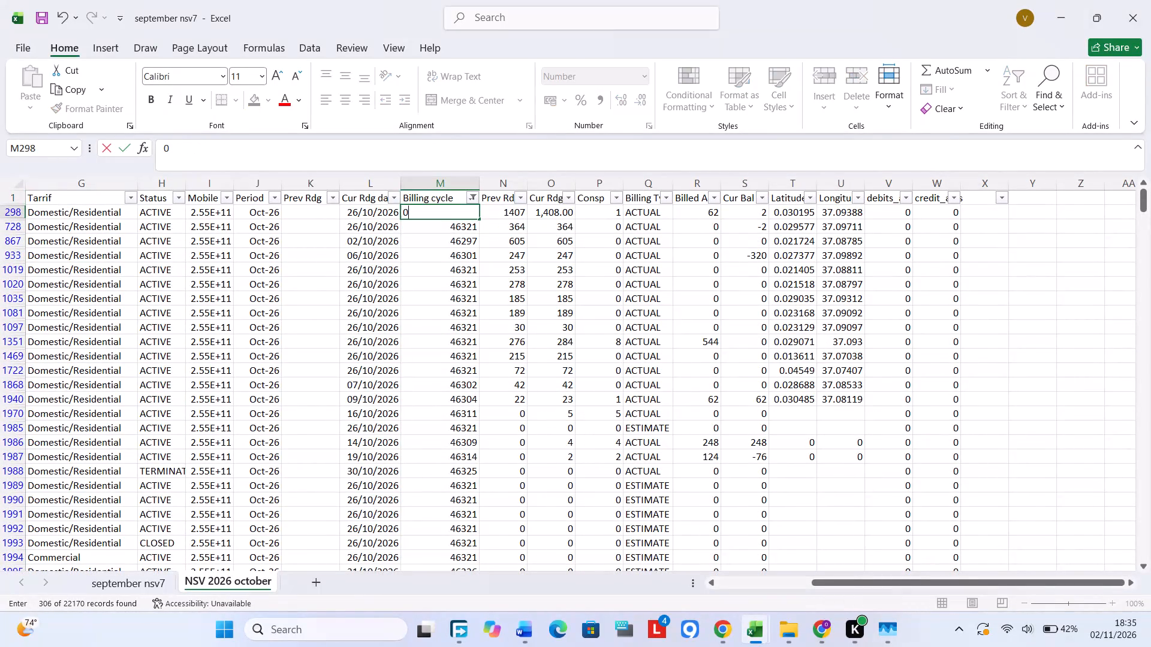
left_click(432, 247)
Clear cell M298 and fill the blank down the filtered Billing cycle column to row 22171.
left_click(460, 212)
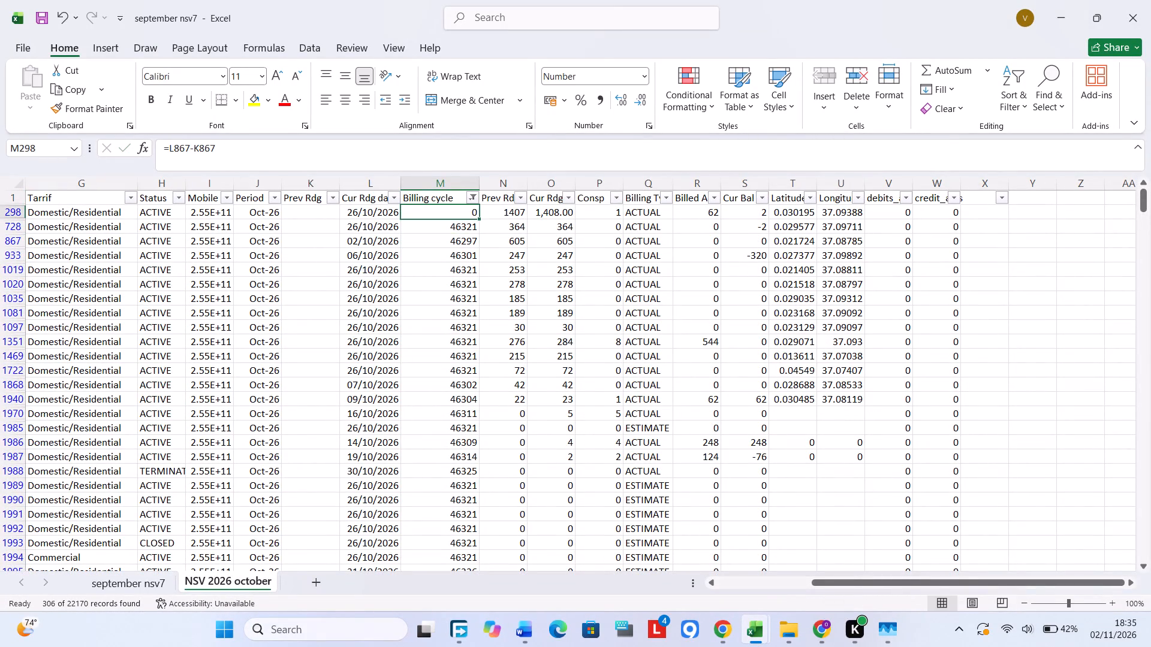
key("BackSpace")
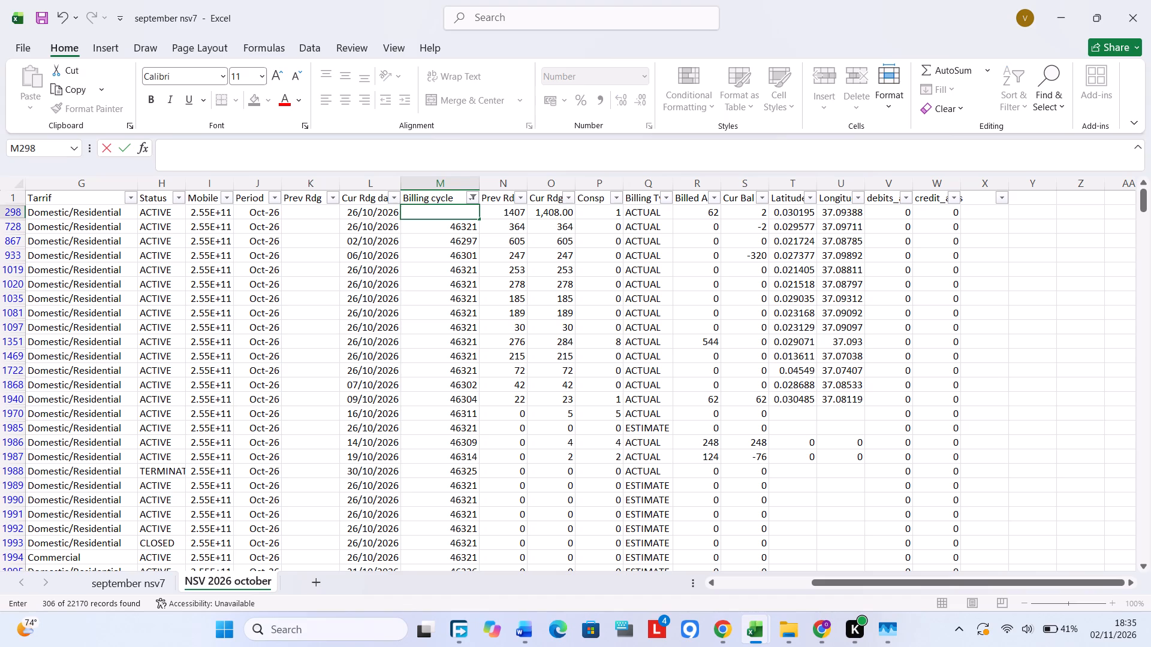
left_click(451, 262)
left_click(469, 217)
left_click_drag(477, 217, 481, 232)
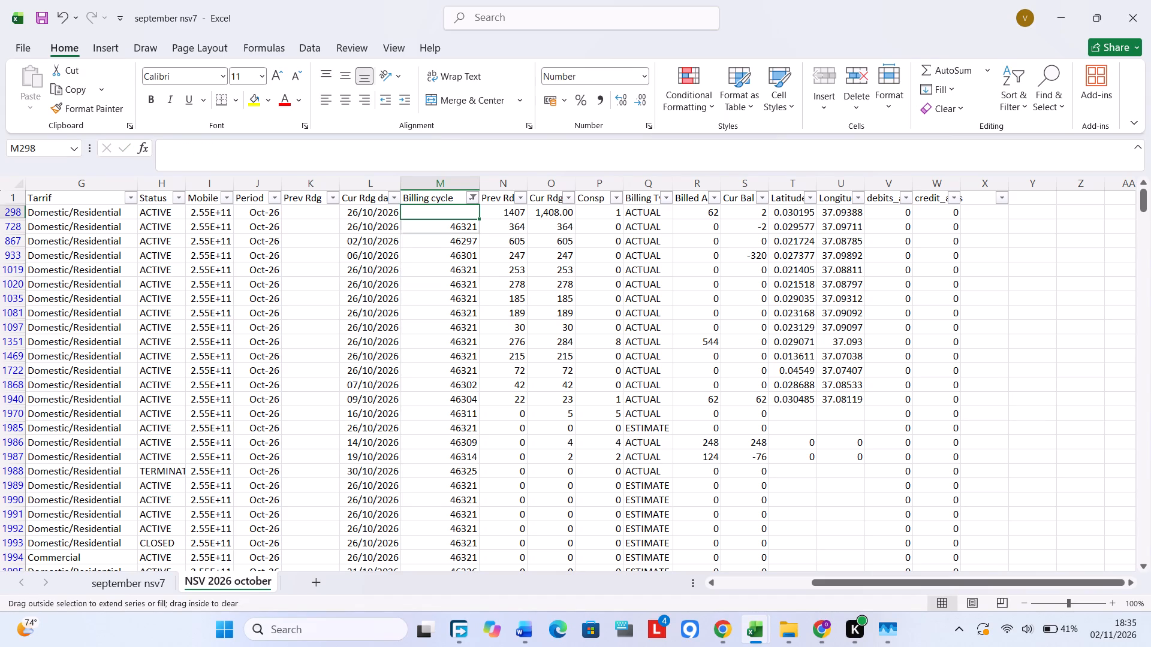
left_click_drag(481, 232, 483, 419)
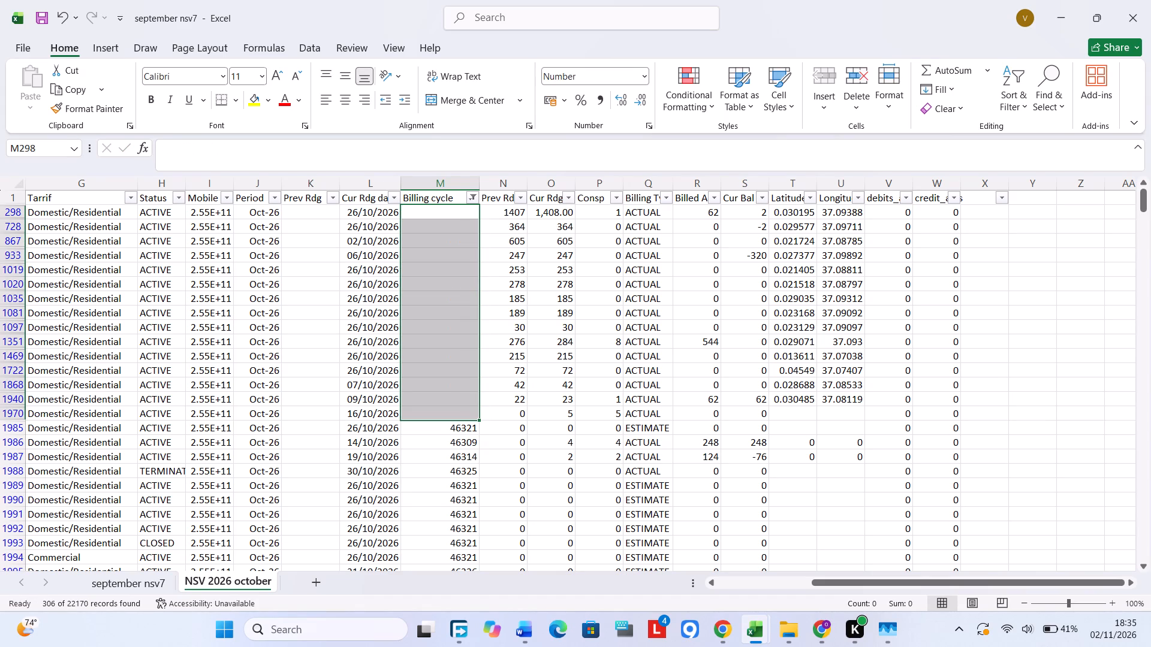
double_click(478, 418)
left_click_drag(477, 419, 481, 491)
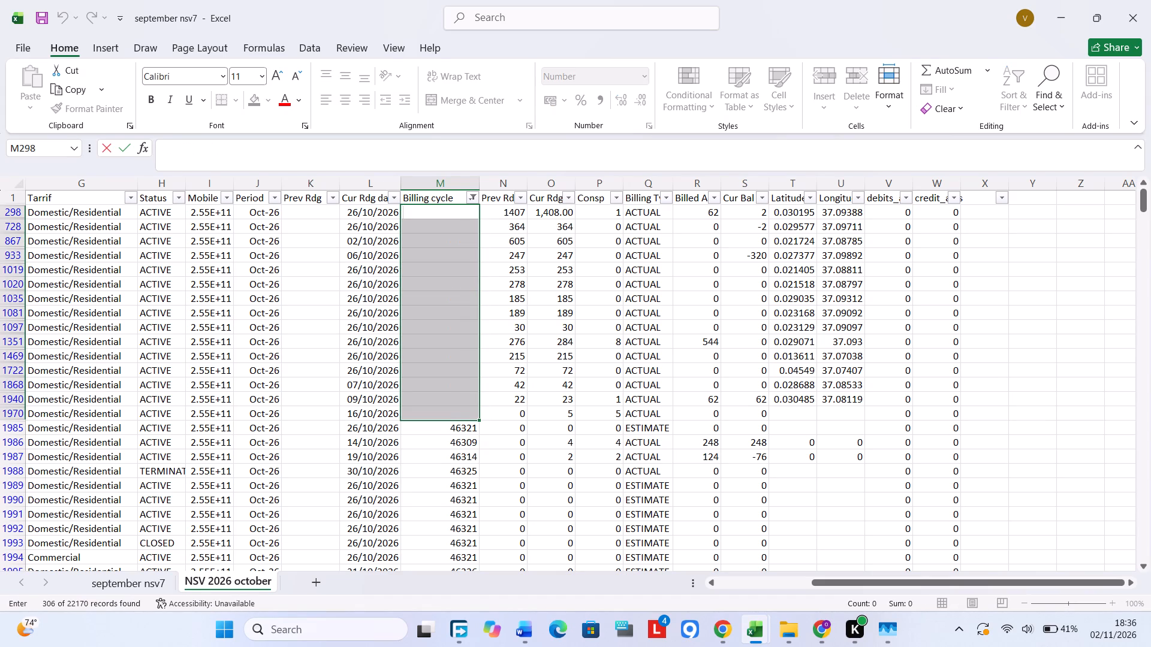
left_click_drag(481, 491, 462, 646)
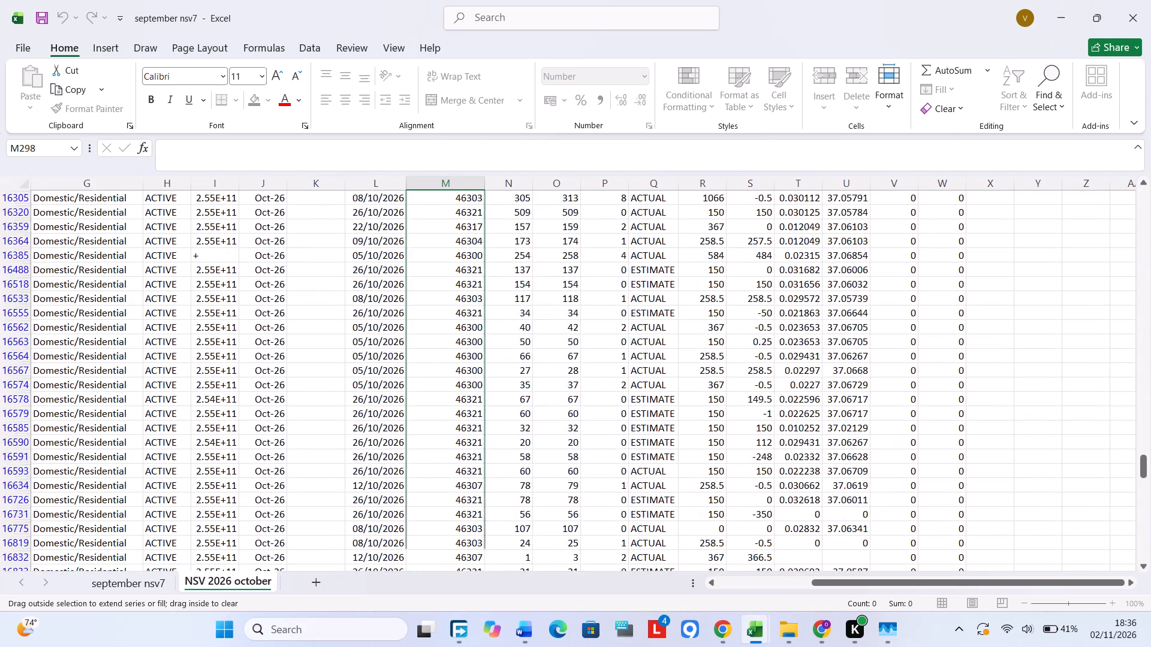
left_click_drag(462, 646, 468, 537)
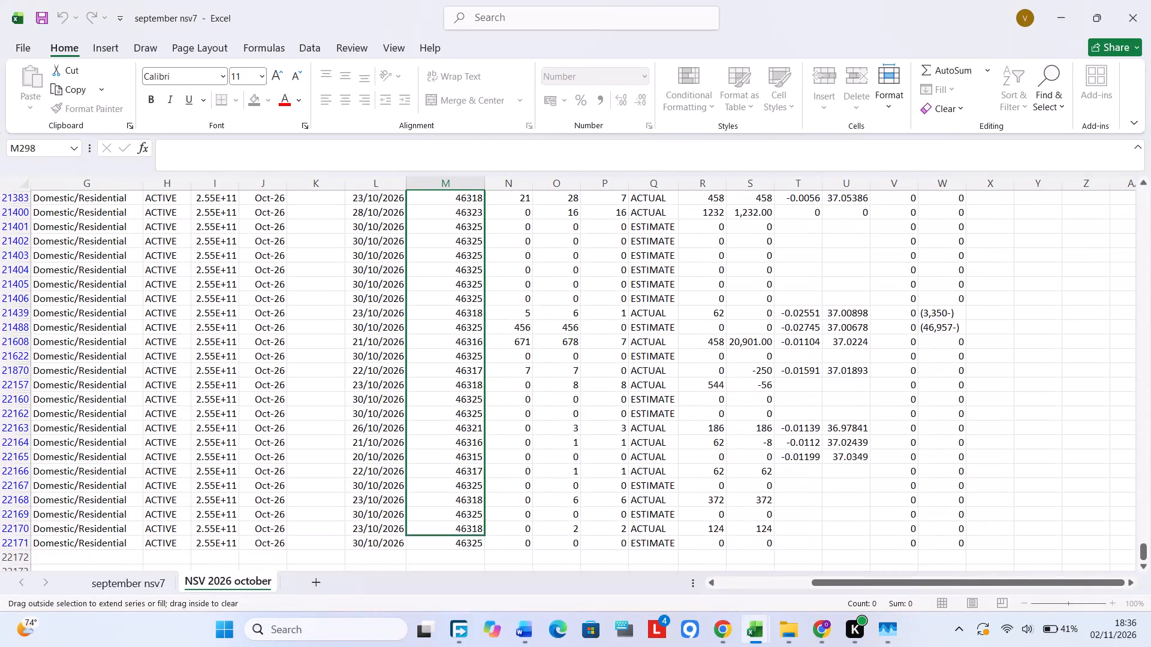
left_click_drag(468, 537, 472, 552)
left_click(441, 323)
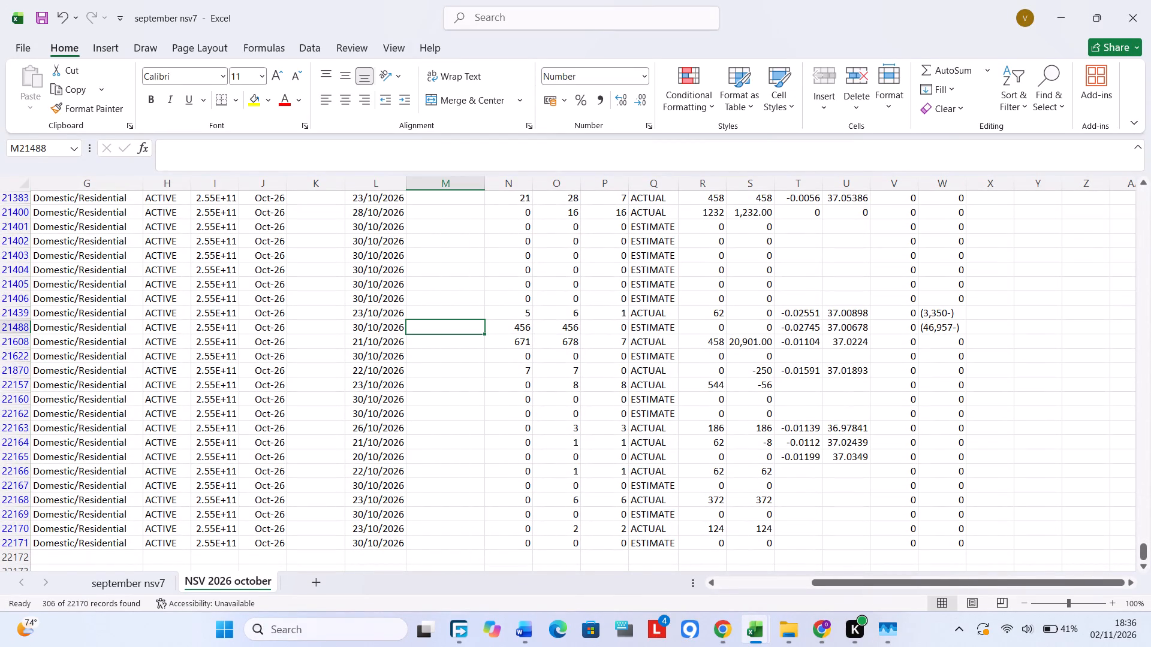
scroll(481, 319, "up", 18)
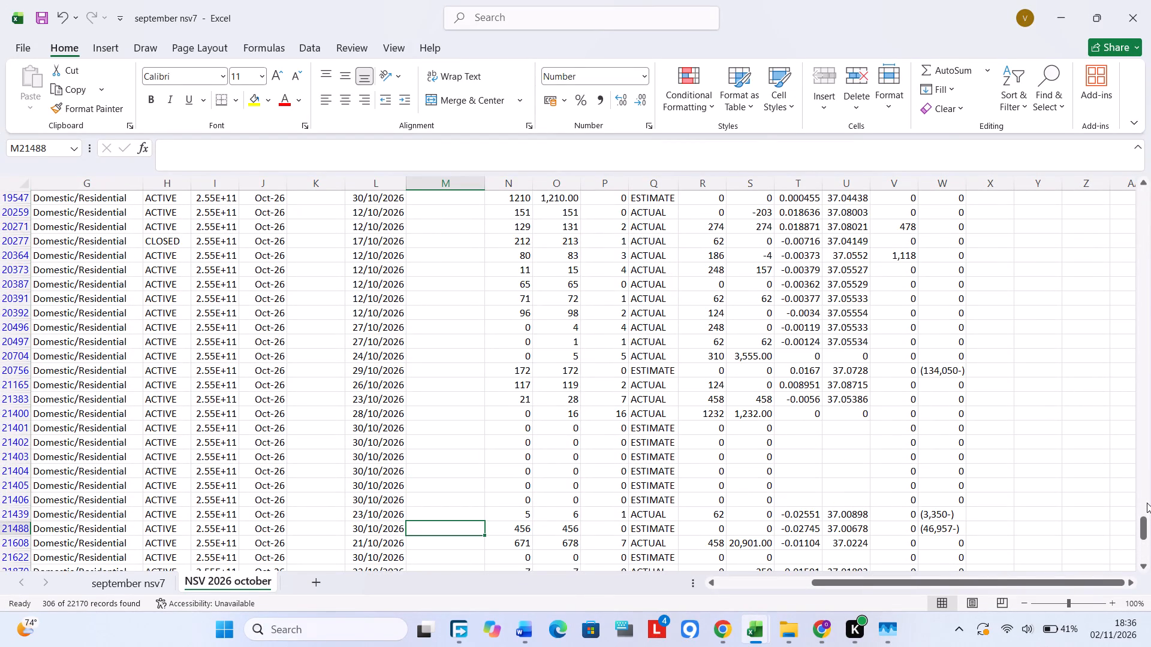
left_click_drag(1141, 519, 1141, 130)
left_click(646, 311)
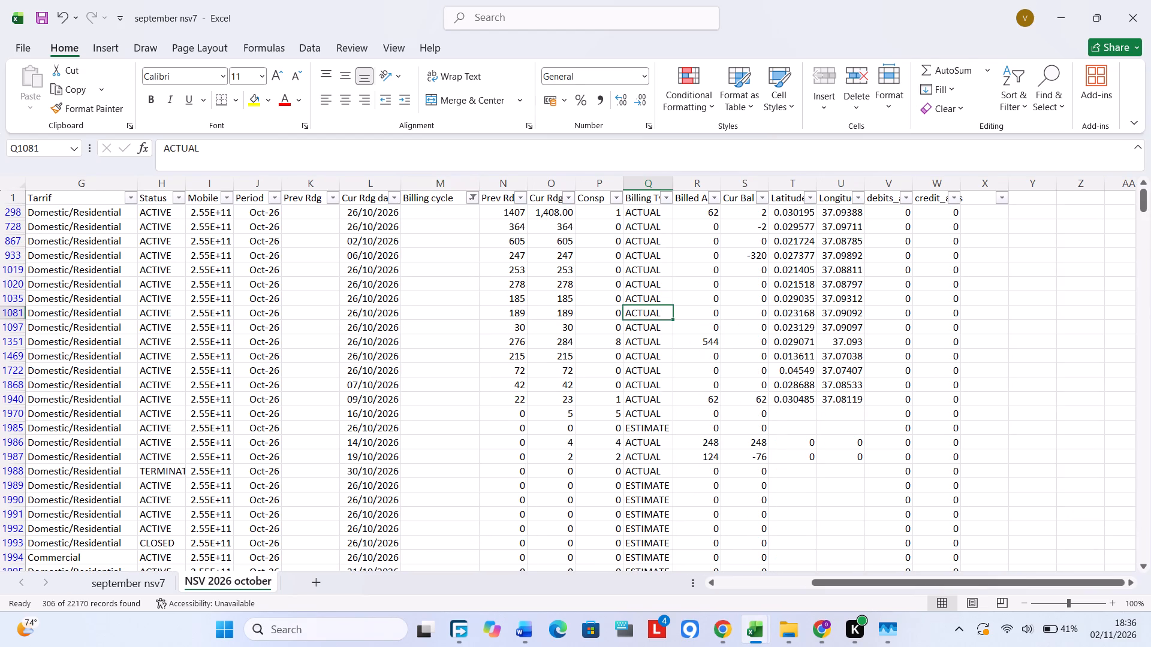
left_click(551, 315)
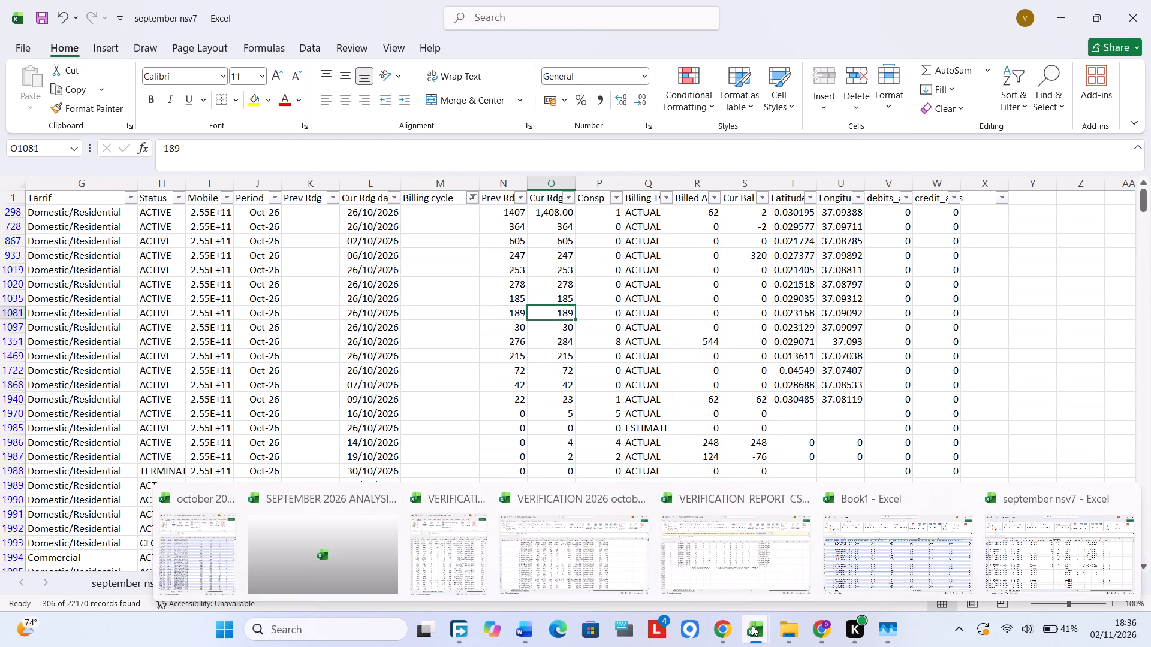
Switch to the SEPTEMBER 2026 ANALYSIS SHEET workbook and examine the cycle column's formula on the Aug sheet.
left_click(318, 528)
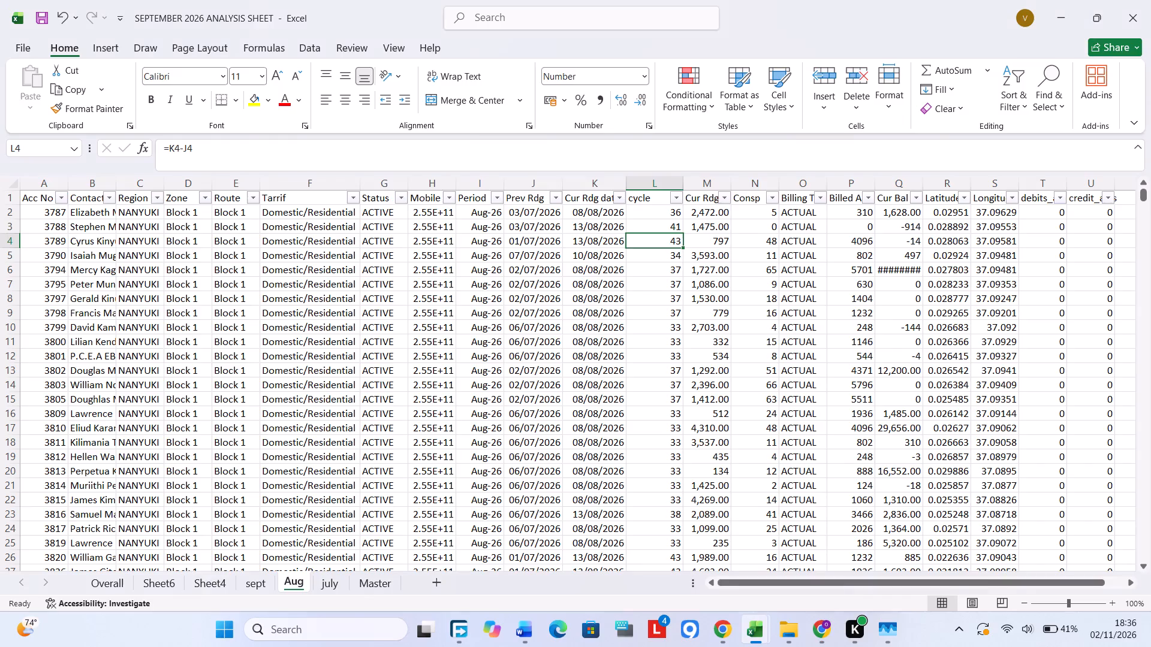
left_click(425, 425)
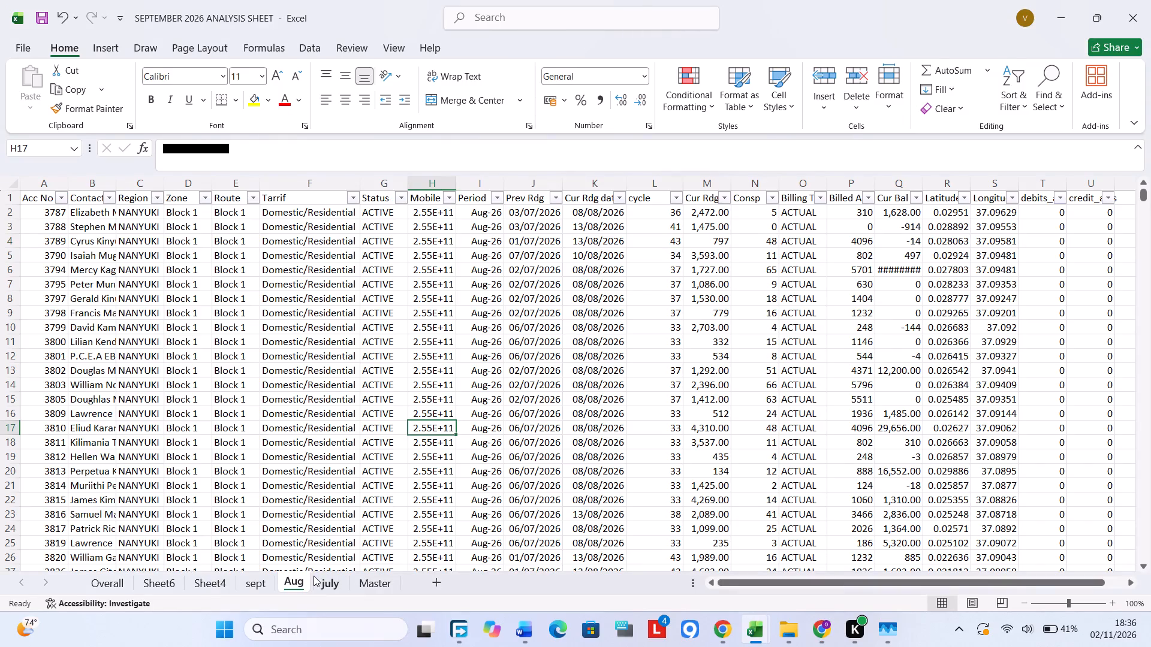
scroll(440, 390, "up", 4)
left_click(586, 295)
left_click(630, 249)
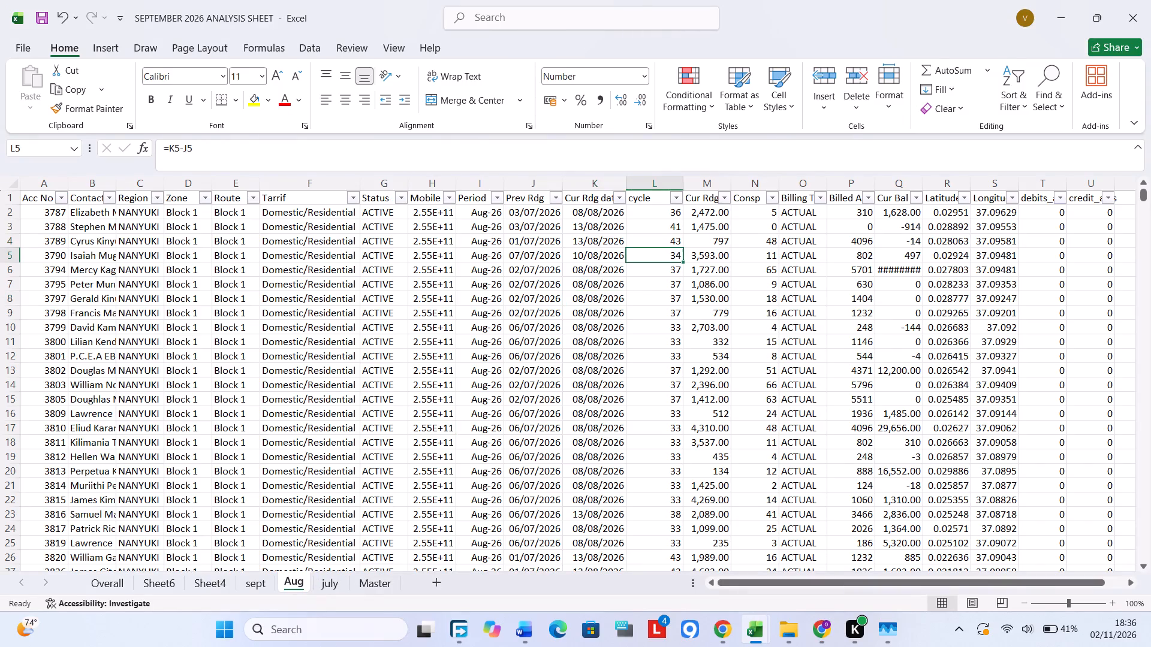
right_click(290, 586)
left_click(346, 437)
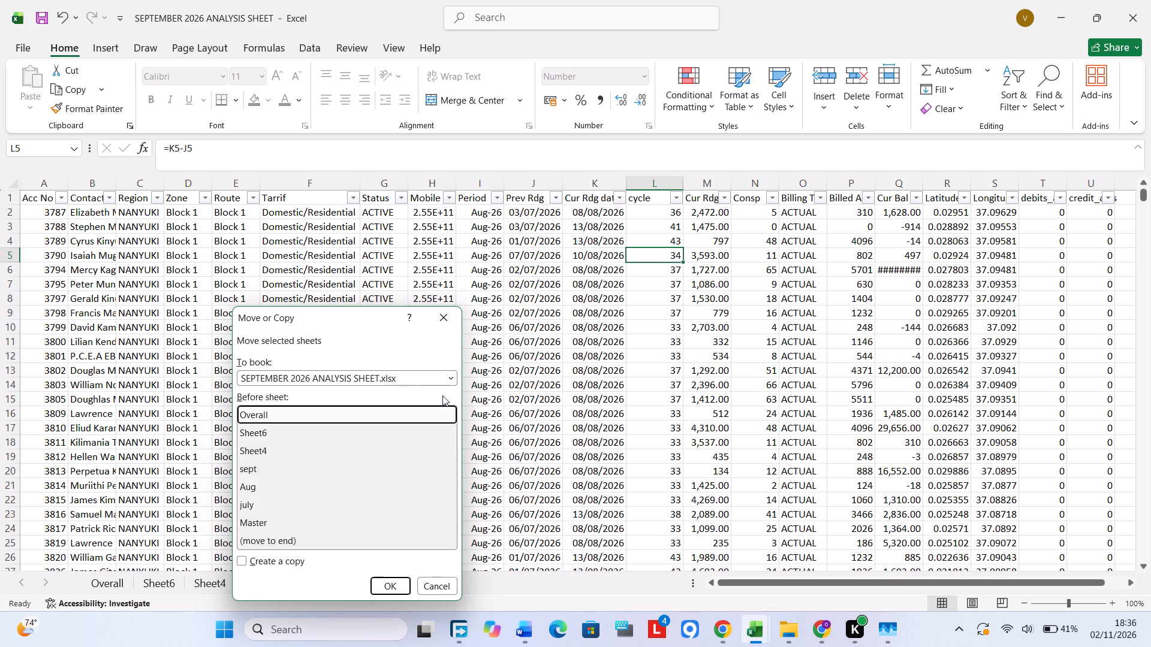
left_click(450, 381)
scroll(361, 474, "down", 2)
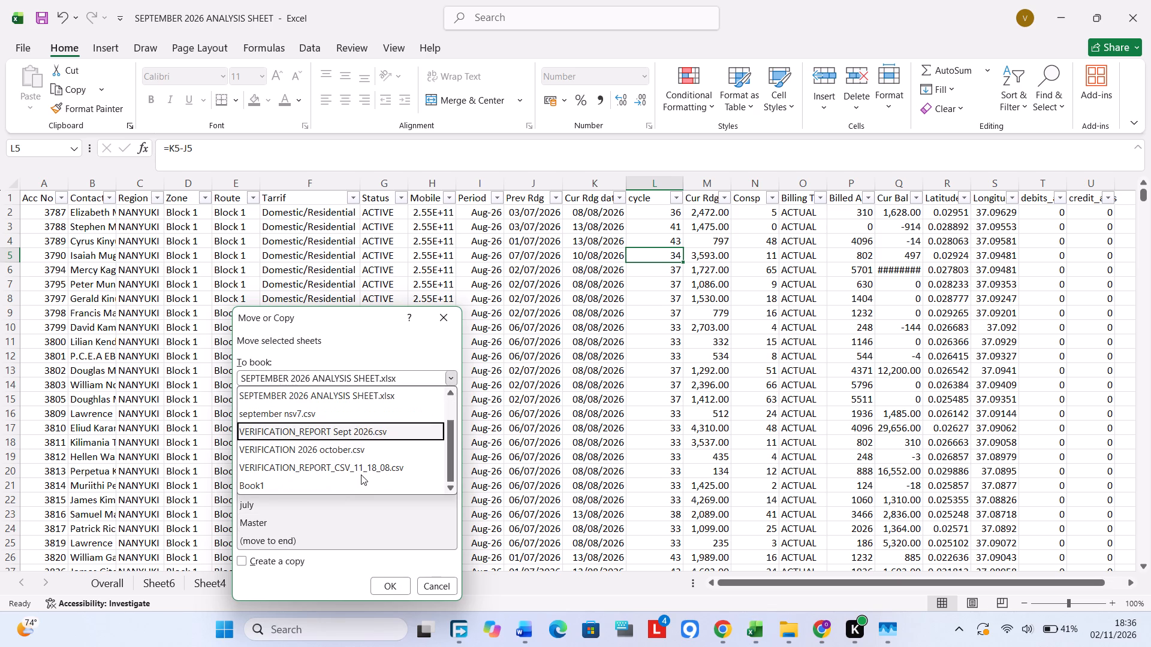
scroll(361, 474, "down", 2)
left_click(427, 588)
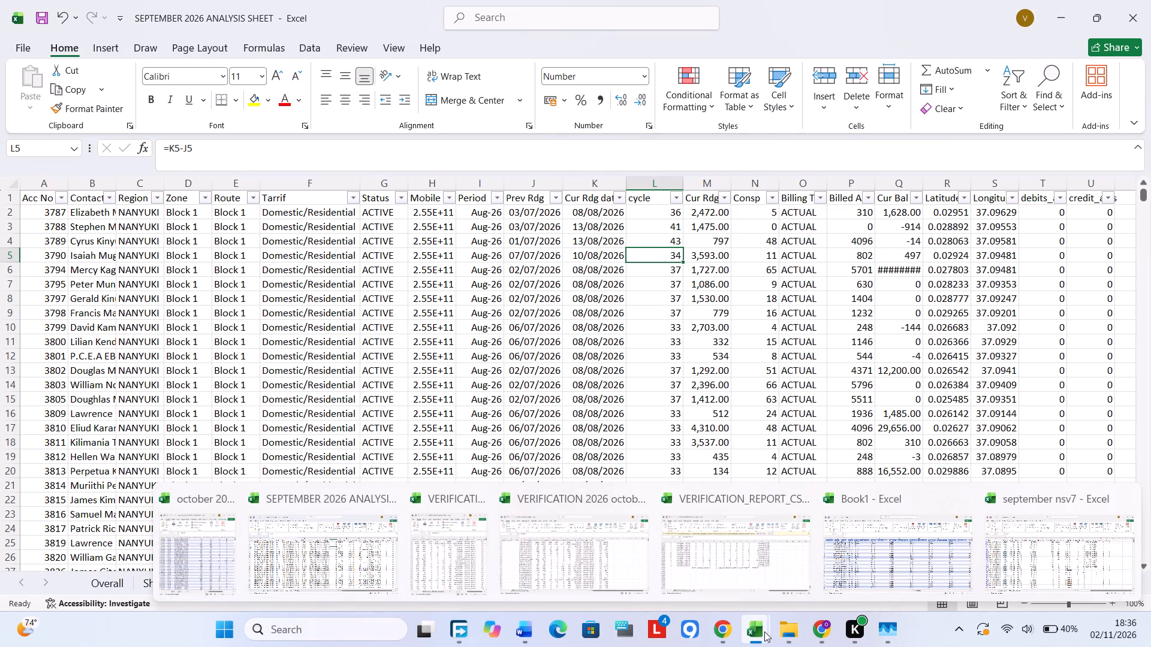
Save the september nsv7 workbook as a CSV file named BILLING CYCLE in the ANALYSIS RAW DATA folder.
left_click(1065, 539)
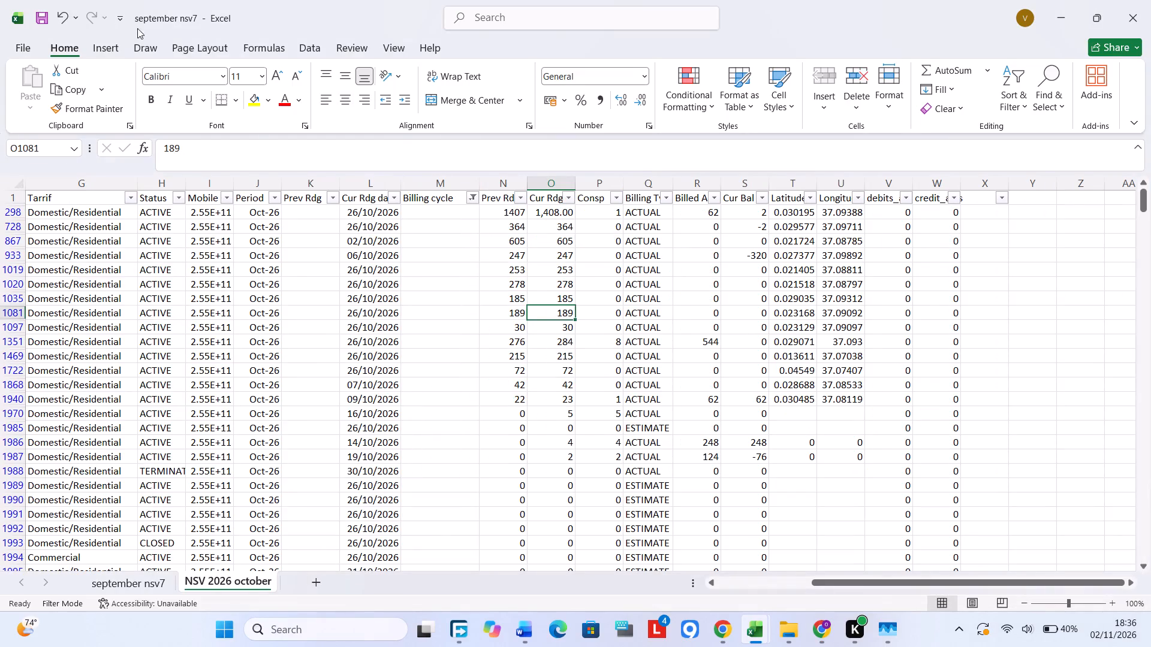
left_click(28, 40)
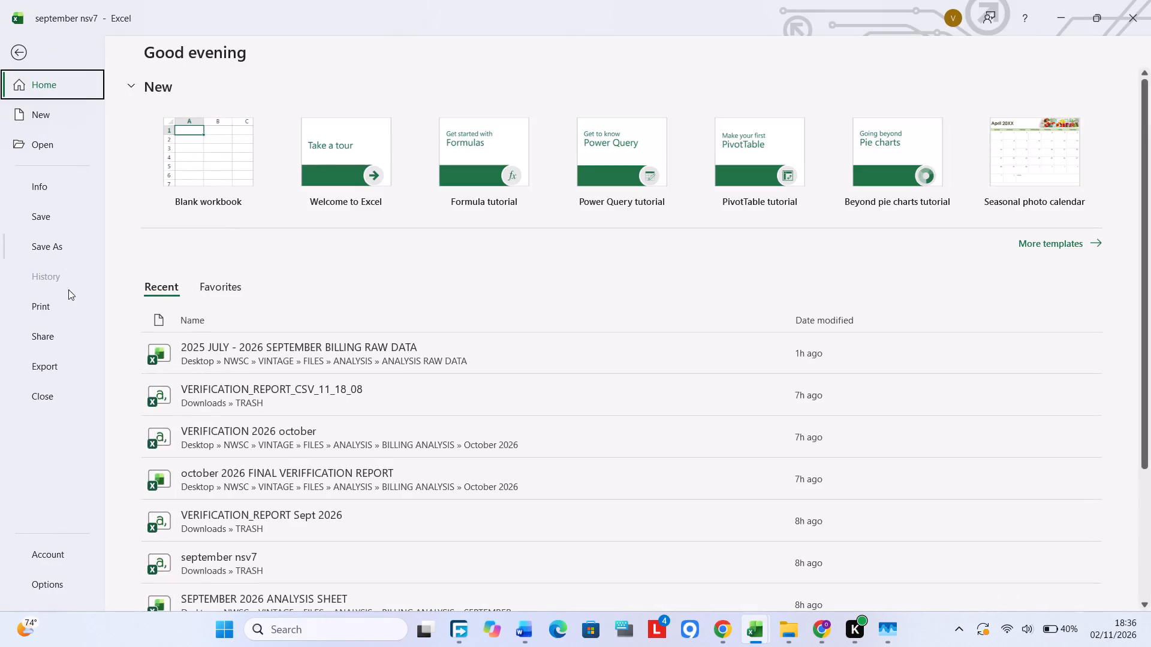
left_click(46, 252)
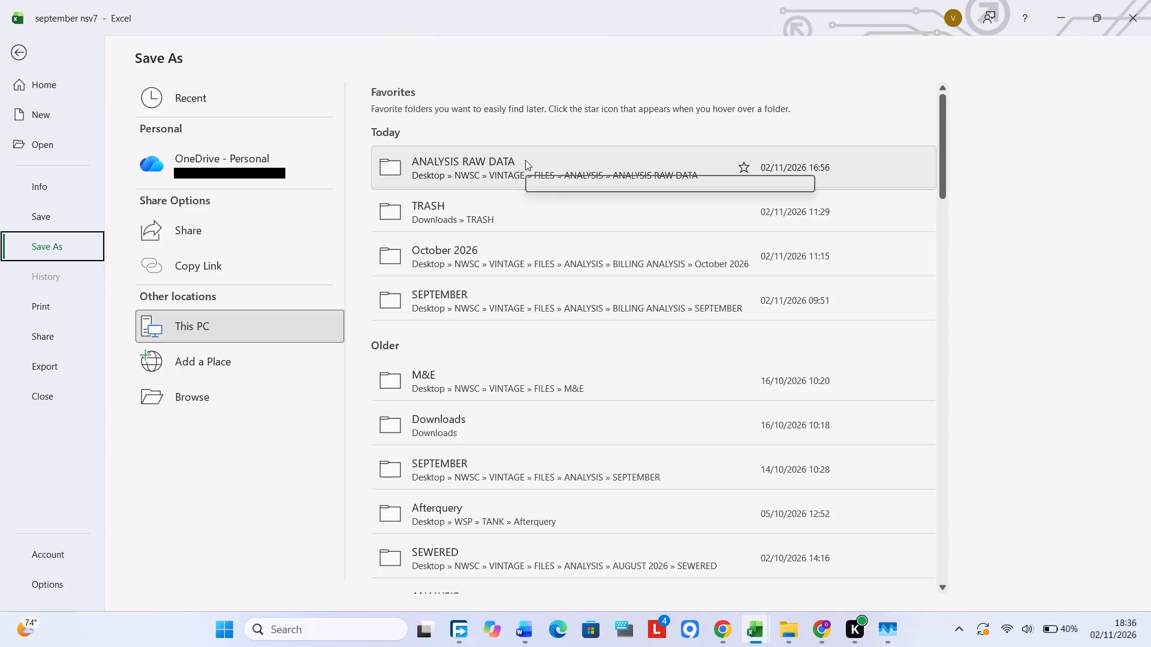
left_click(212, 394)
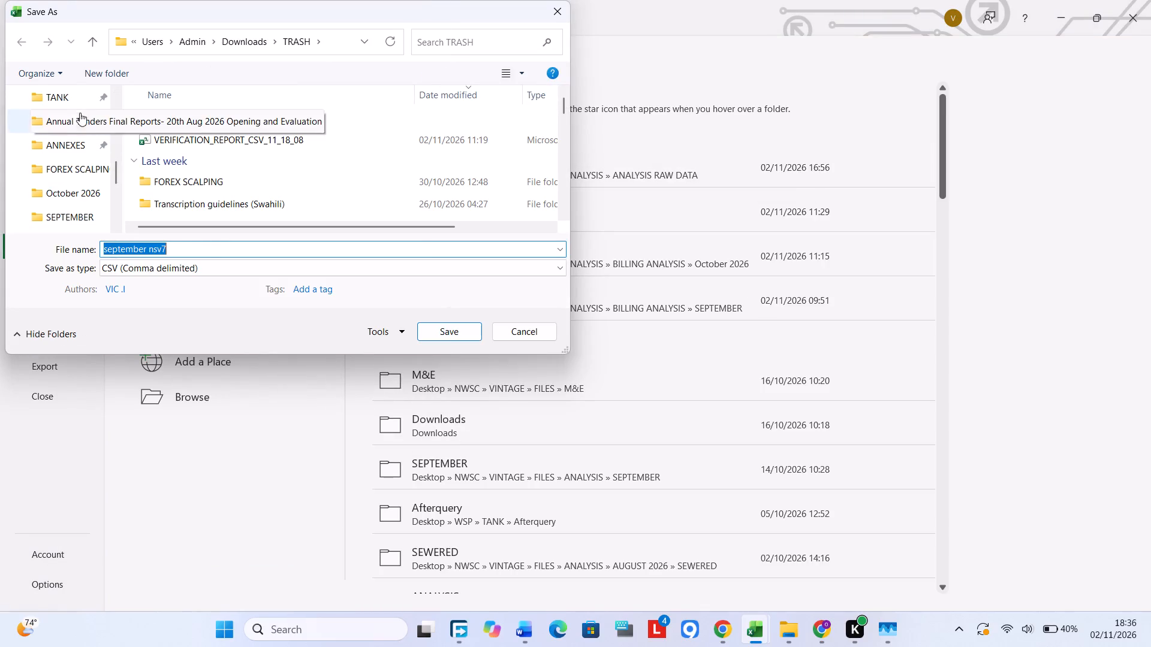
scroll(82, 113, "down", 2)
scroll(88, 164, "up", 1)
left_click(78, 167)
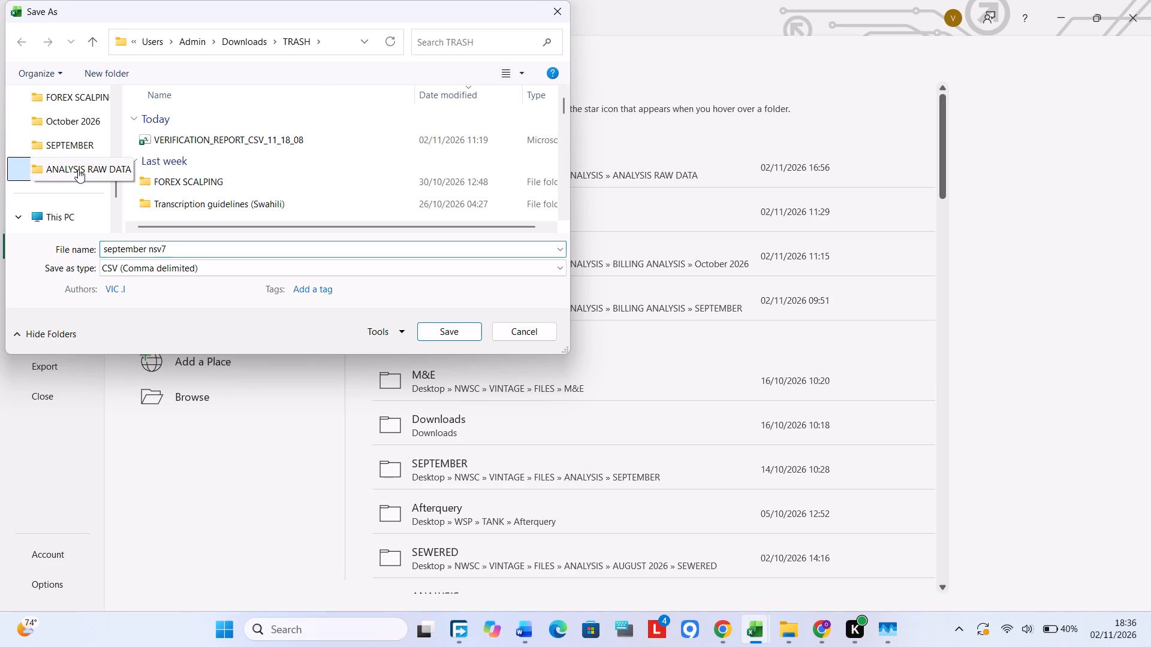
left_click(193, 49)
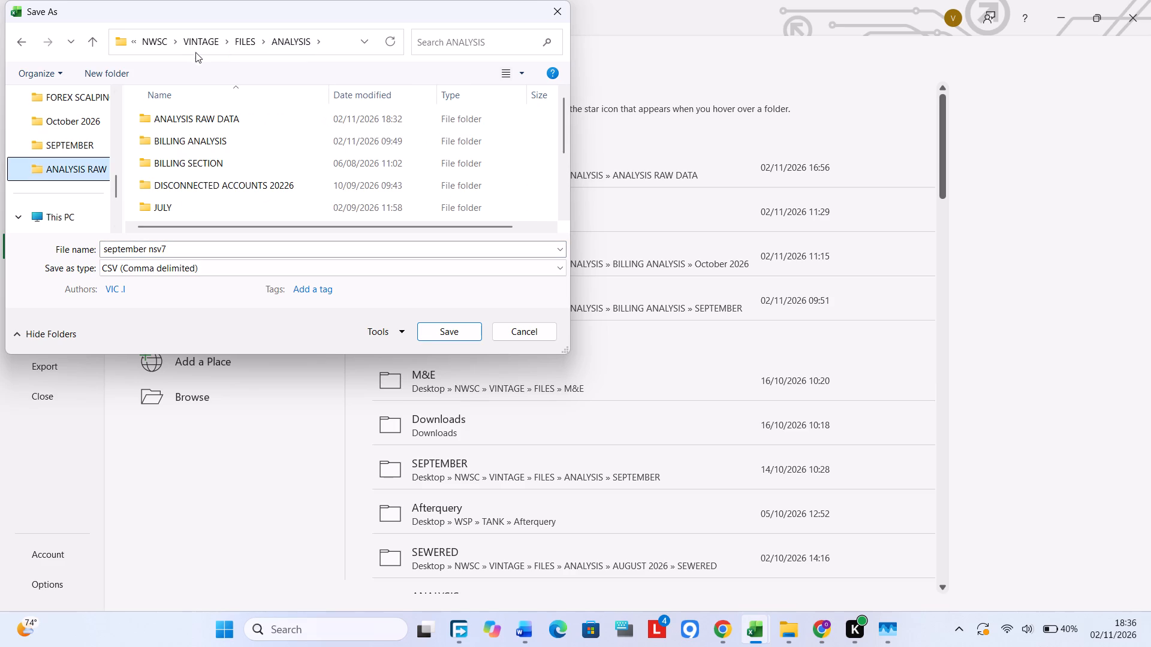
double_click(186, 122)
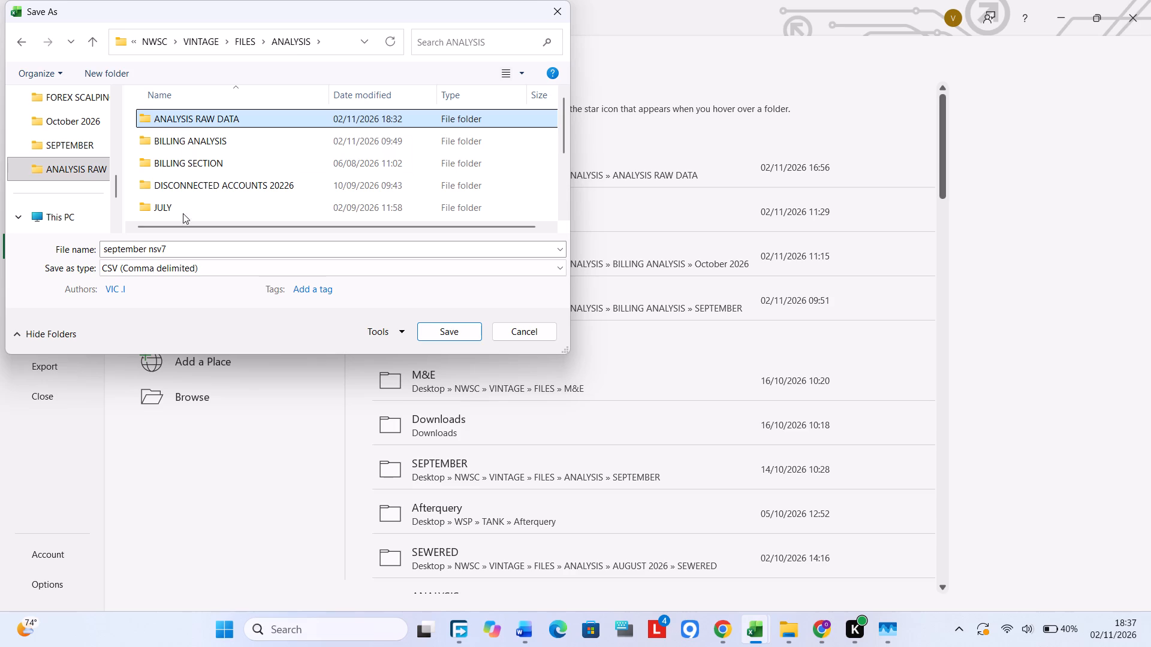
triple_click(175, 253)
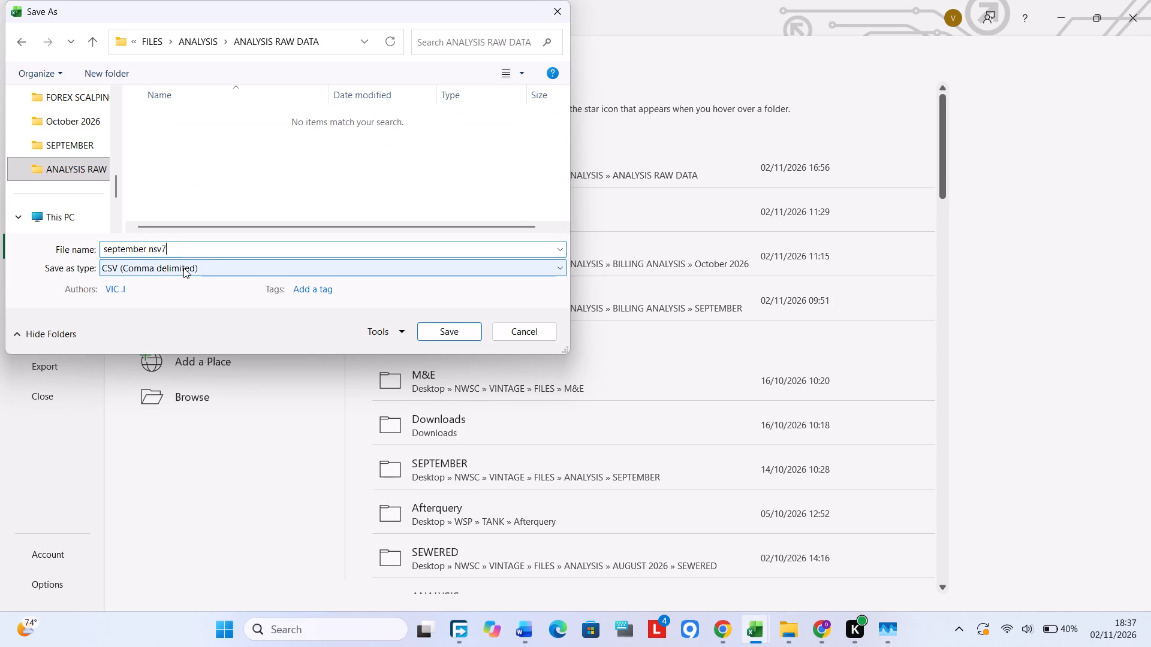
key("ctrl+a")
type("BILLING")
key("space")
type("CYCLE")
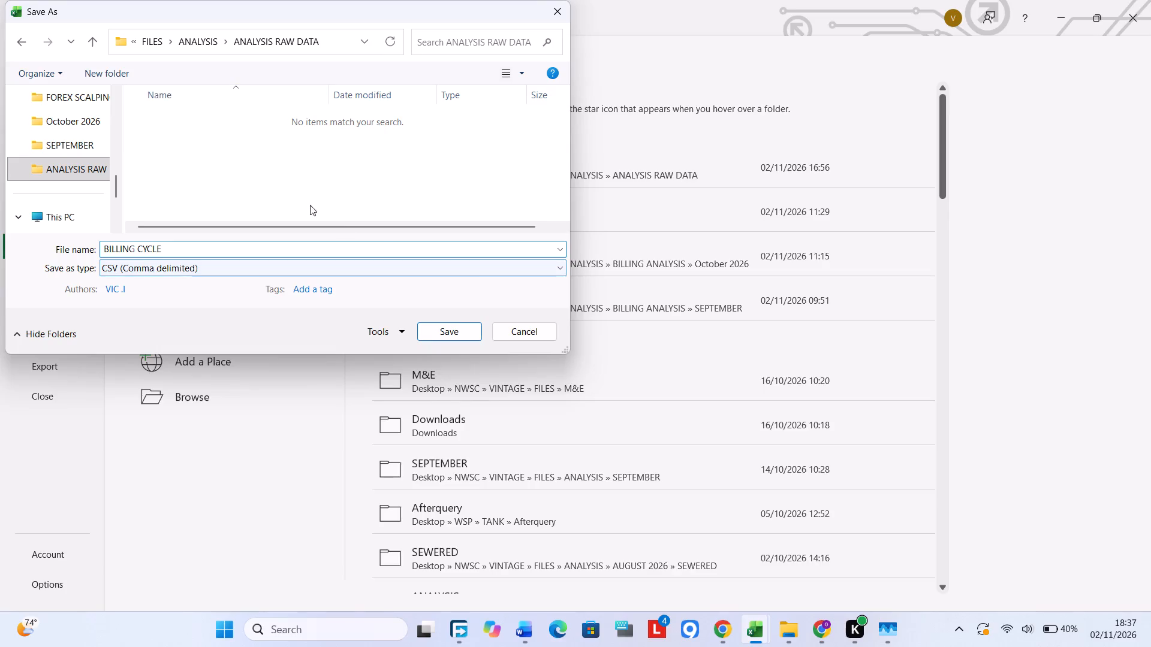
left_click(467, 327)
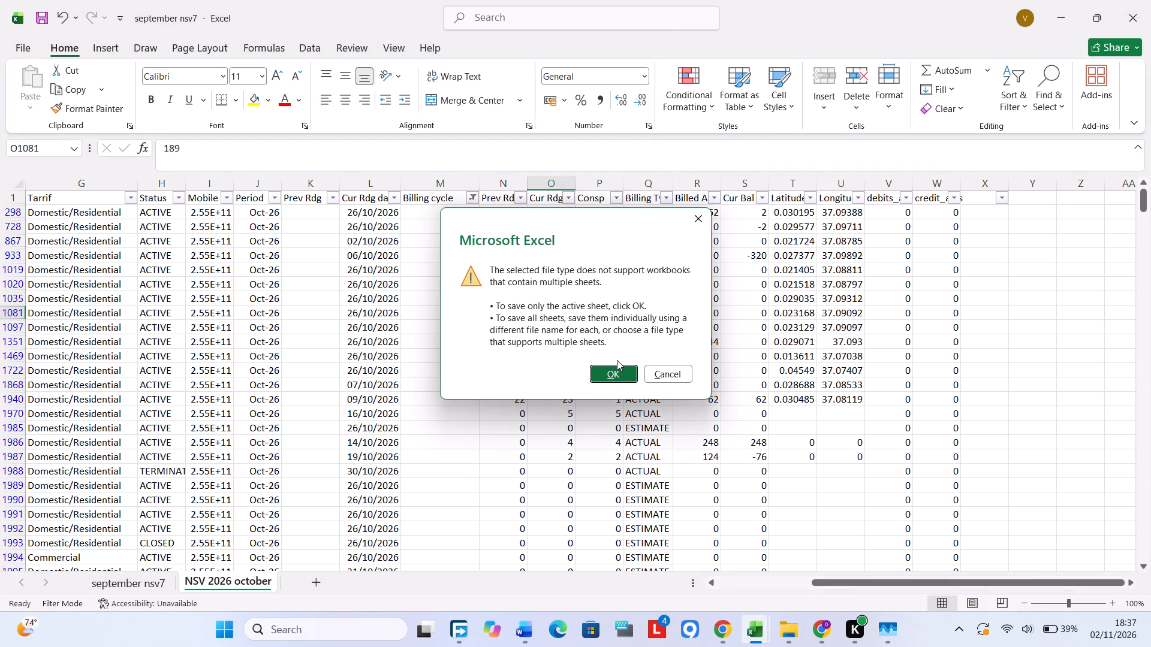
left_click(619, 358)
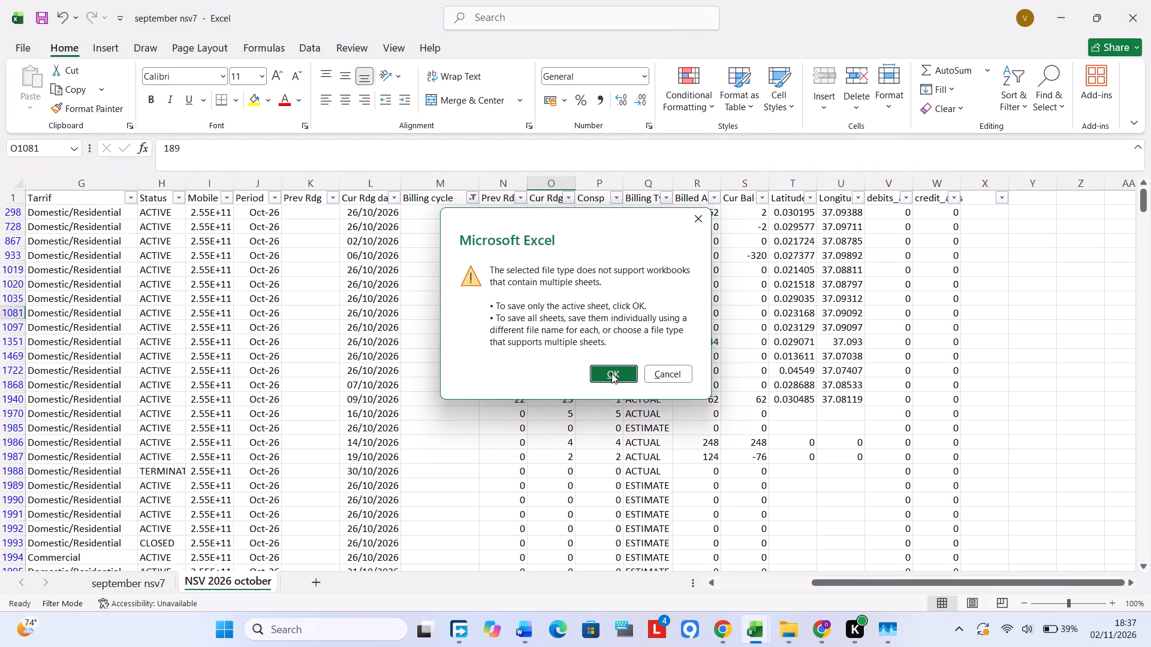
left_click(611, 373)
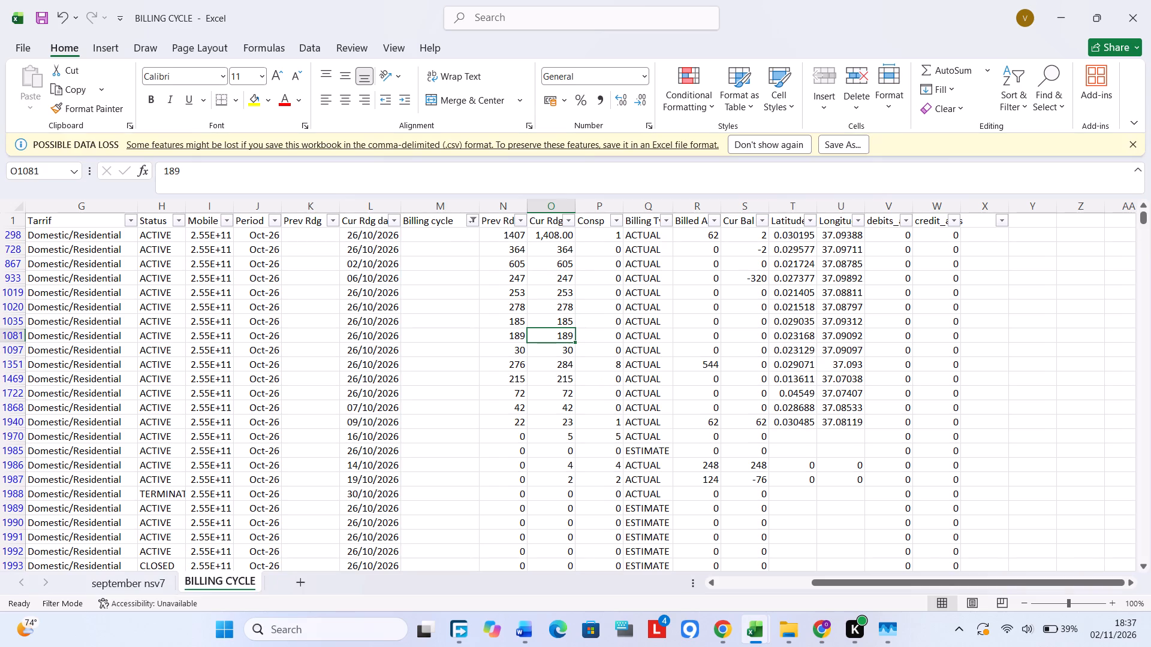
Rename the september nsv7 sheet in the BILLING CYCLE workbook as Sept.
left_click(496, 389)
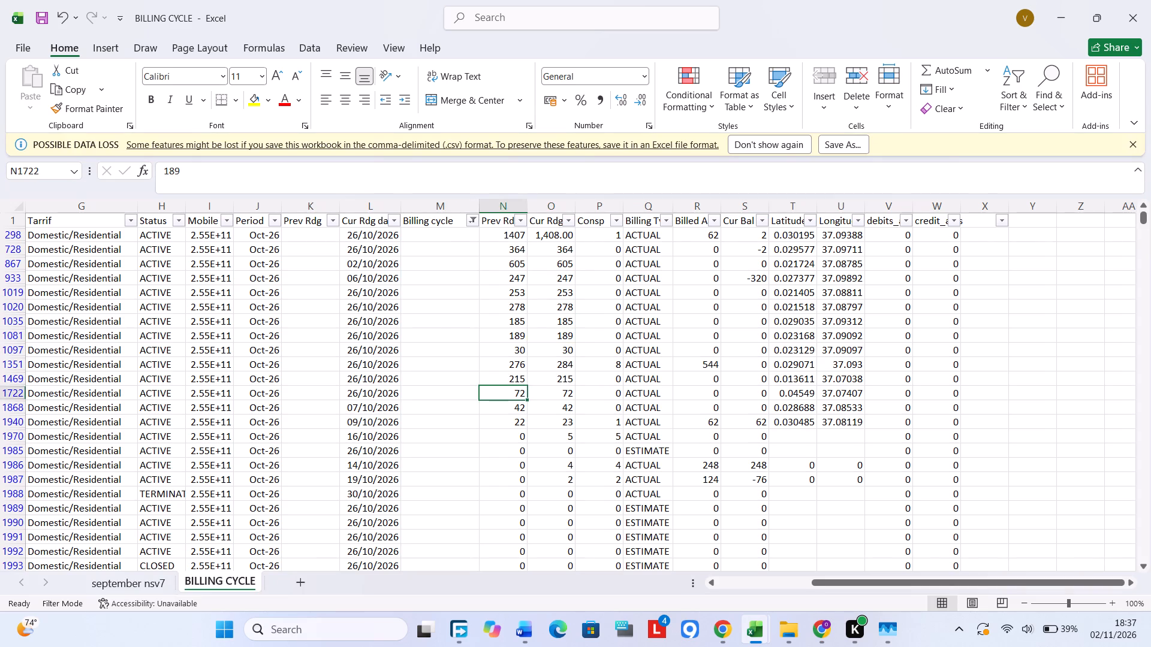
left_click(100, 575)
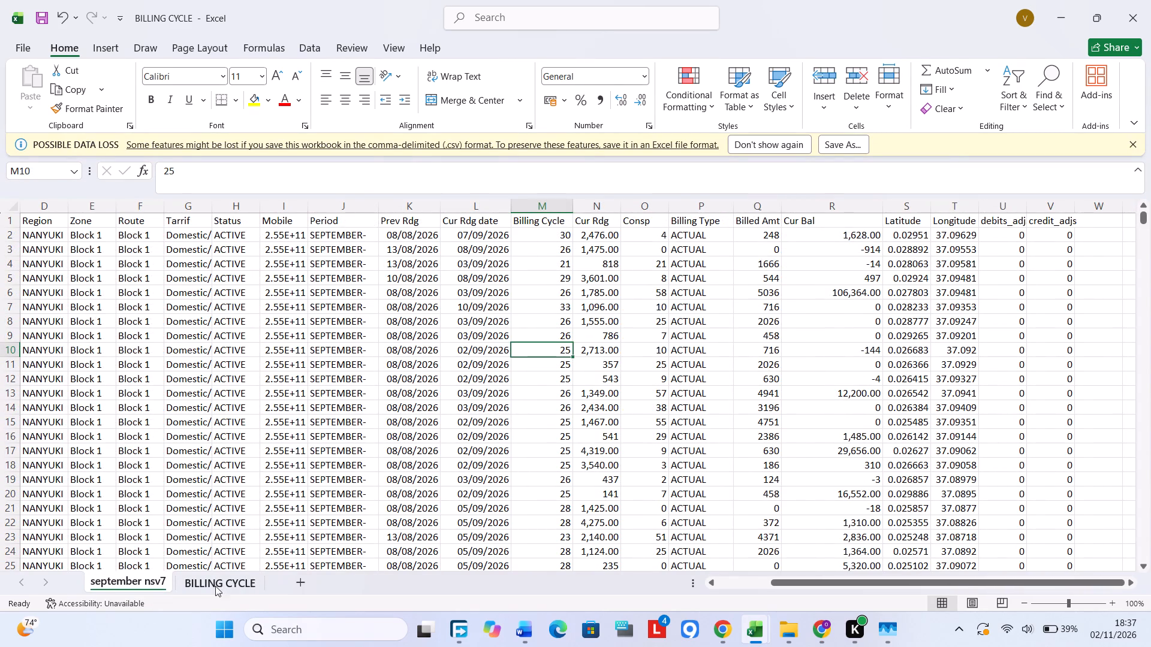
left_click(200, 586)
left_click(146, 576)
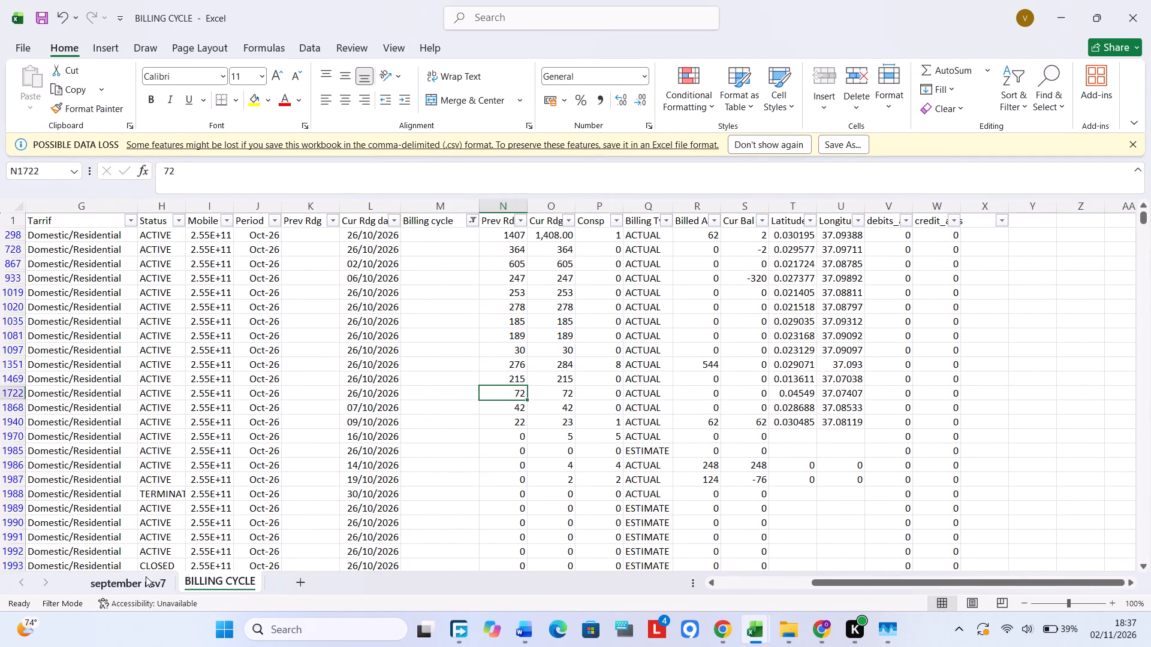
left_click(525, 259)
left_click(533, 237)
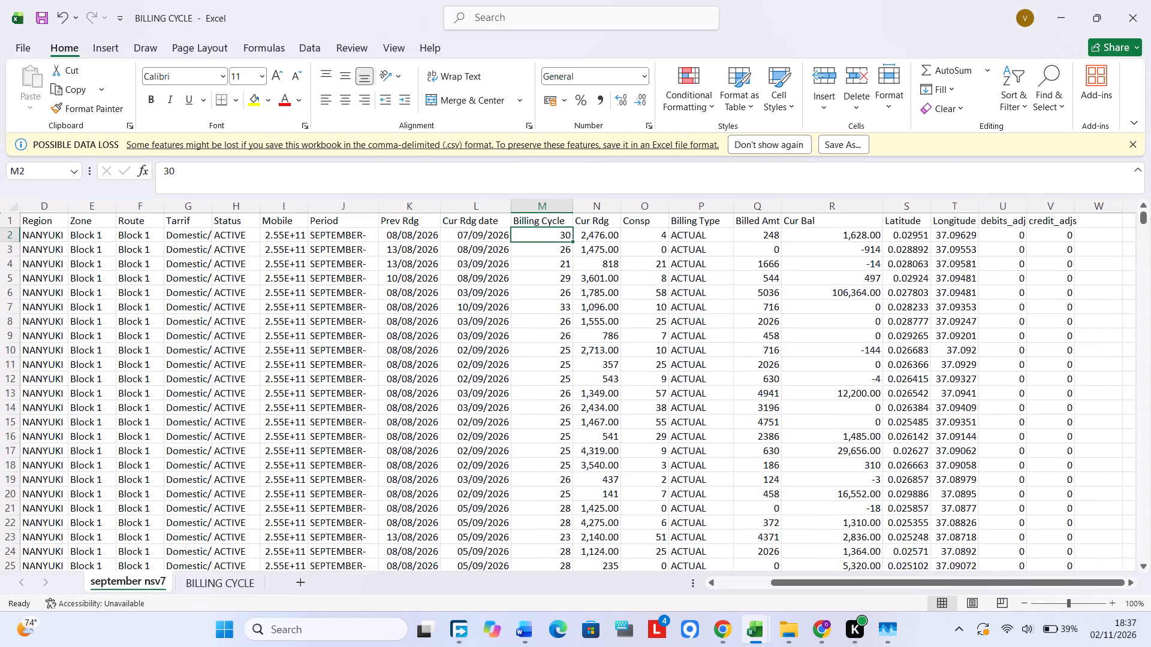
double_click(131, 585)
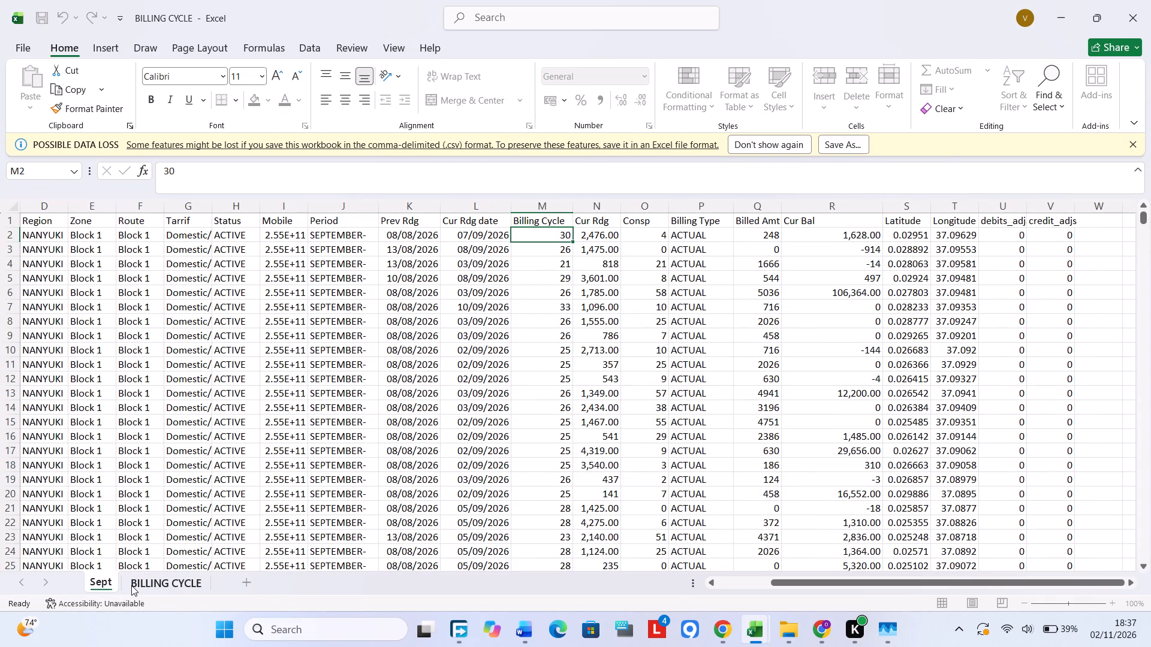
Rename the BILLING CYCLE sheet, which holds the October data, as Oct26.
triple_click(149, 583)
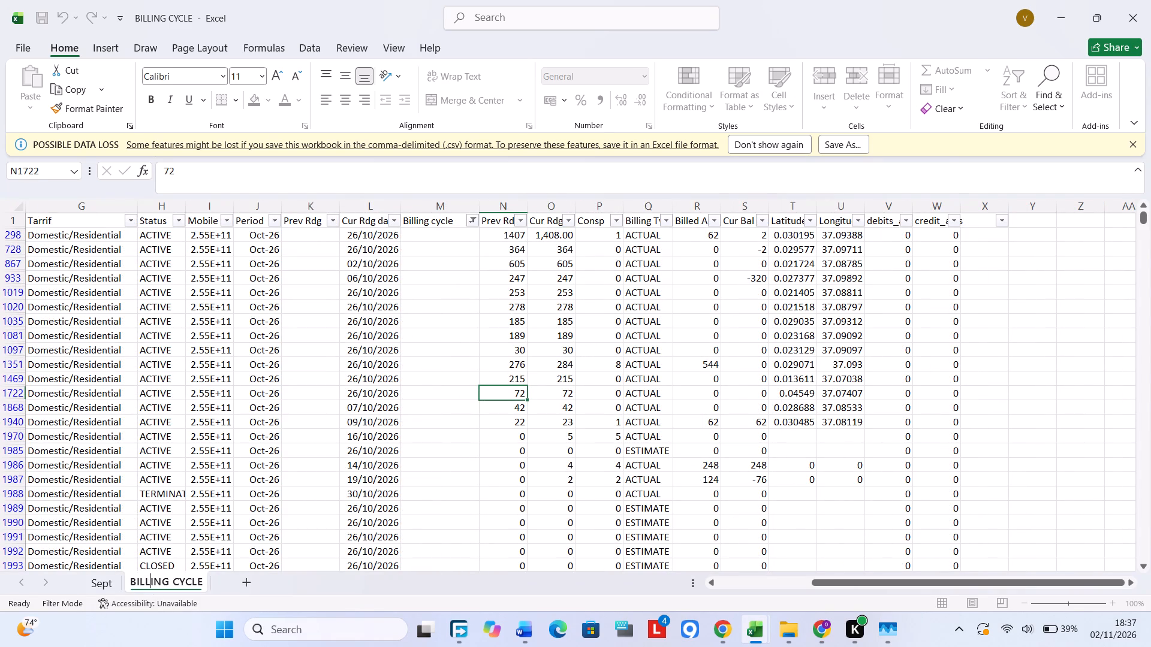
key("o")
key("BackSpace")
type("ct")
type("26")
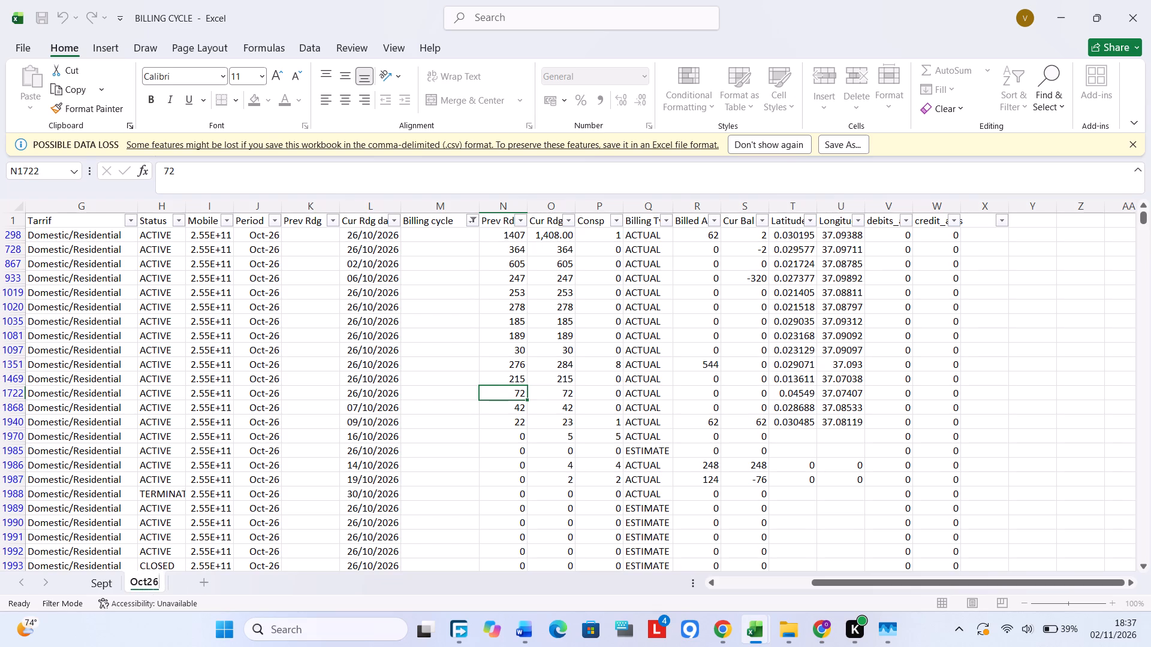
Add 26 to the Sept sheet's name so it reads Sept26.
double_click(109, 584)
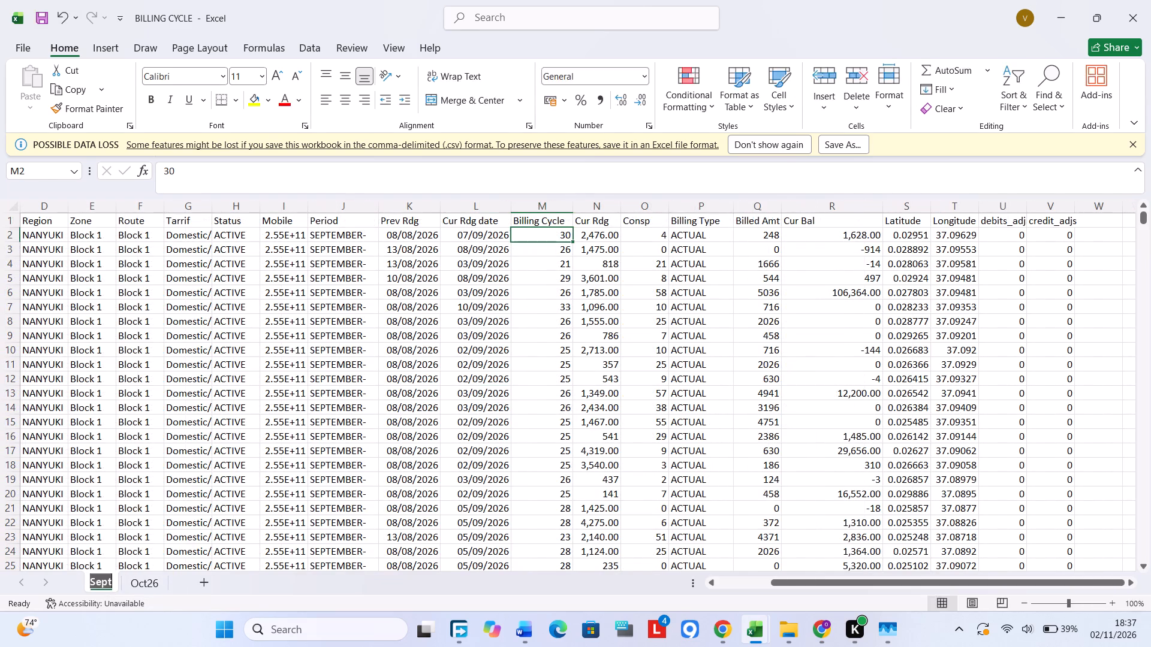
left_click(112, 581)
key("2")
key("6")
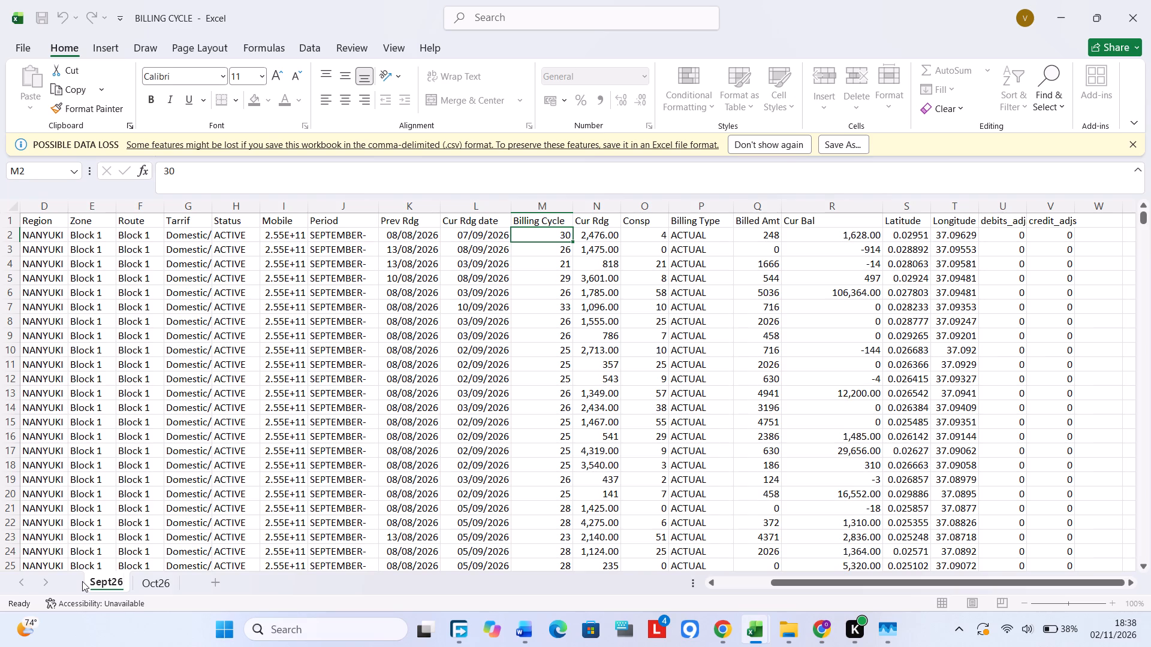
left_click(167, 525)
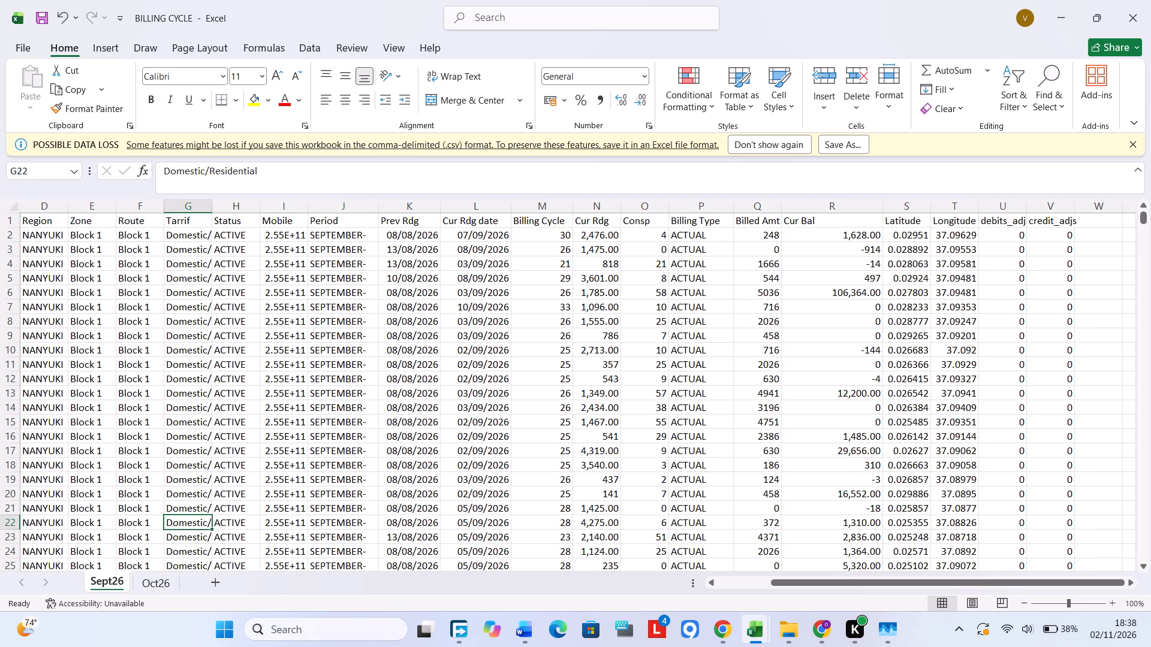
left_click(354, 382)
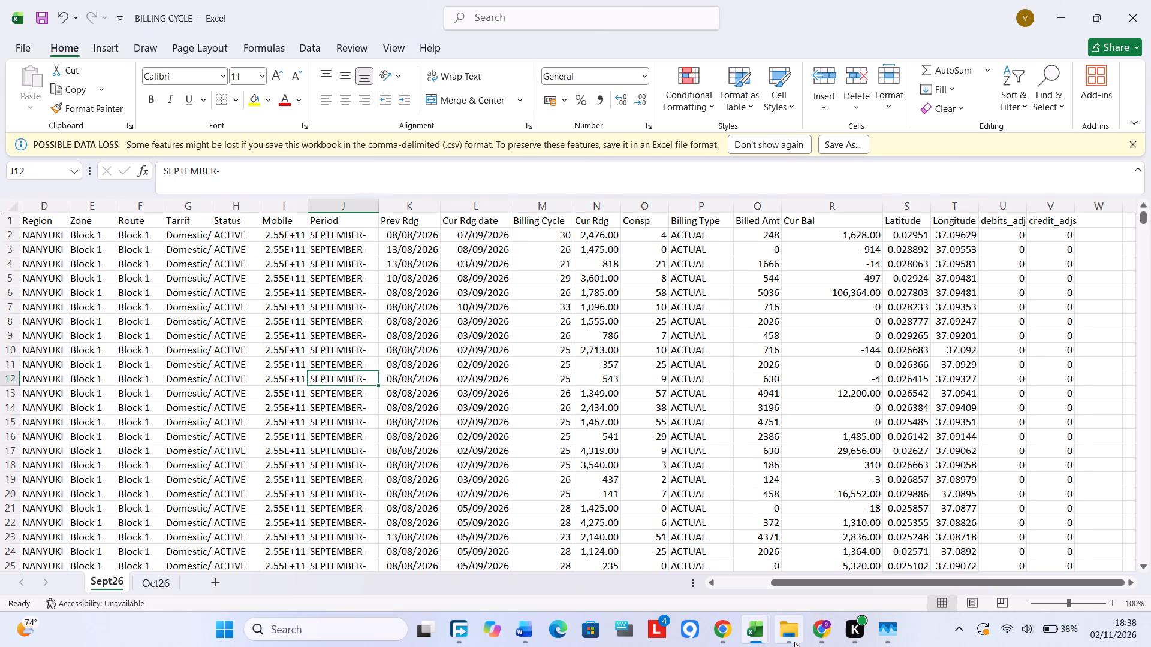
Copy the Aug sheet from the SEPTEMBER 2026 ANALYSIS SHEET workbook into BILLING CYCLE.csv, placed before Sept26.
left_click(794, 643)
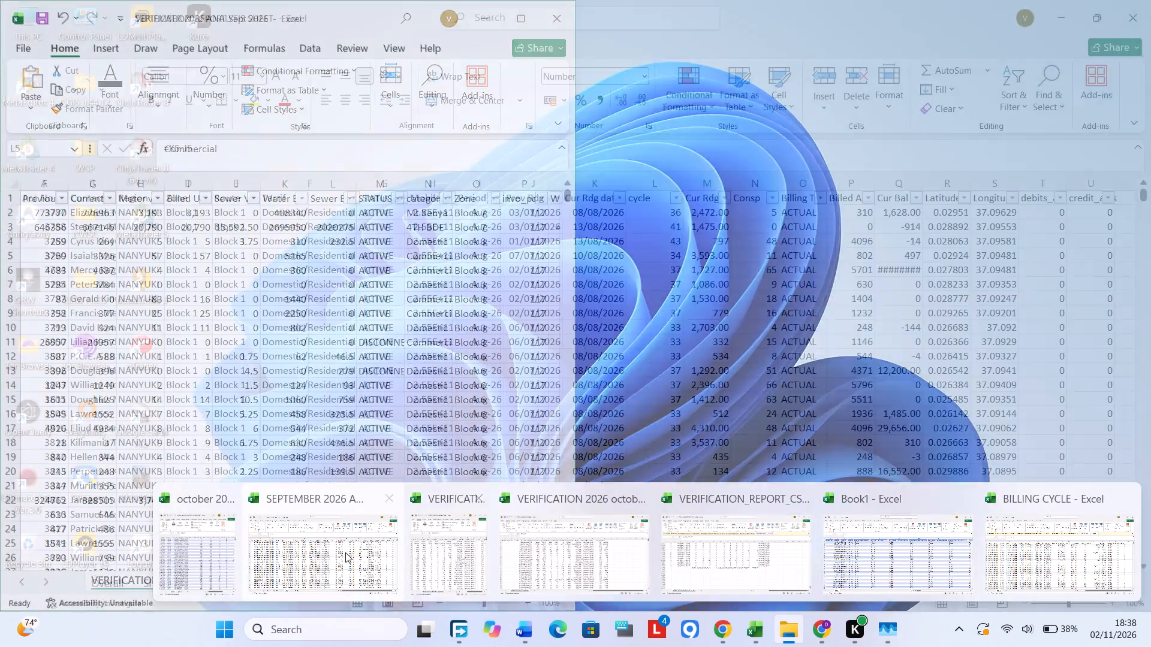
left_click(344, 552)
left_click(293, 364)
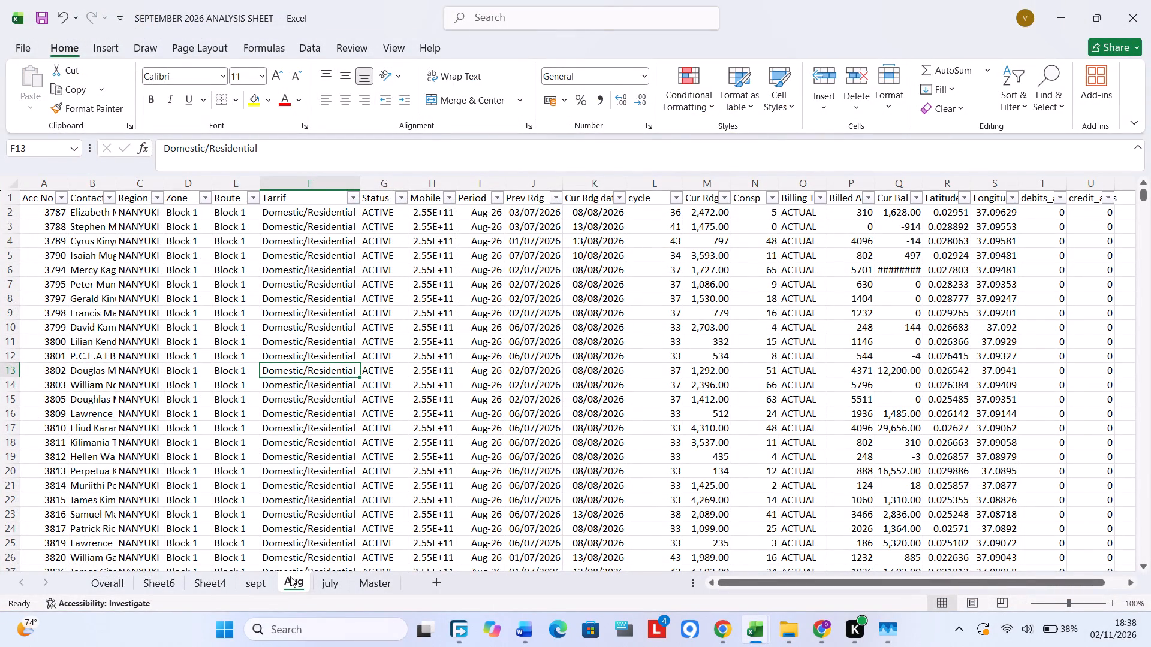
right_click(286, 581)
left_click(338, 430)
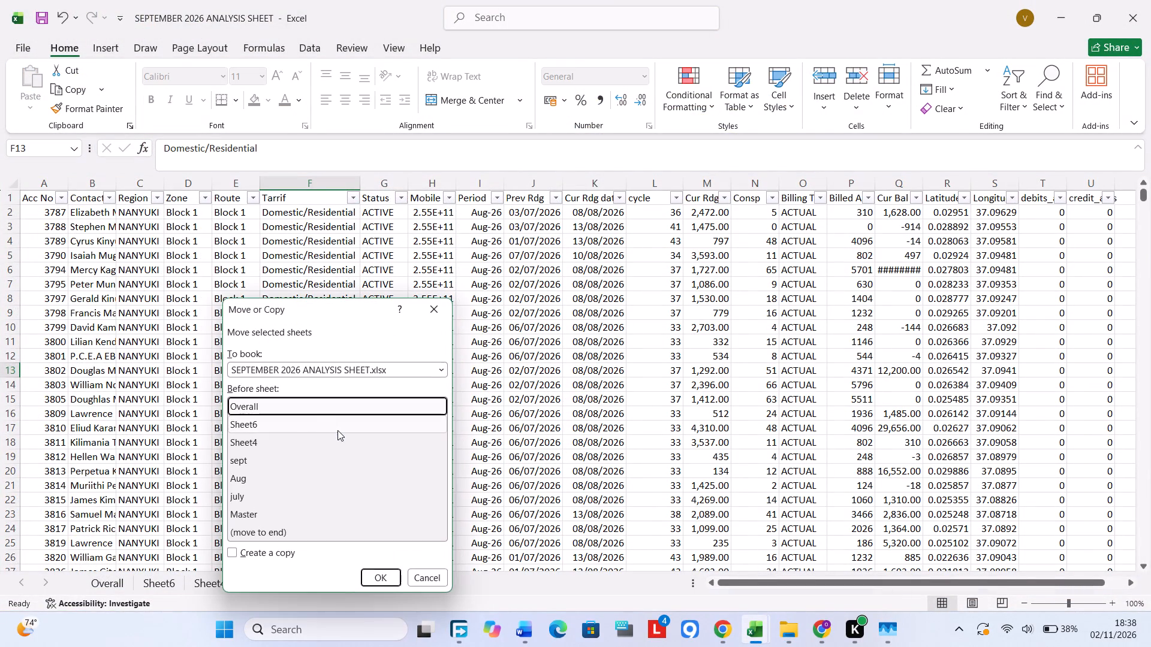
left_click(350, 370)
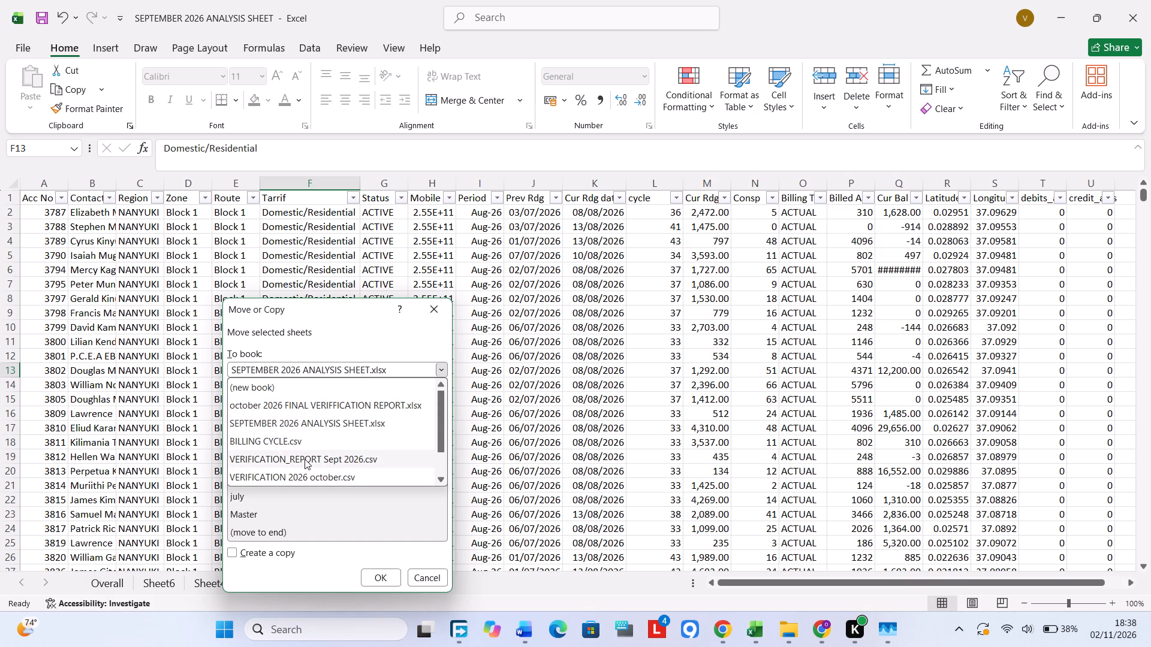
left_click(314, 443)
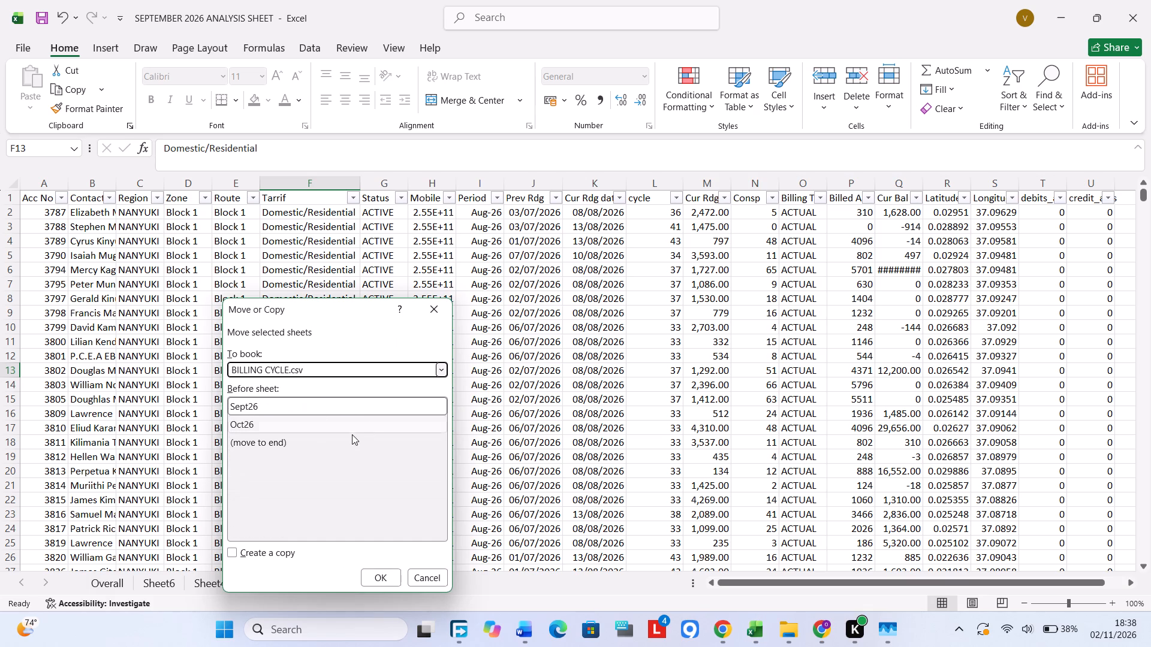
left_click(338, 439)
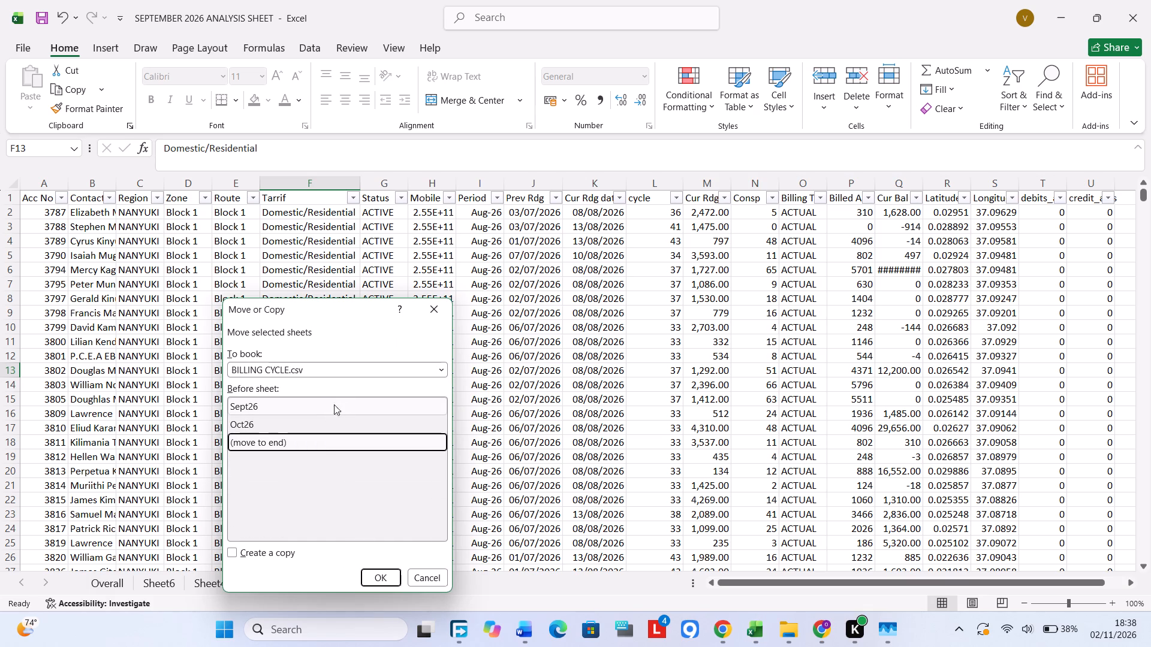
left_click(321, 403)
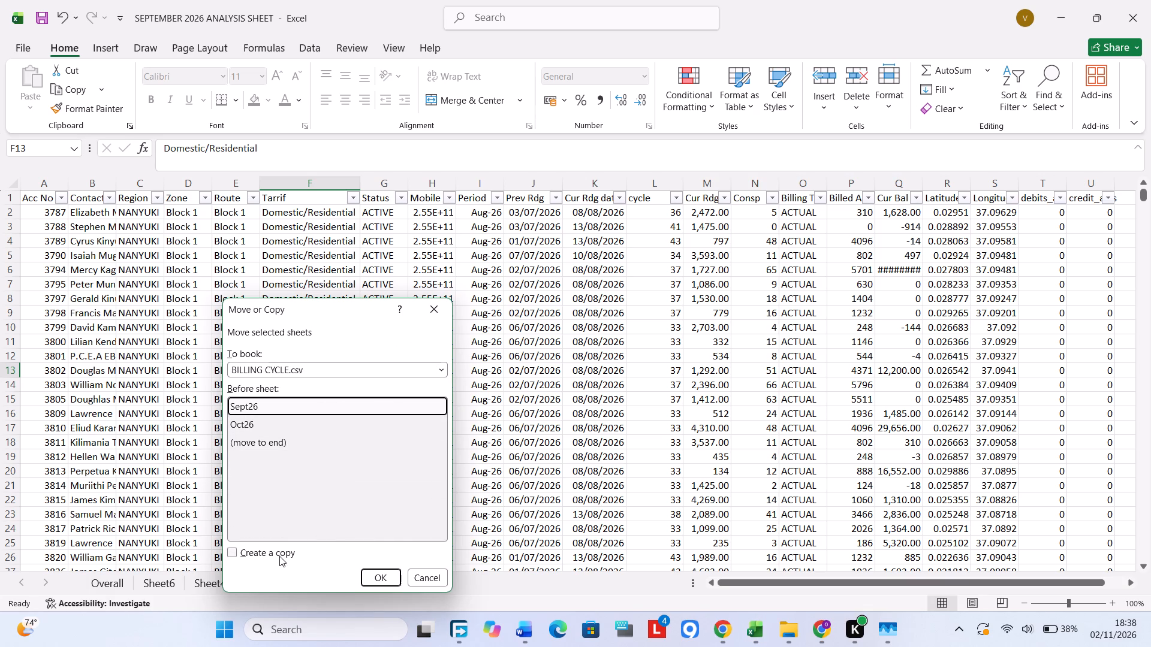
left_click(279, 556)
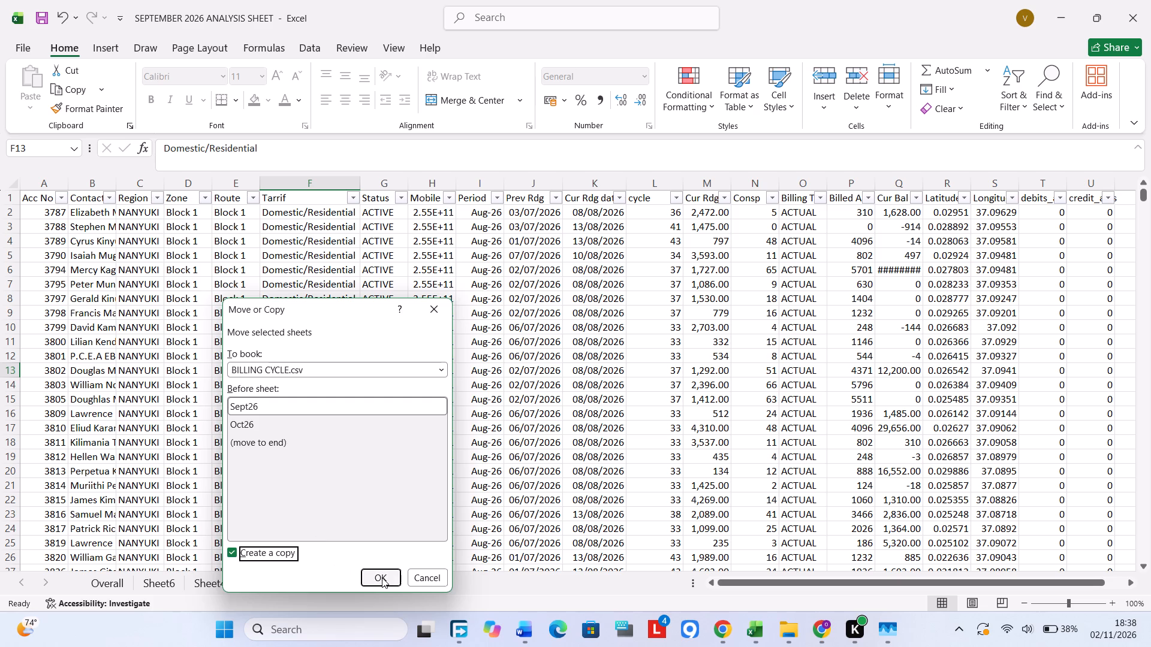
left_click(382, 578)
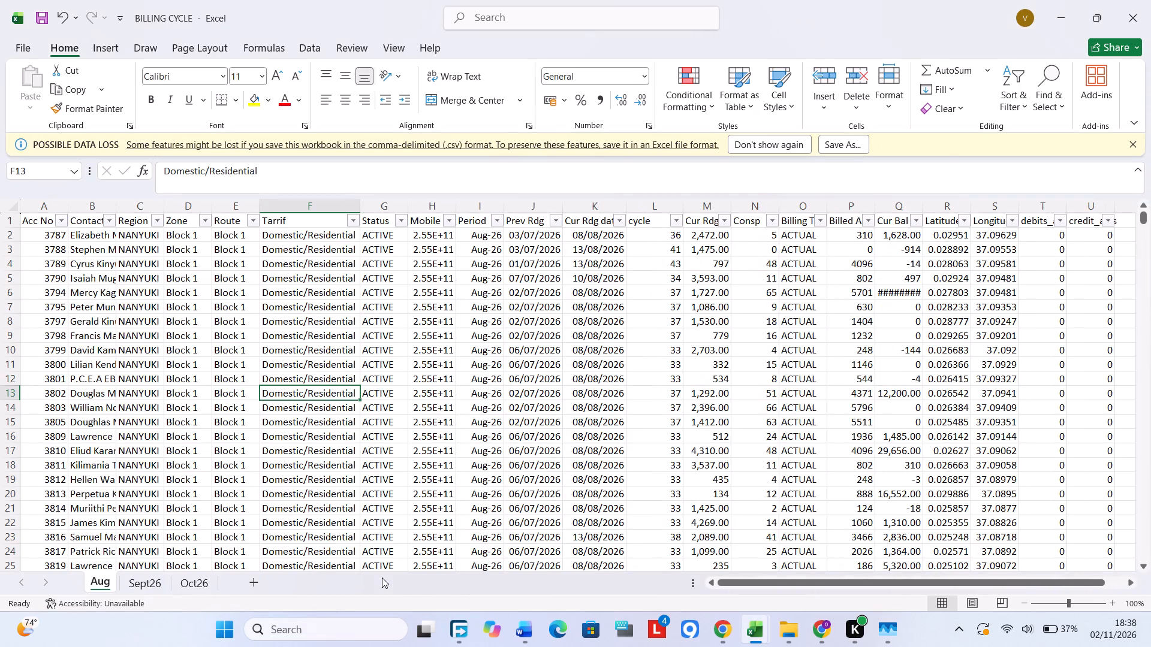
Return to the SEPTEMBER 2026 ANALYSIS SHEET workbook and narrow the Region column on its Aug sheet.
left_click(784, 626)
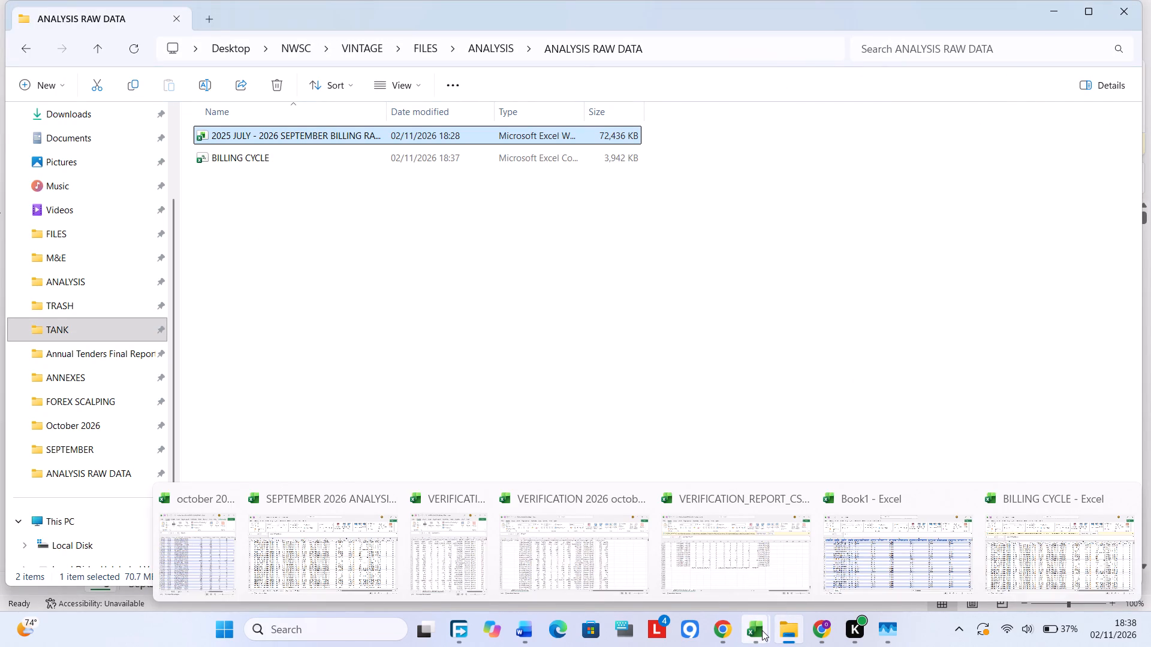
left_click(762, 630)
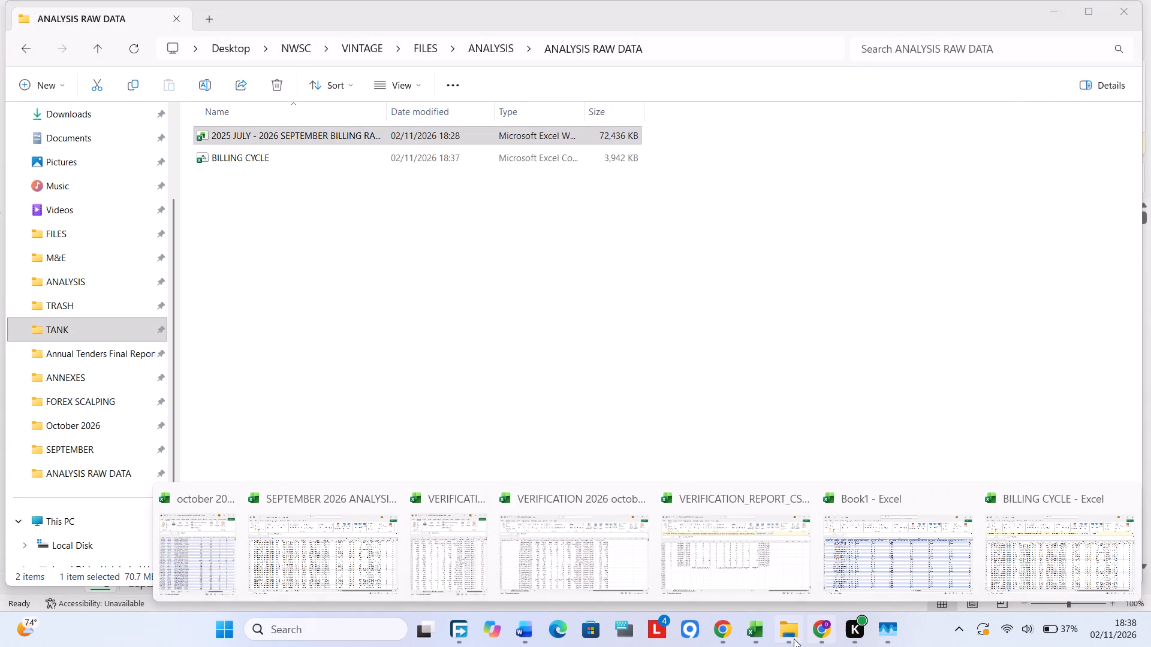
left_click(760, 633)
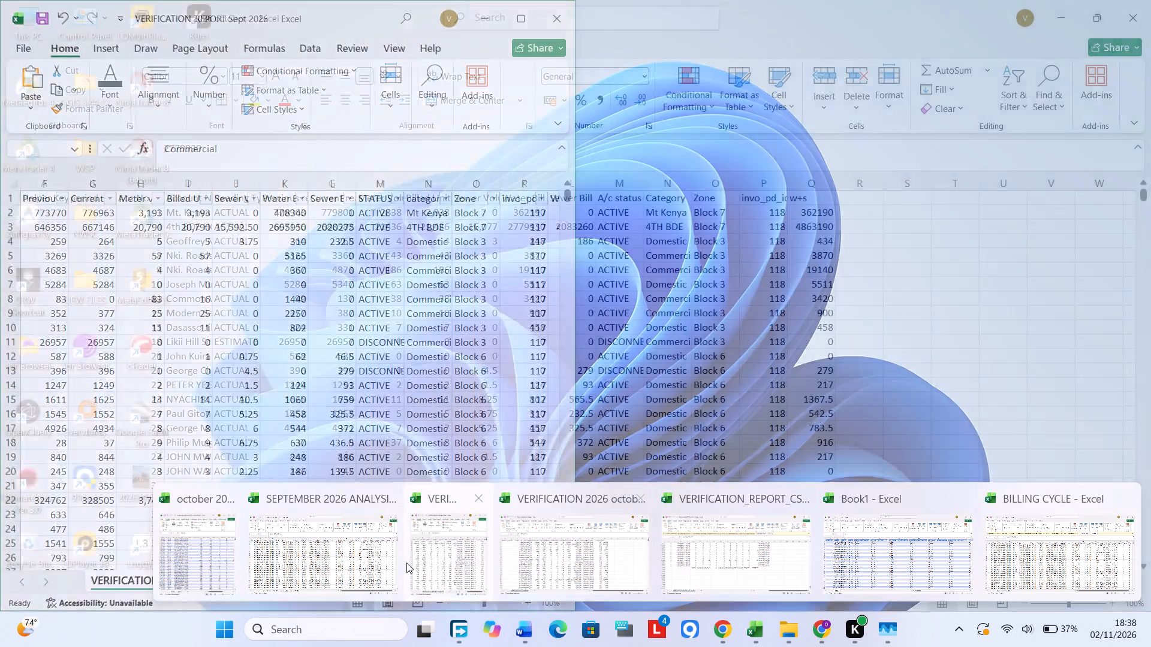
left_click(388, 563)
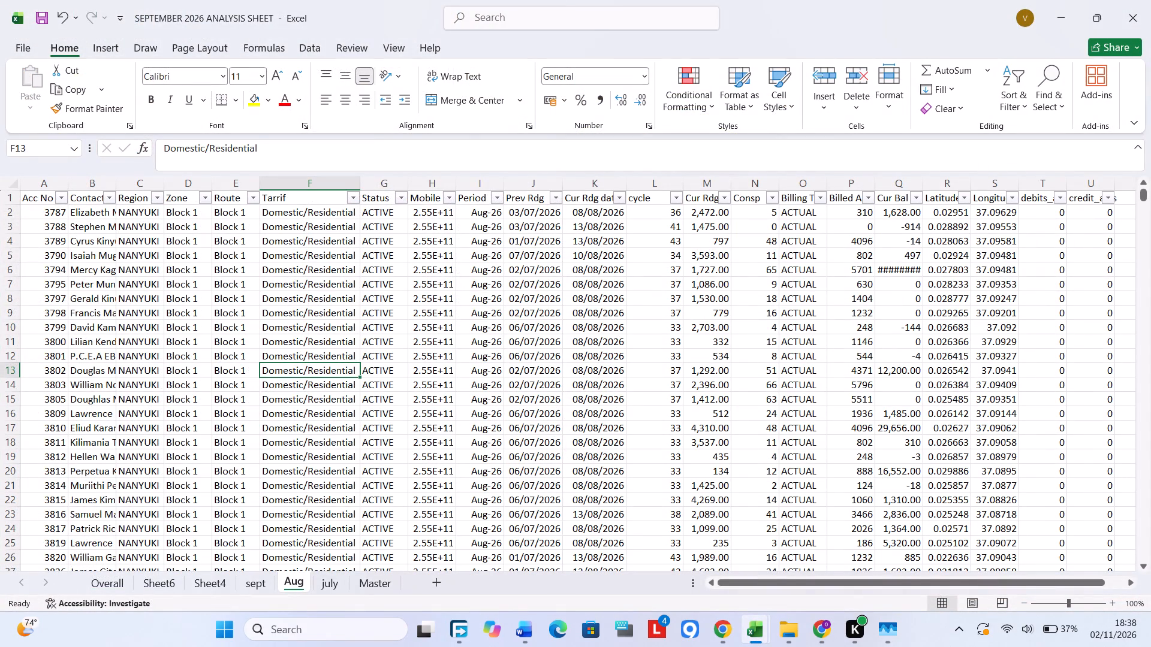
left_click_drag(164, 182, 126, 191)
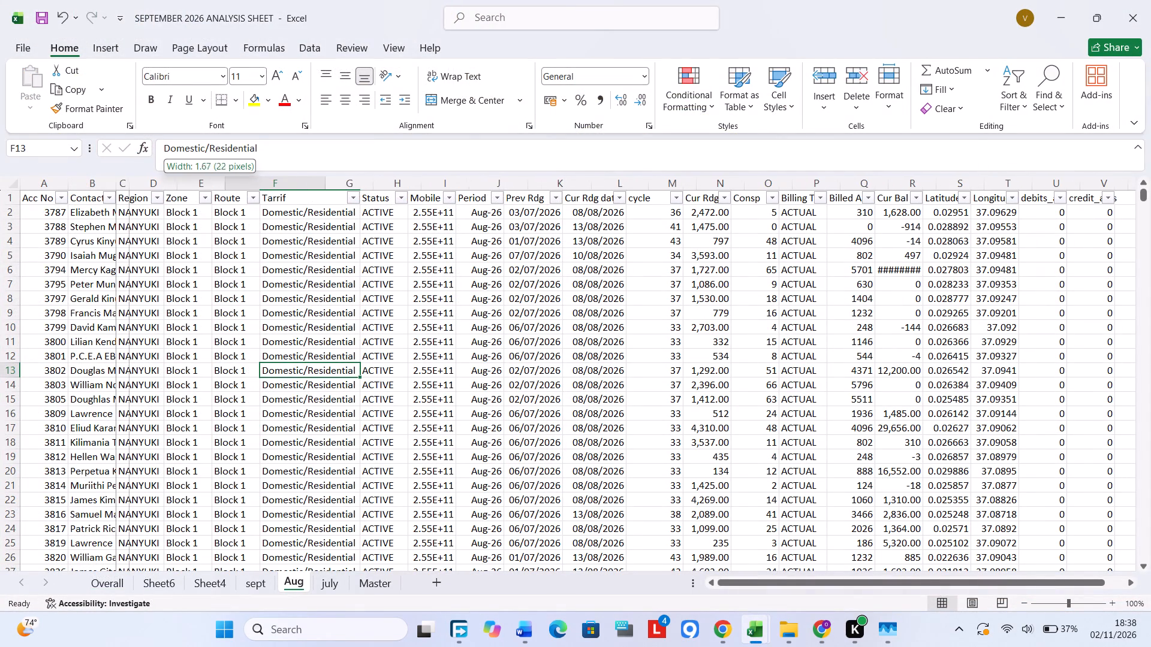
left_click_drag(126, 191, 125, 192)
scroll(127, 380, "left", 1)
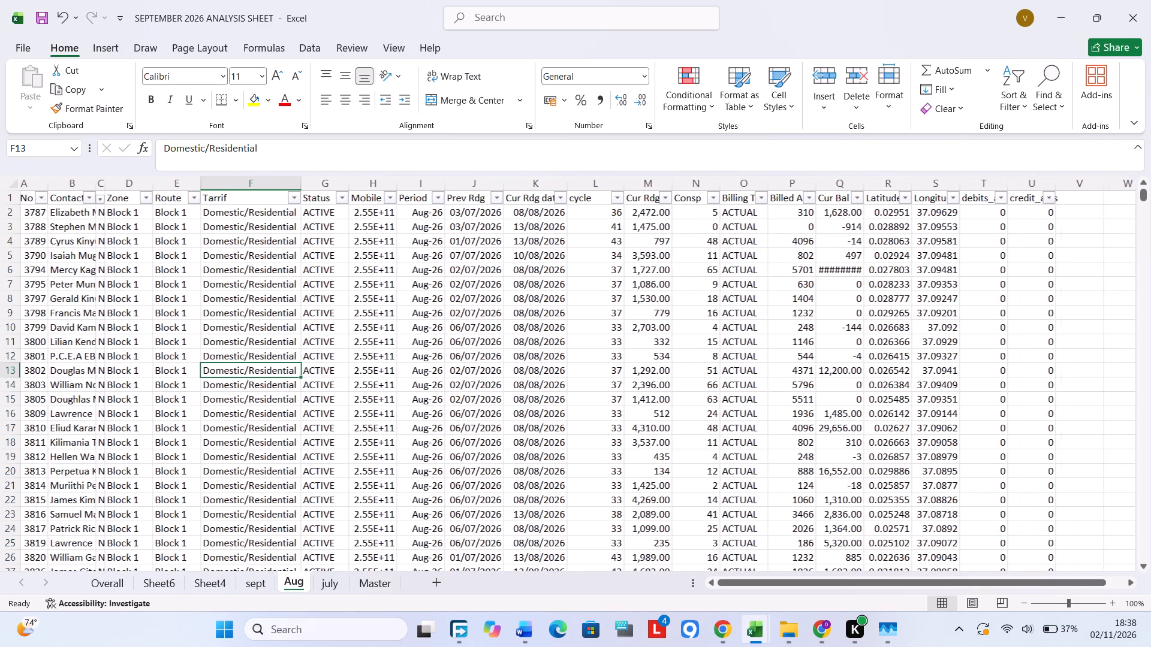
scroll(129, 381, "left", 1)
scroll(186, 436, "left", 1)
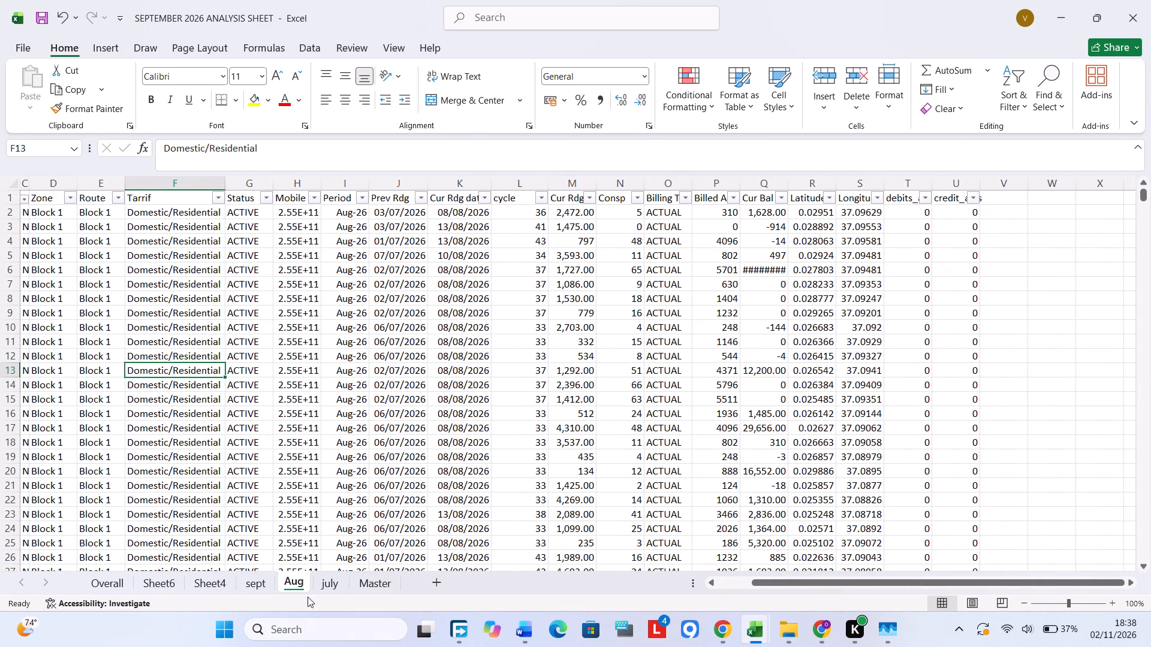
Narrow the Region and Contact columns on the sept sheet of the September analysis workbook.
left_click(258, 595)
left_click(257, 588)
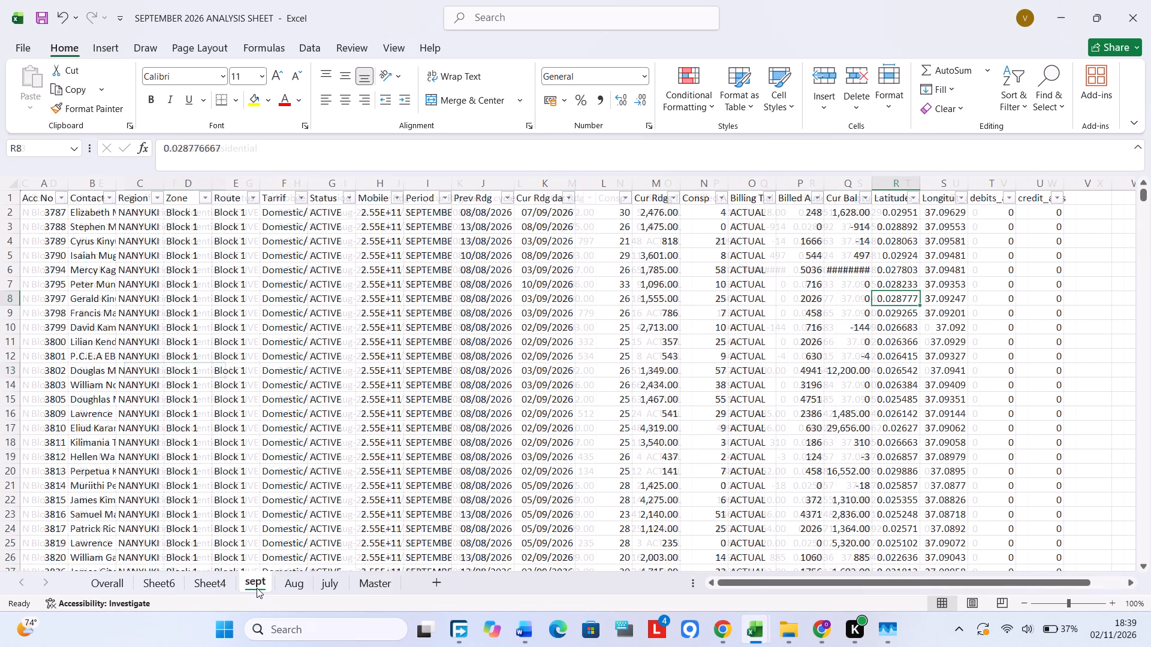
left_click_drag(164, 182, 157, 184)
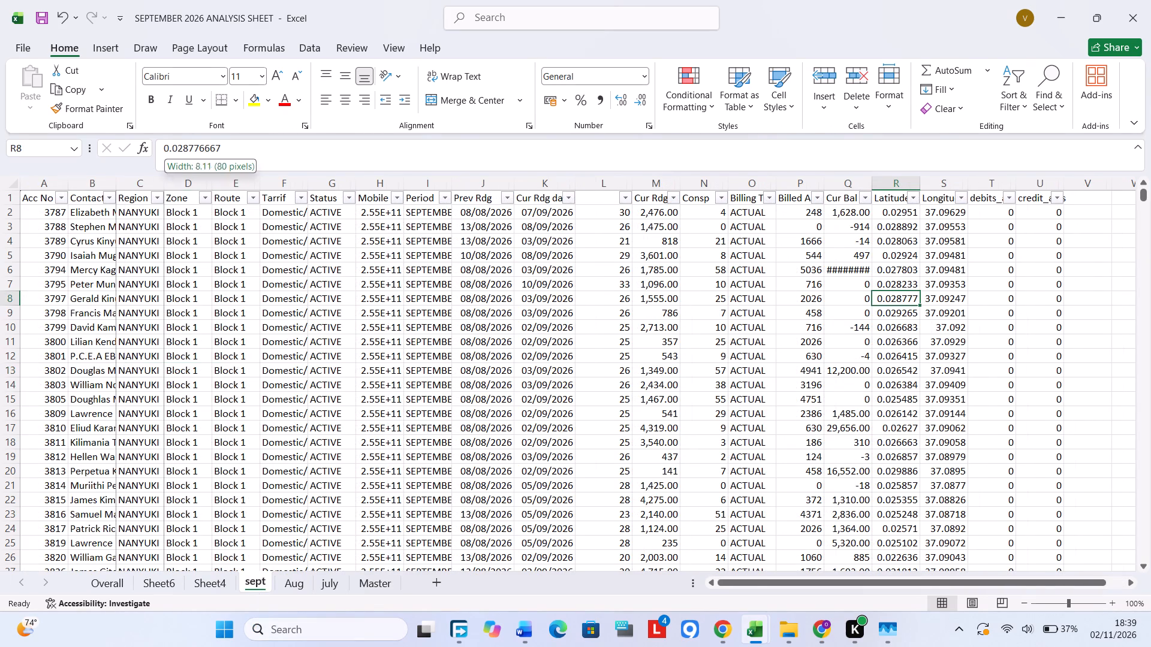
left_click_drag(157, 184, 128, 190)
left_click_drag(113, 184, 94, 189)
left_click_drag(92, 185, 77, 180)
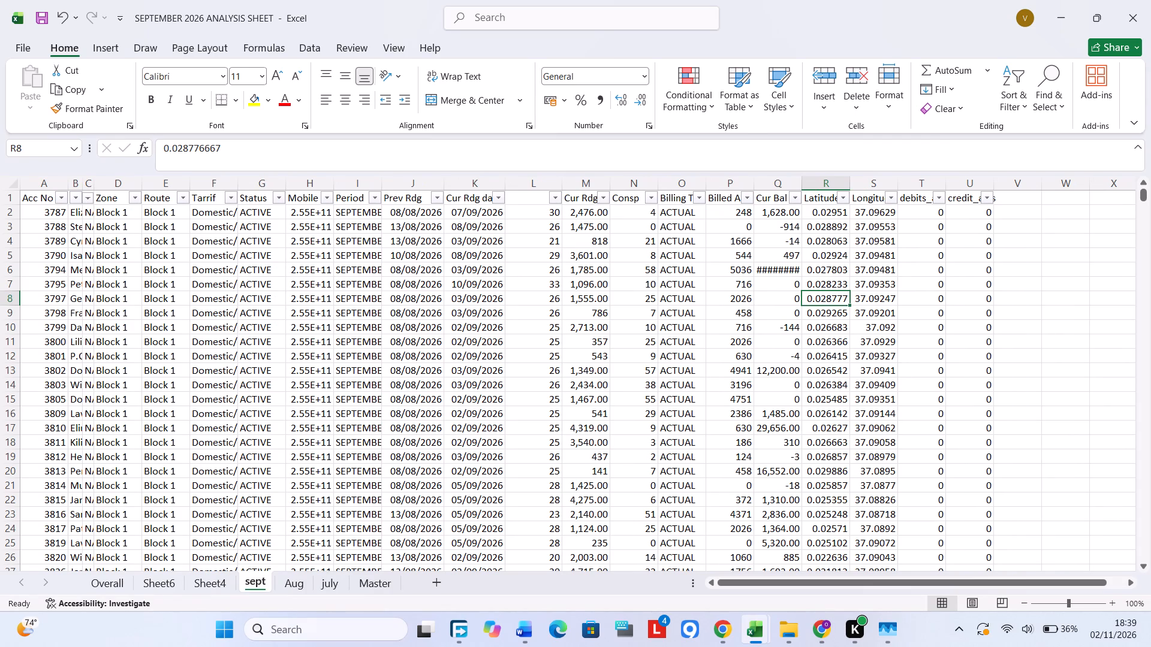
Clear the active filter on the july sheet of the September analysis workbook.
left_click(317, 585)
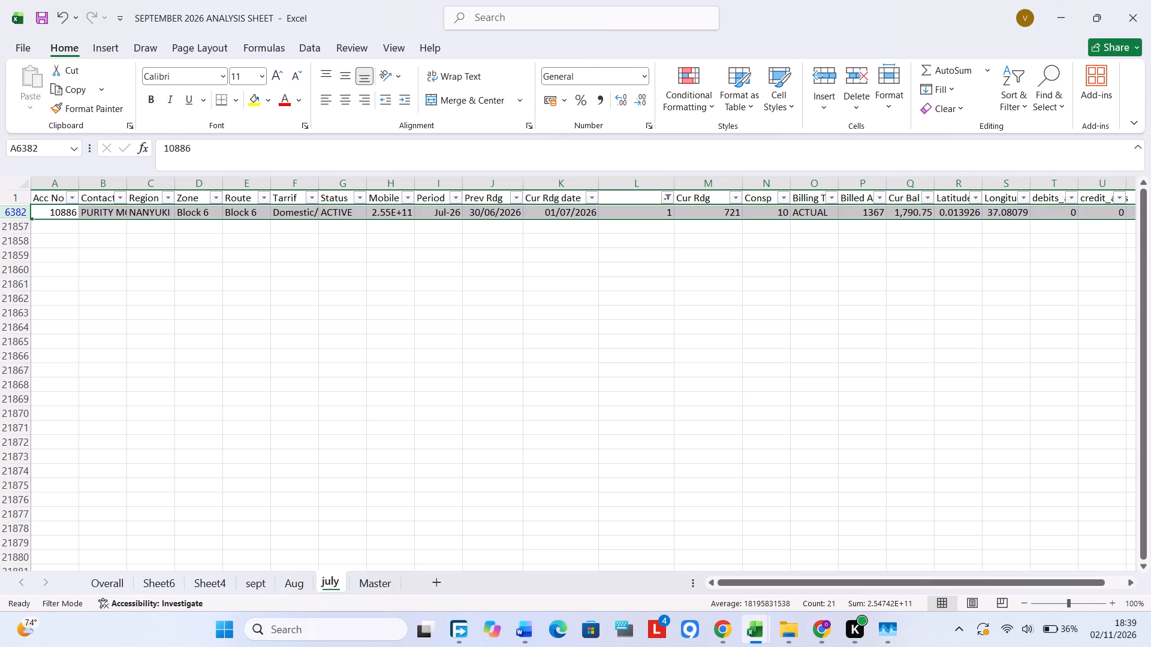
left_click(4, 198)
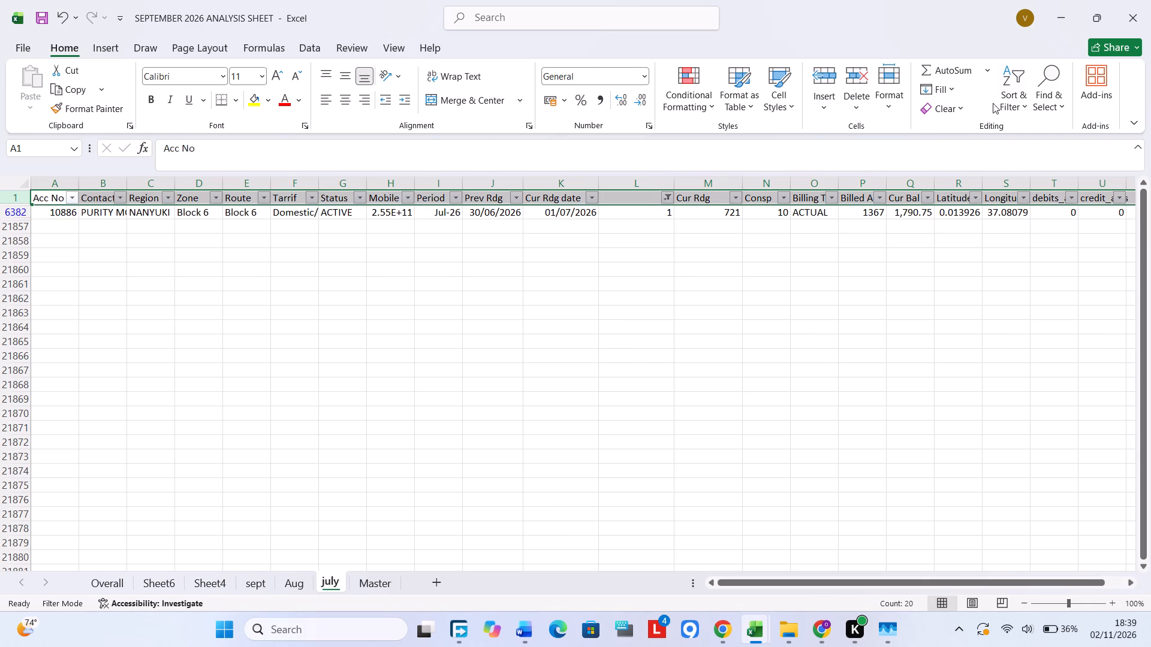
left_click(1004, 103)
left_click(1033, 211)
left_click(776, 258)
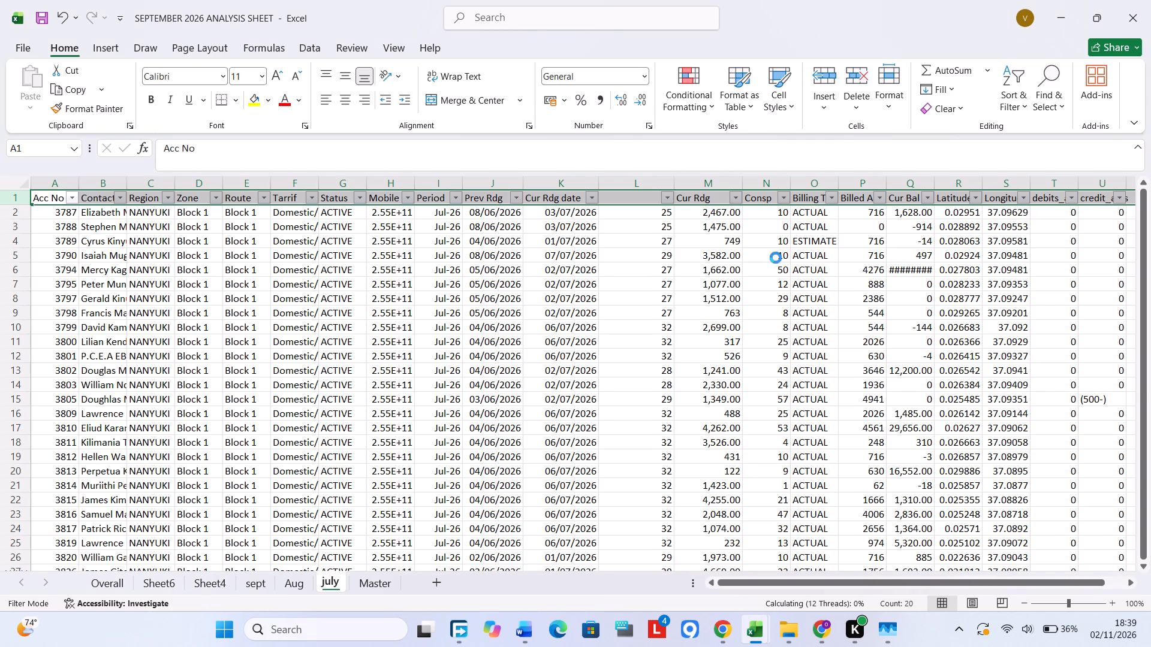
left_click(266, 239)
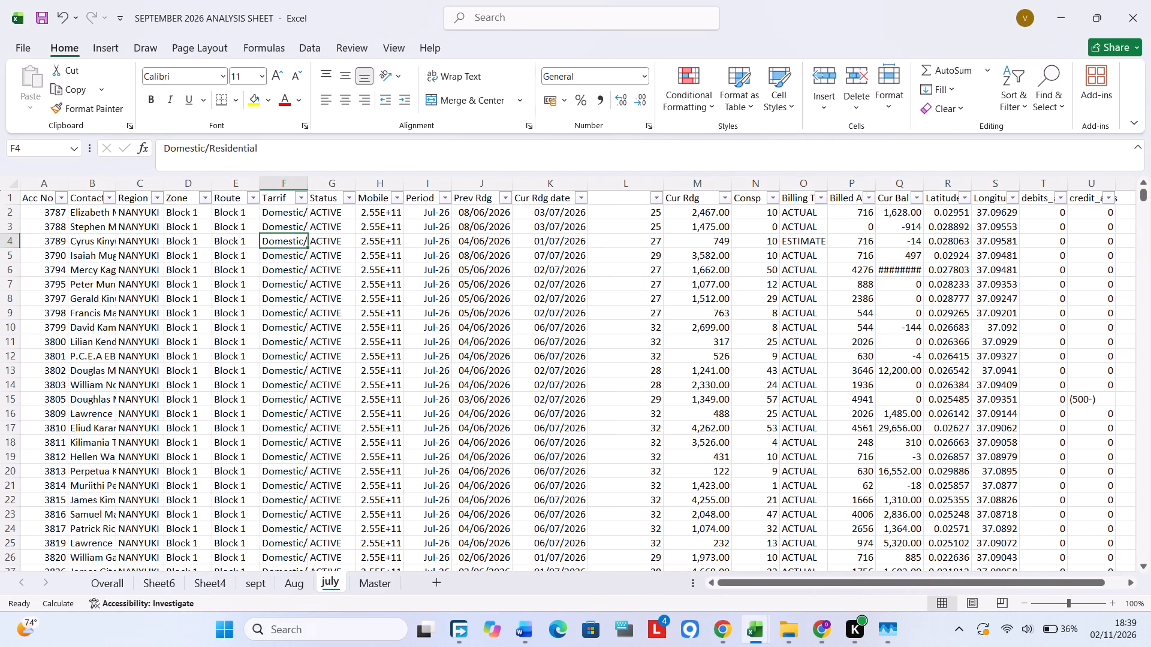
Narrow the Region and Contact columns on the july sheet and slightly widen its Cur Bal column.
left_click_drag(166, 182, 135, 195)
left_click_drag(113, 183, 85, 197)
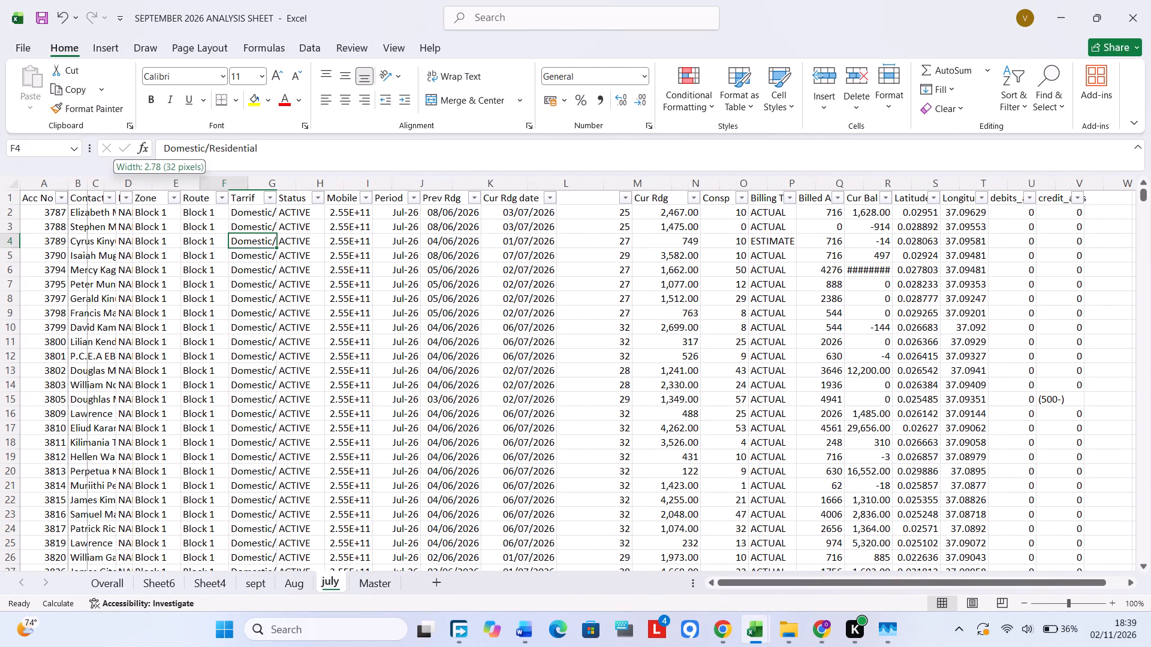
left_click_drag(85, 197, 80, 199)
left_click(203, 302)
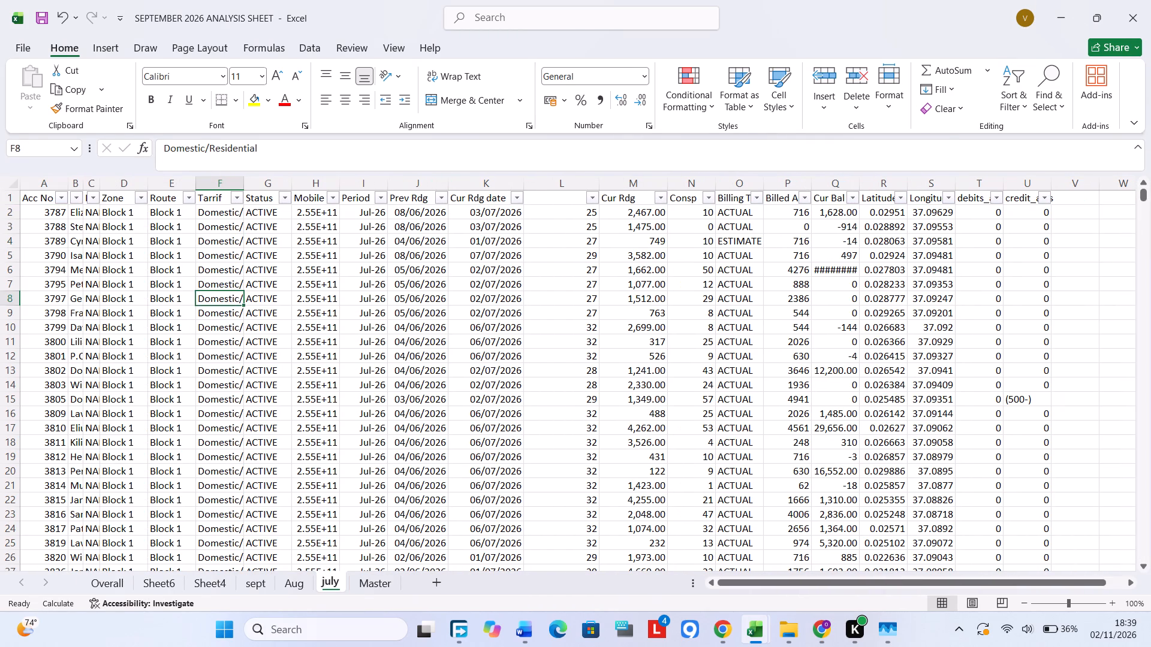
left_click(424, 313)
left_click(654, 341)
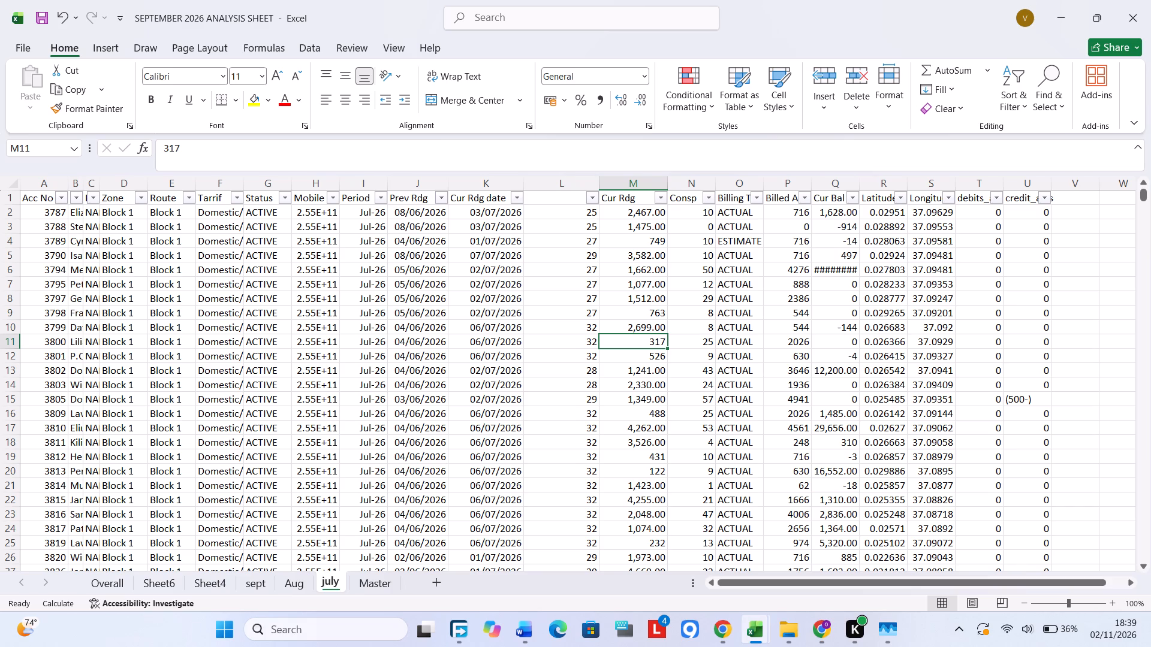
left_click_drag(858, 183, 868, 191)
left_click(791, 285)
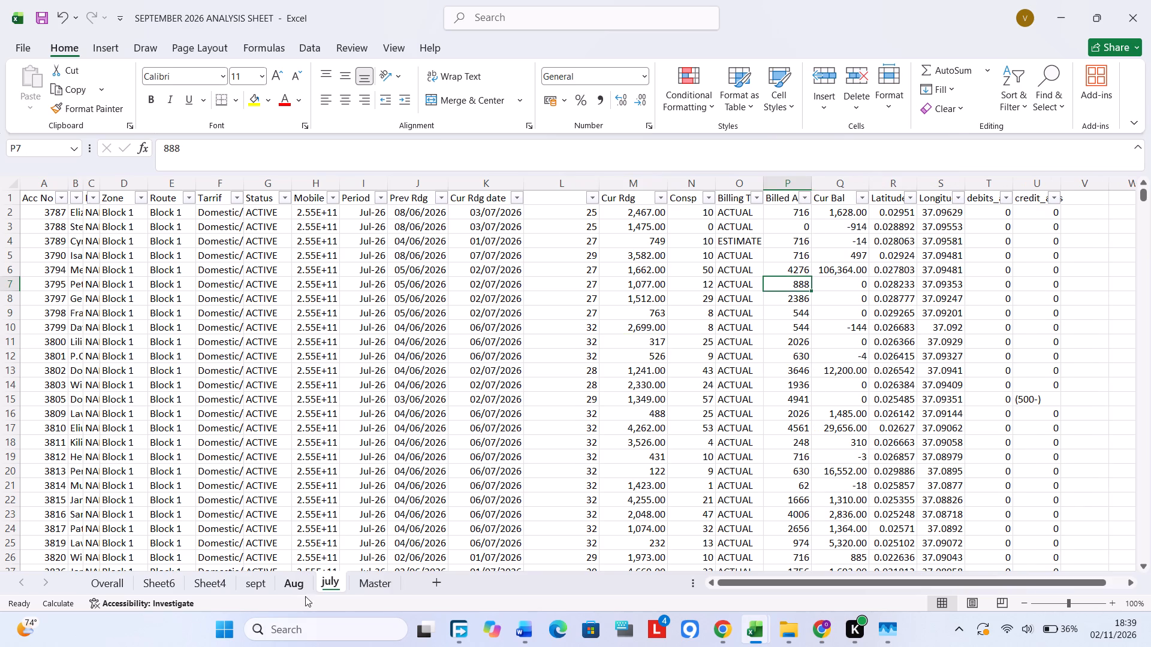
Copy the july sheet into the BILLING CYCLE.csv workbook, placed before the Aug sheet.
right_click(330, 585)
left_click(409, 442)
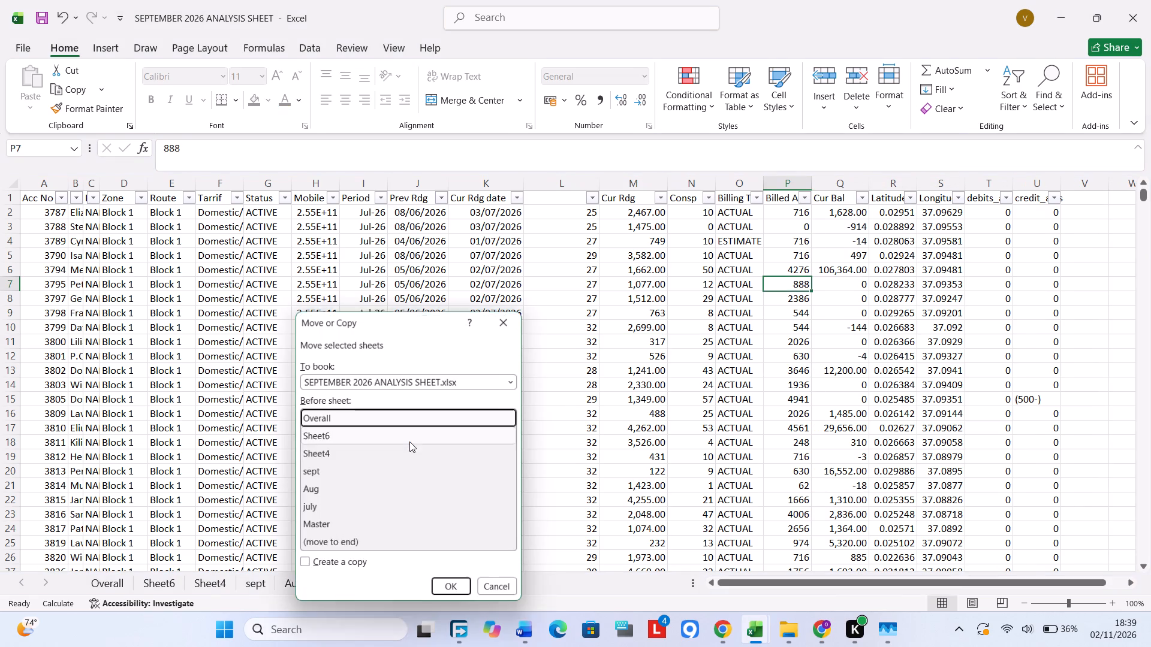
left_click(306, 565)
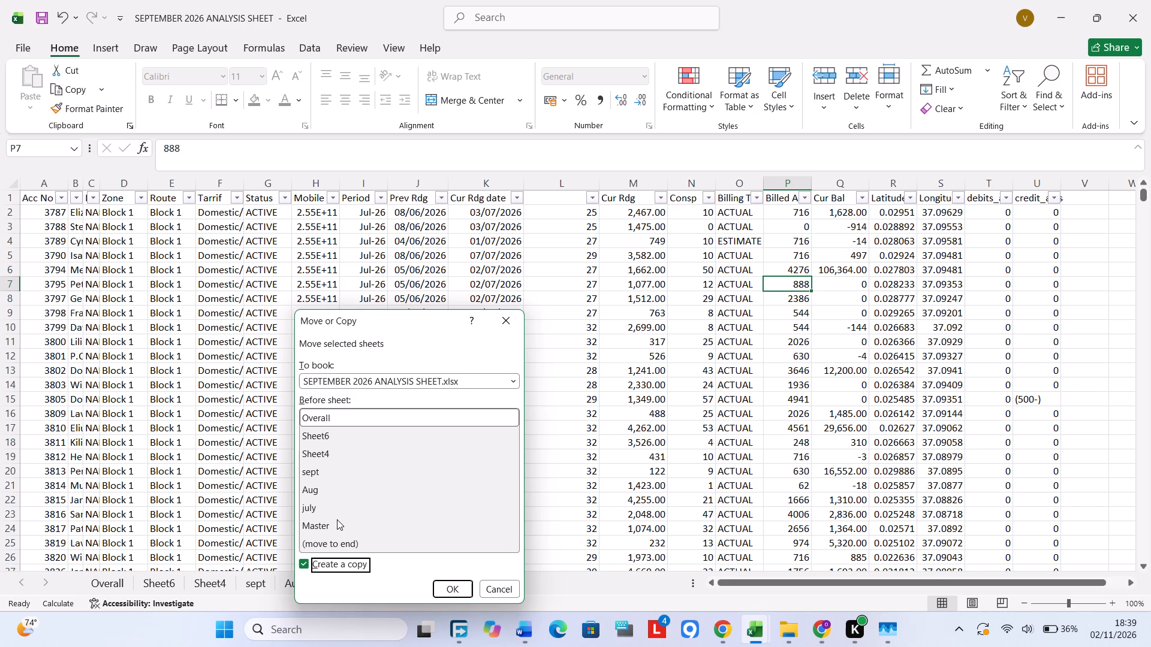
left_click(432, 380)
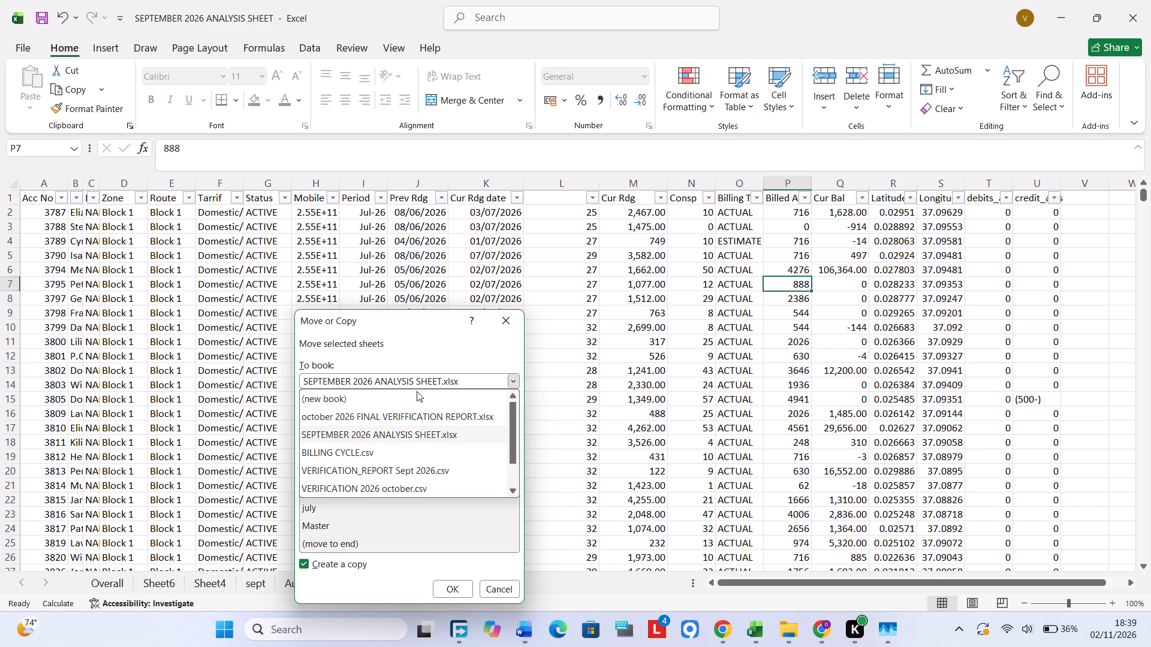
left_click(386, 456)
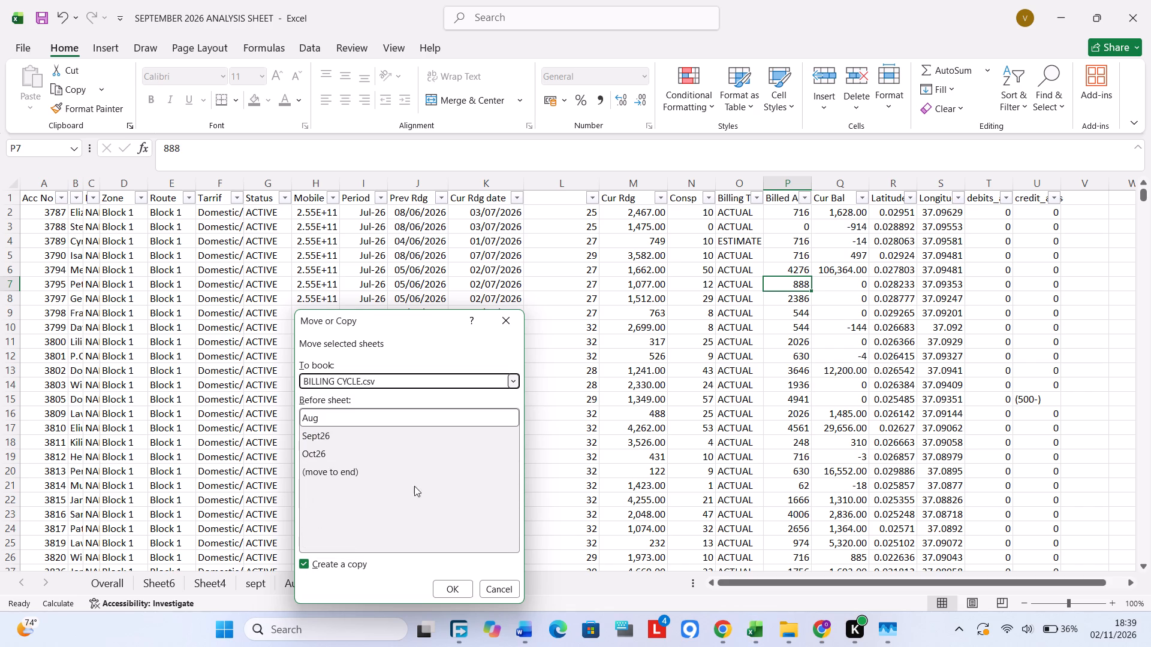
left_click(391, 417)
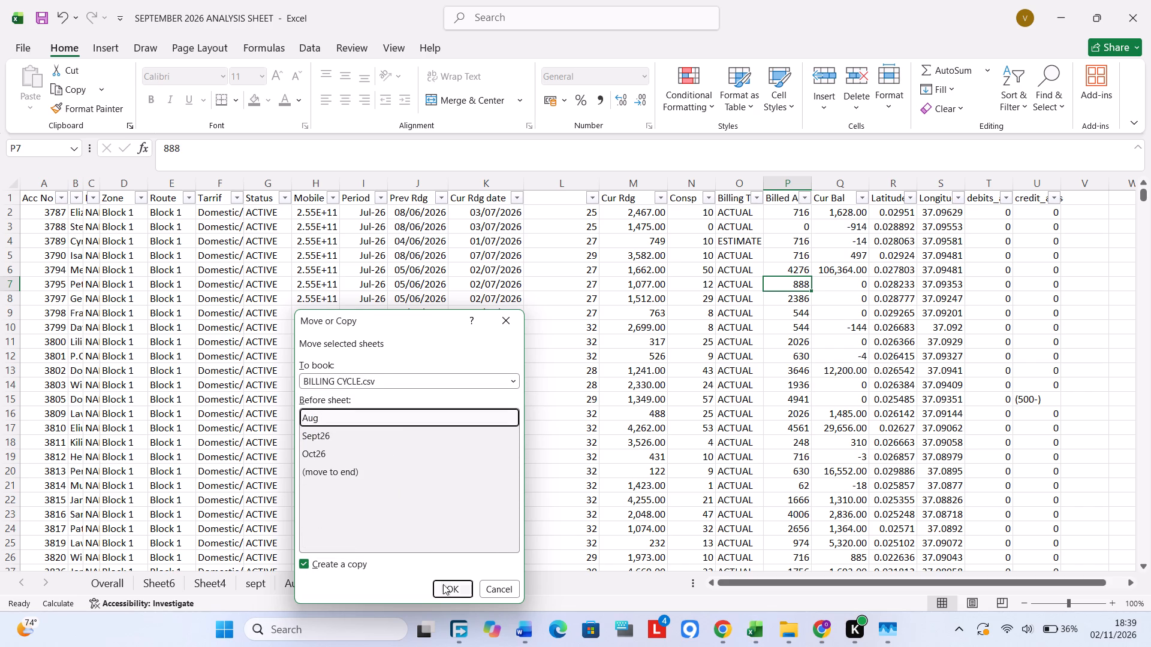
left_click(450, 583)
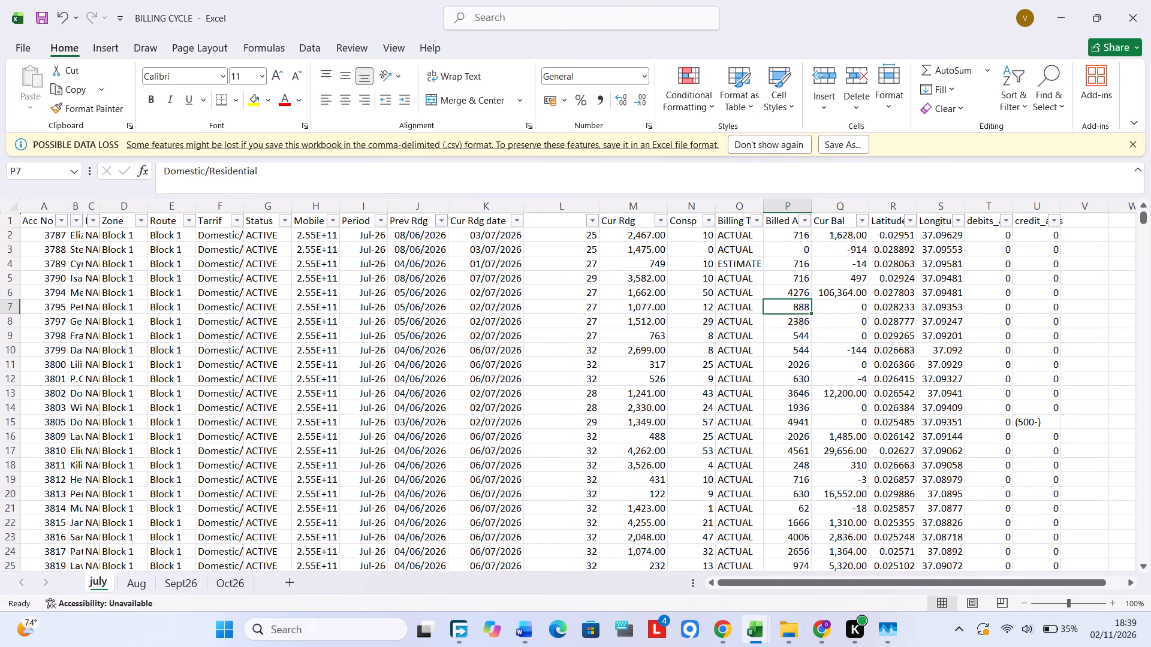
Add a new blank sheet to the BILLING CYCLE workbook and move it to the end, after Oct26.
left_click(287, 578)
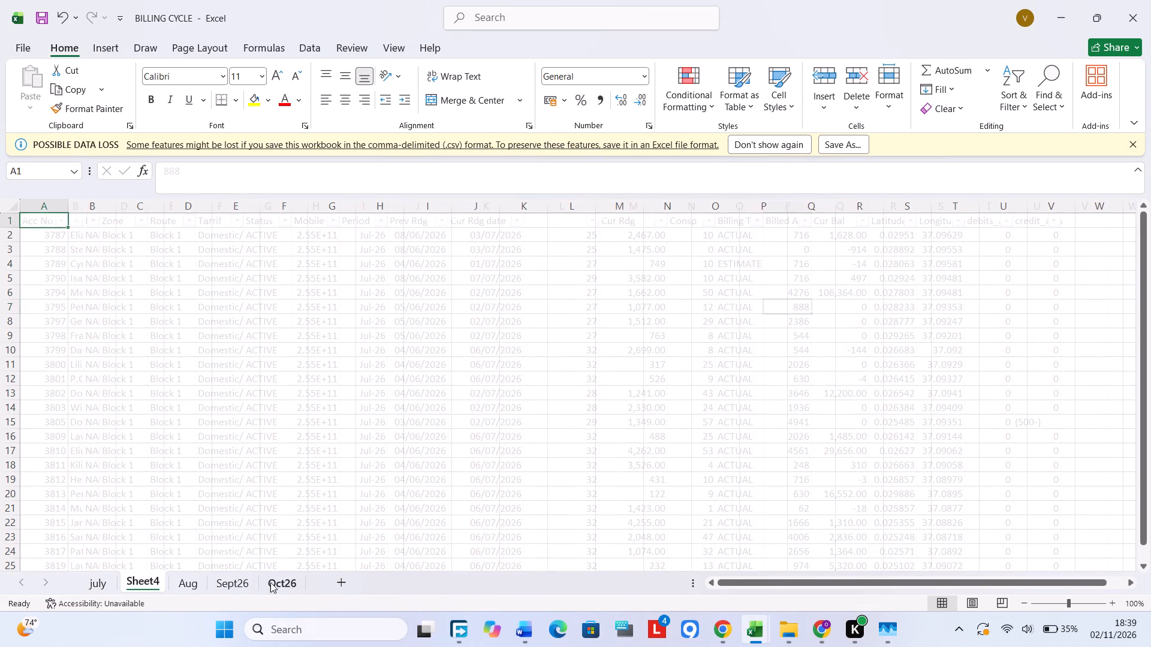
left_click_drag(144, 577, 310, 585)
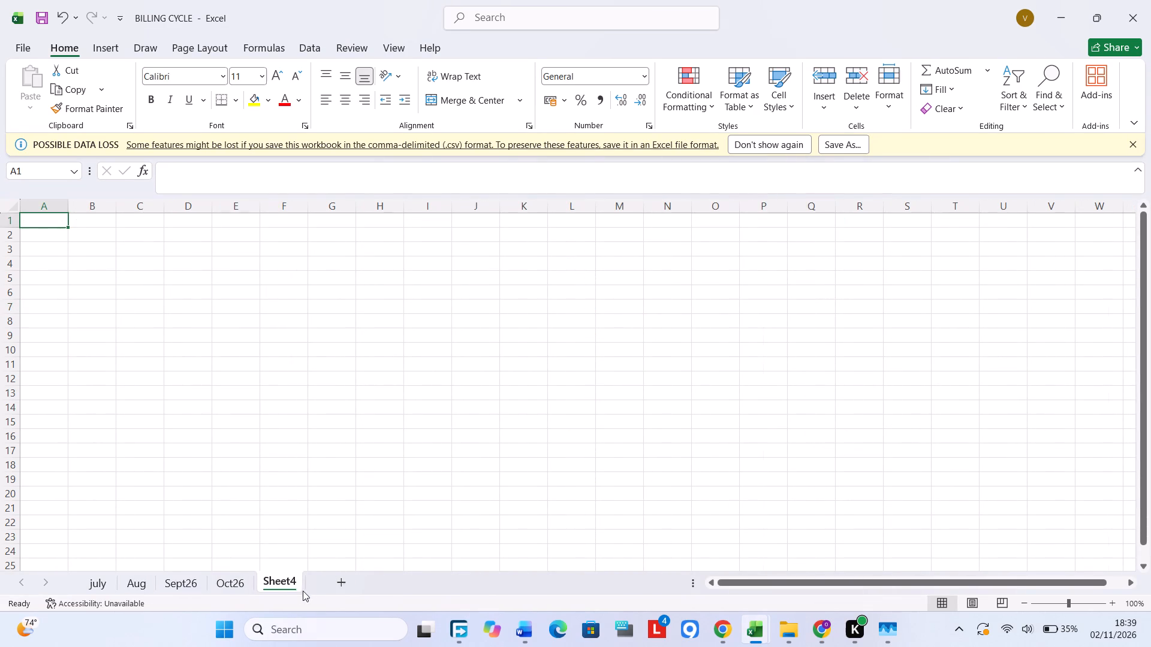
Rename the new blank sheet at the end of the workbook as Summary.
double_click(273, 581)
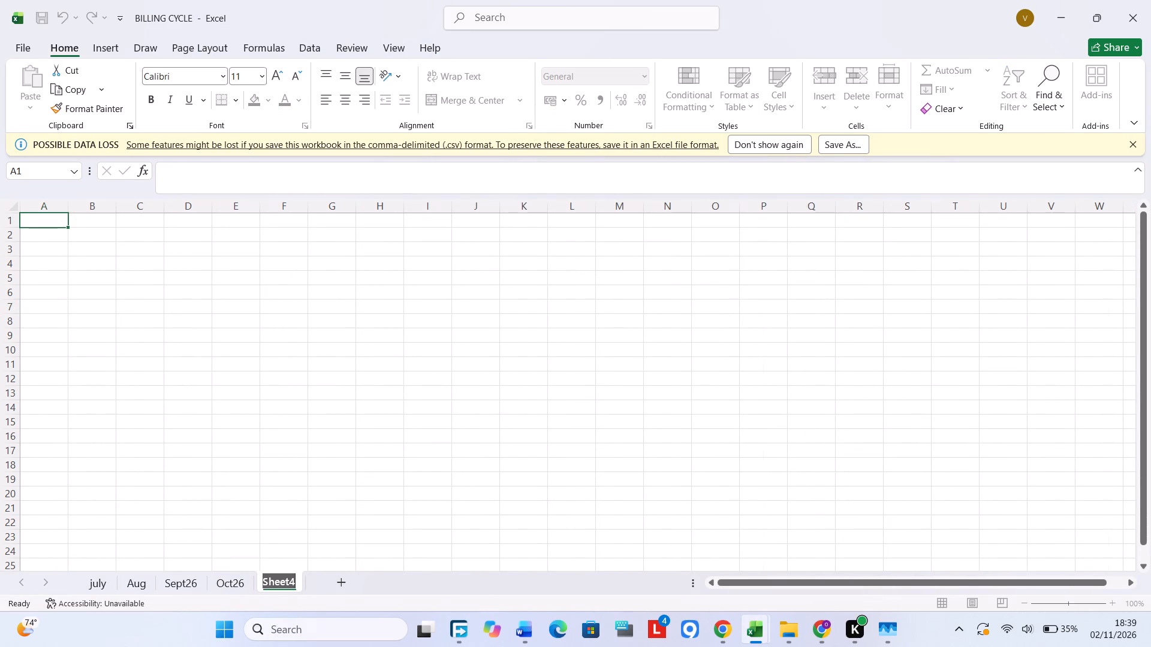
type("ummary")
left_click(340, 378)
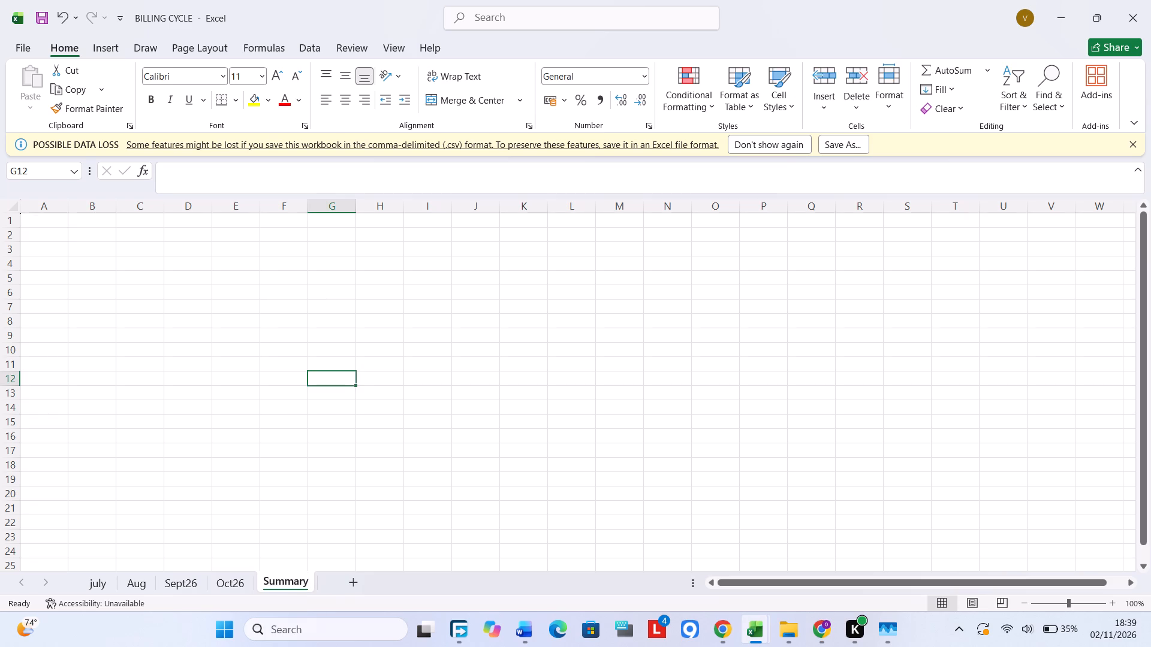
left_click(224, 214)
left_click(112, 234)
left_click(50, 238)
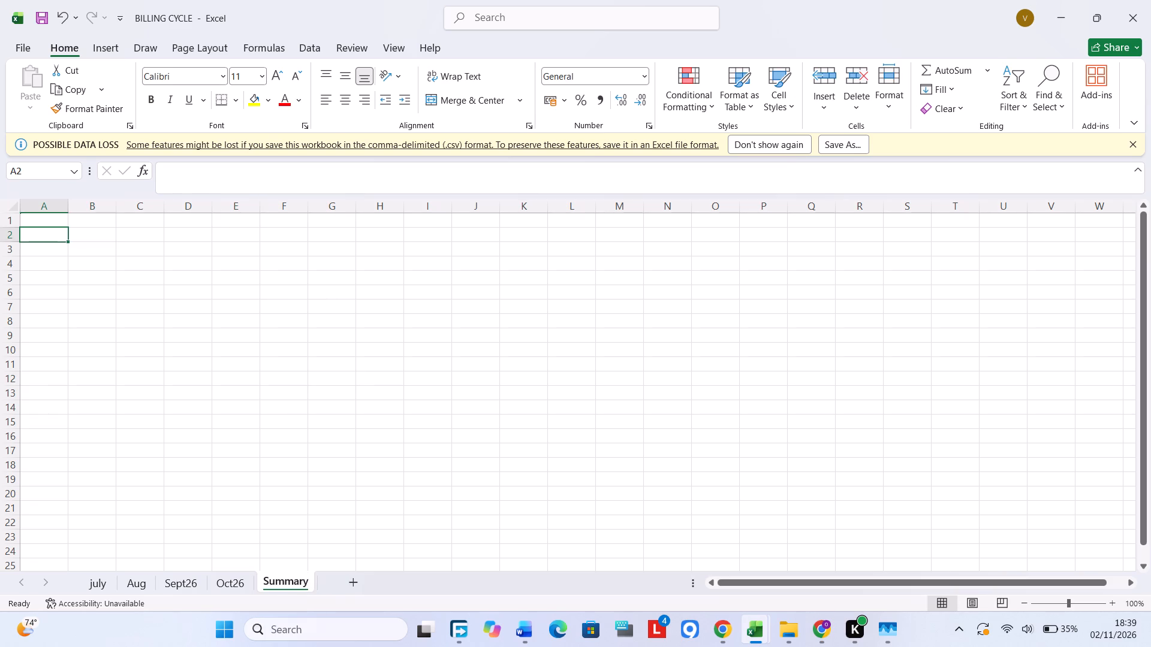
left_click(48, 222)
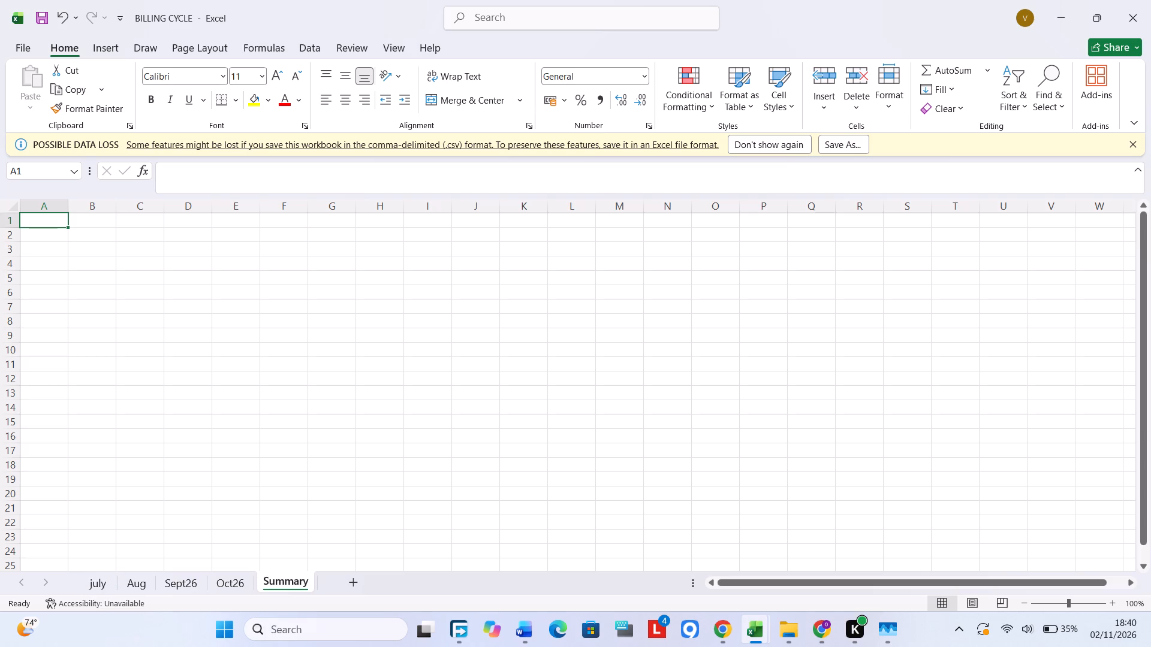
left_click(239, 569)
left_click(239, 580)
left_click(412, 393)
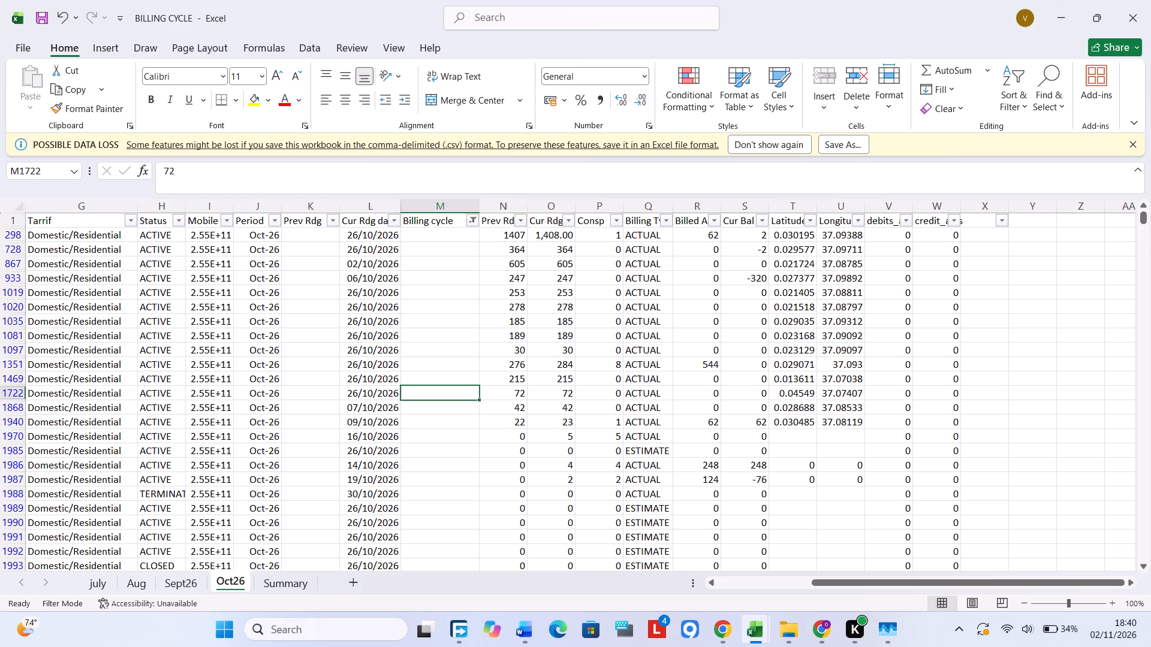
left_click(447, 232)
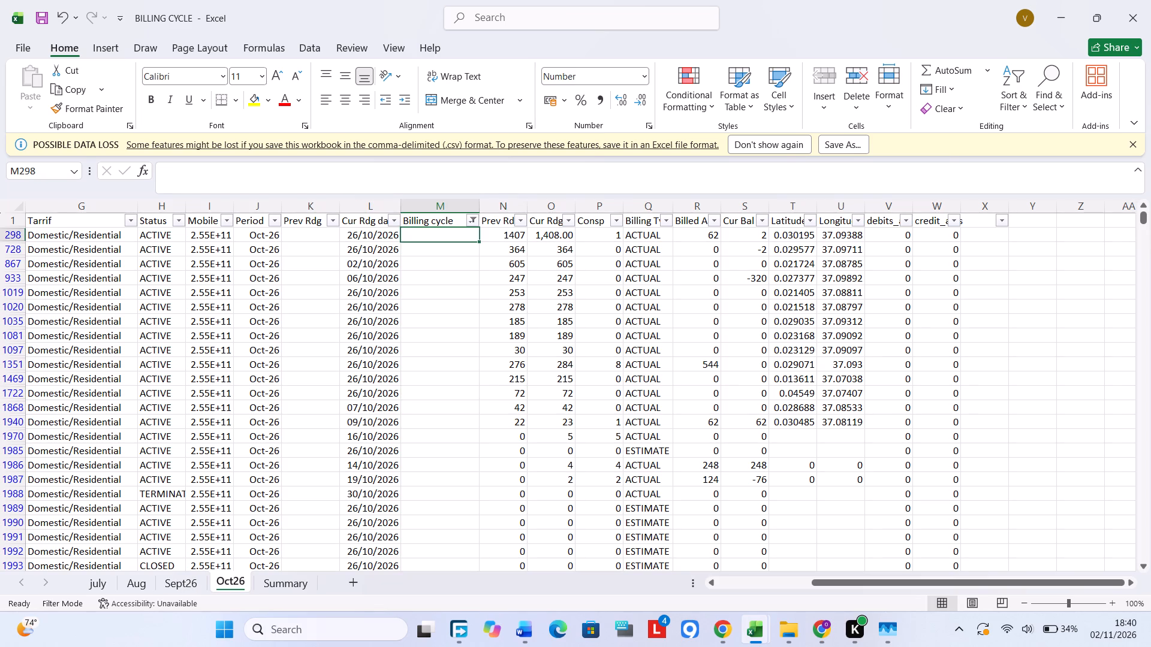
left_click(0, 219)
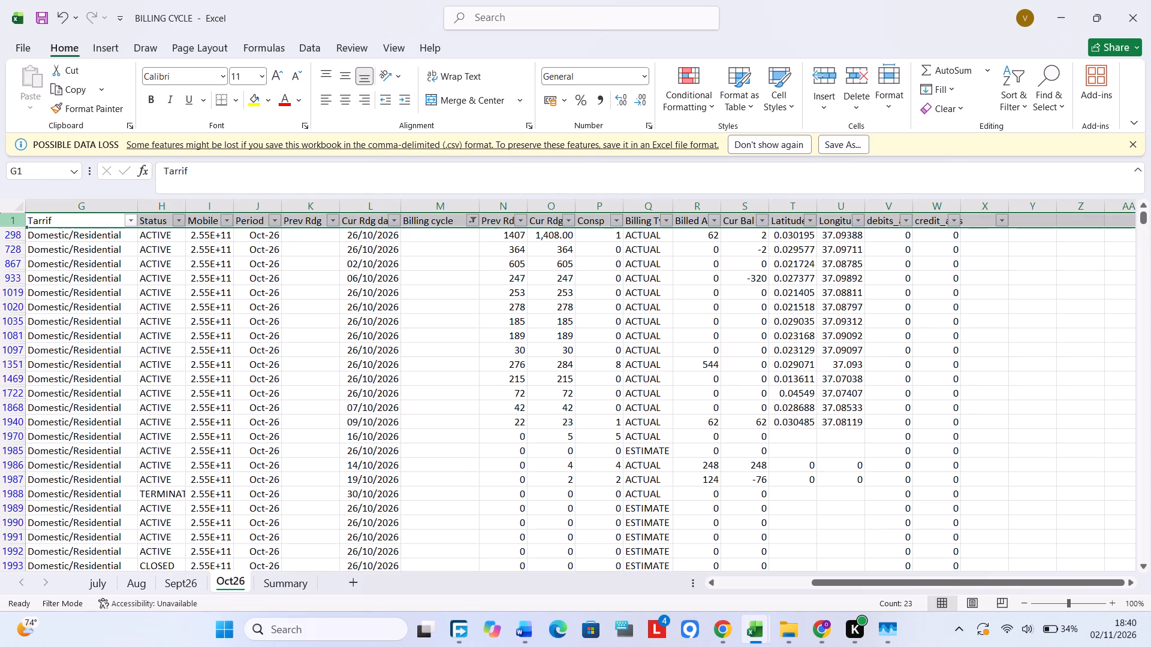
Rename the Sept26 sheet as Sept.
left_click(197, 584)
double_click(188, 584)
left_click(194, 580)
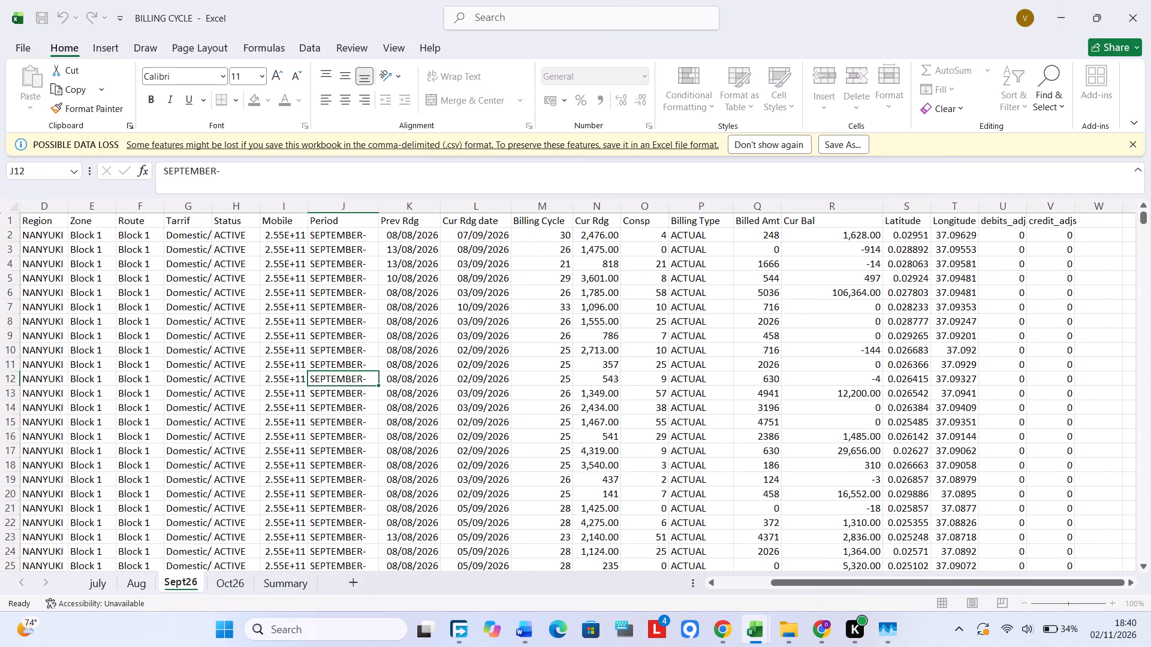
left_click(197, 580)
key("BackSpace")
key("BackSpace")
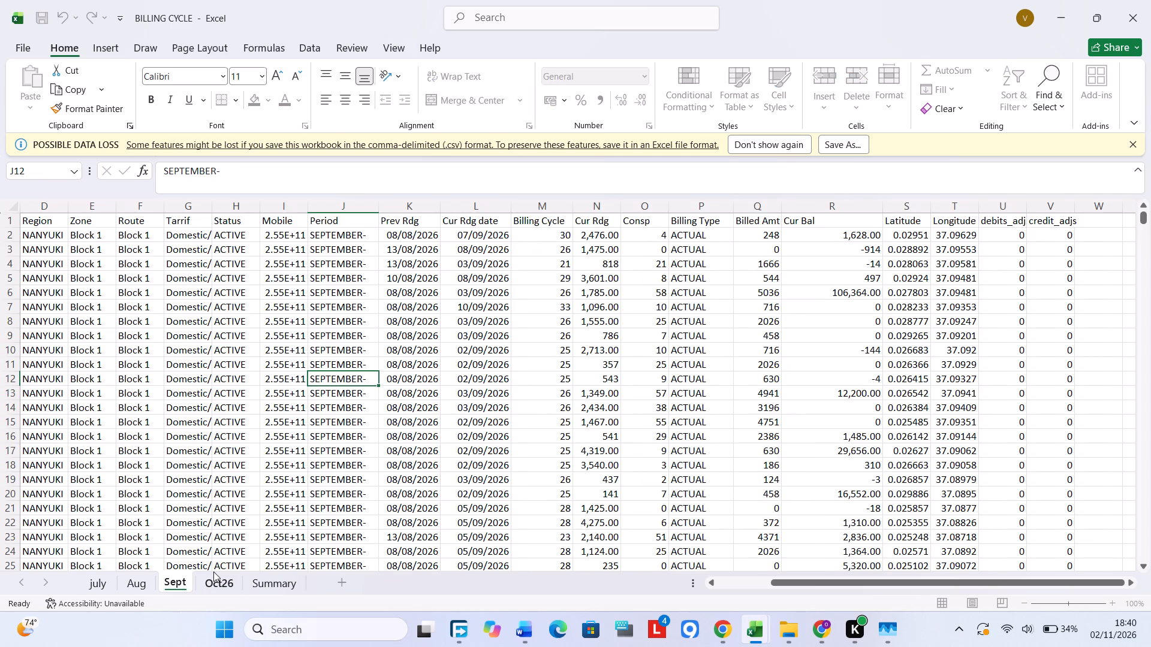
Rename the Oct26 sheet as Oct.
double_click(216, 579)
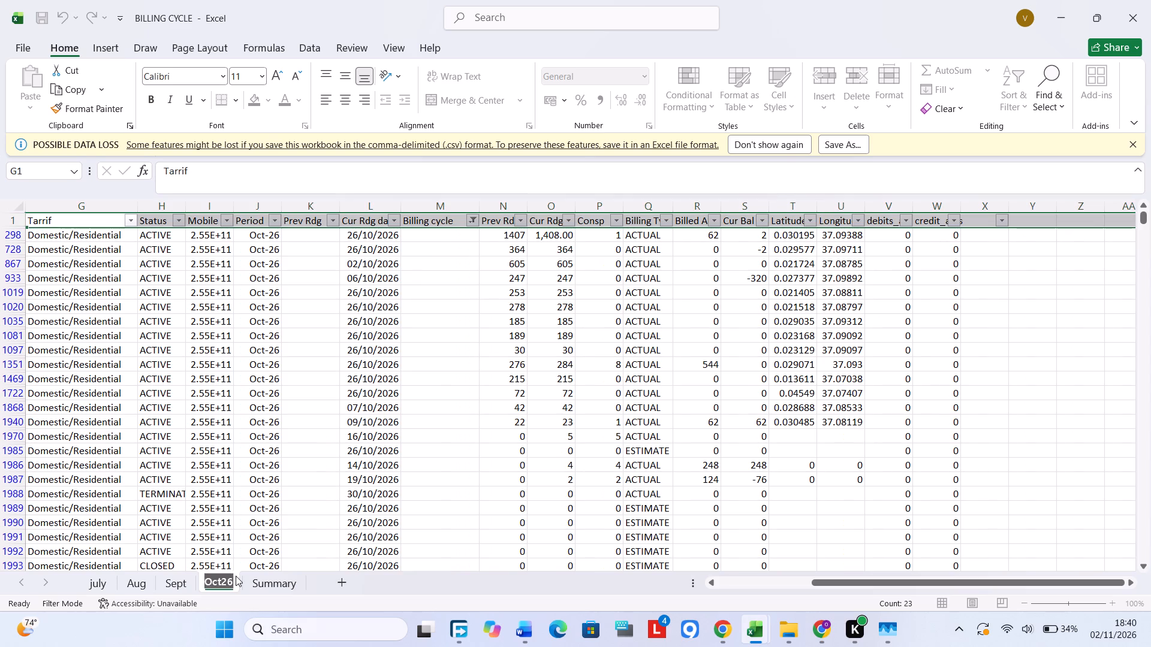
left_click(236, 576)
double_click(233, 580)
left_click(233, 580)
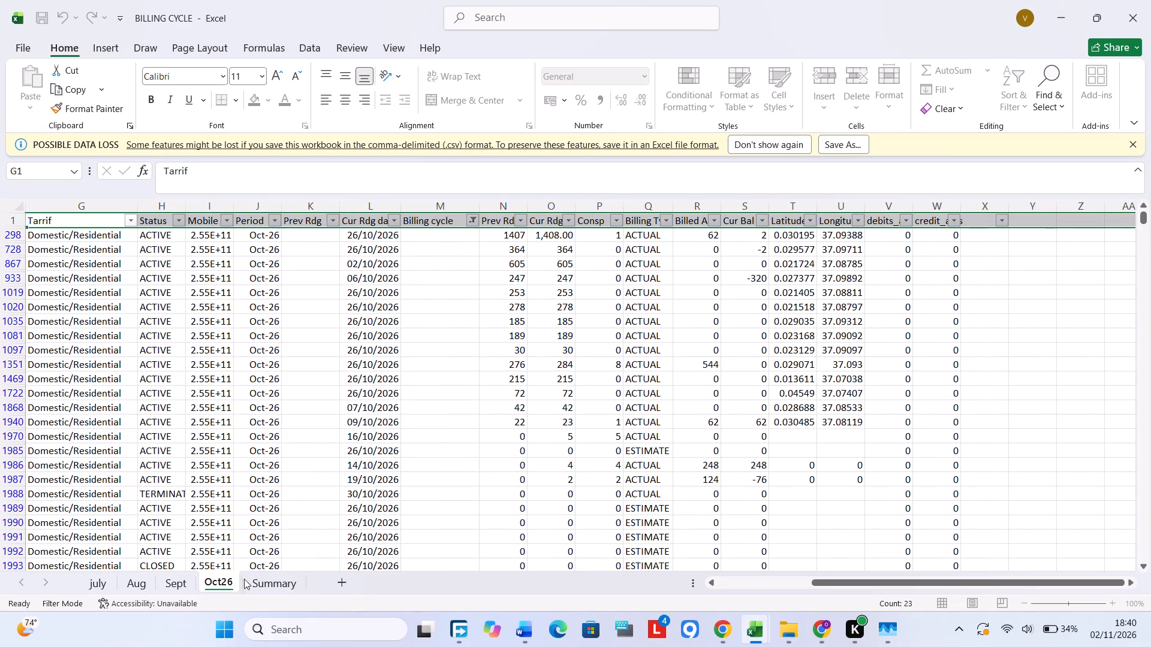
key("BackSpace")
key("BackSpace")
left_click(282, 487)
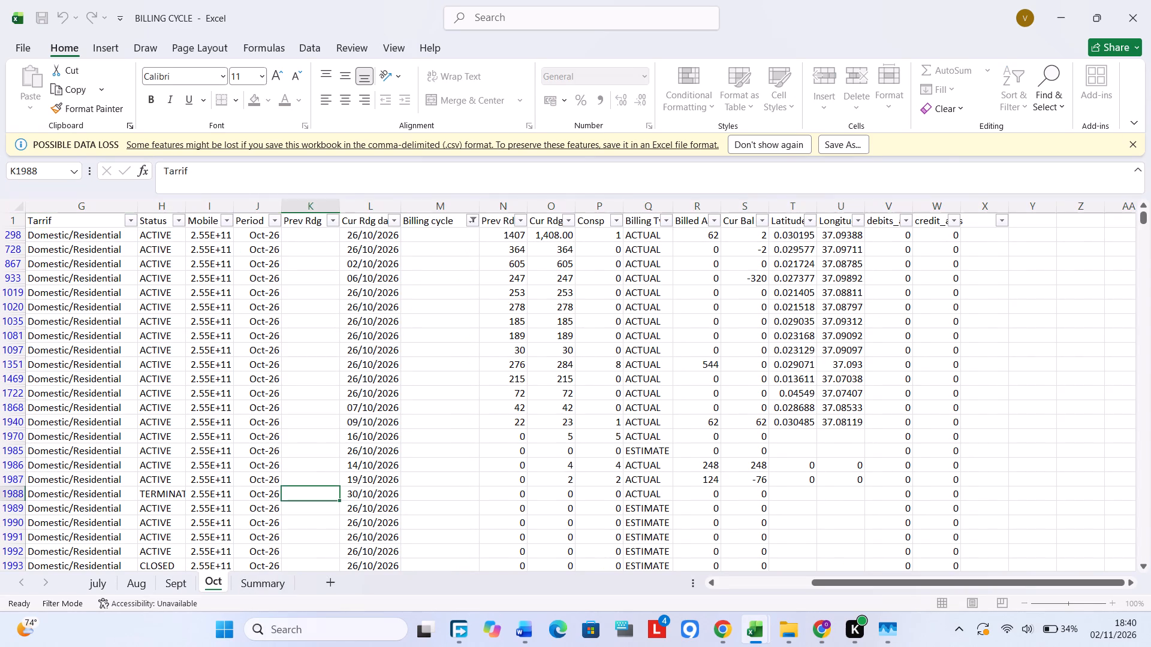
left_click(432, 411)
left_click(149, 497)
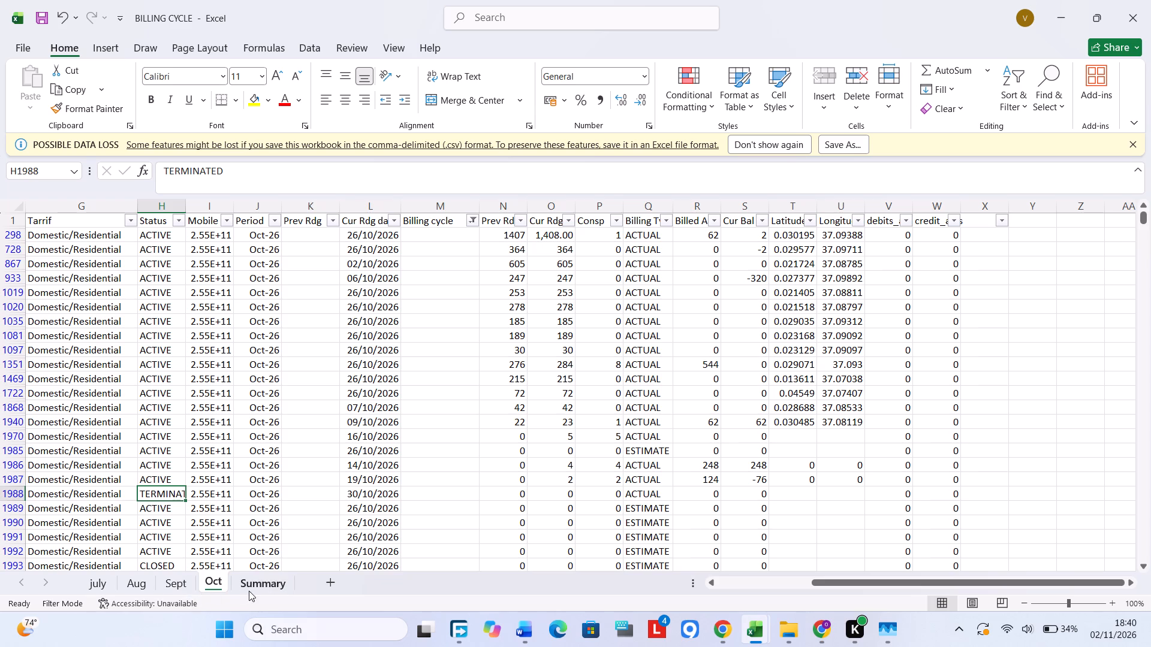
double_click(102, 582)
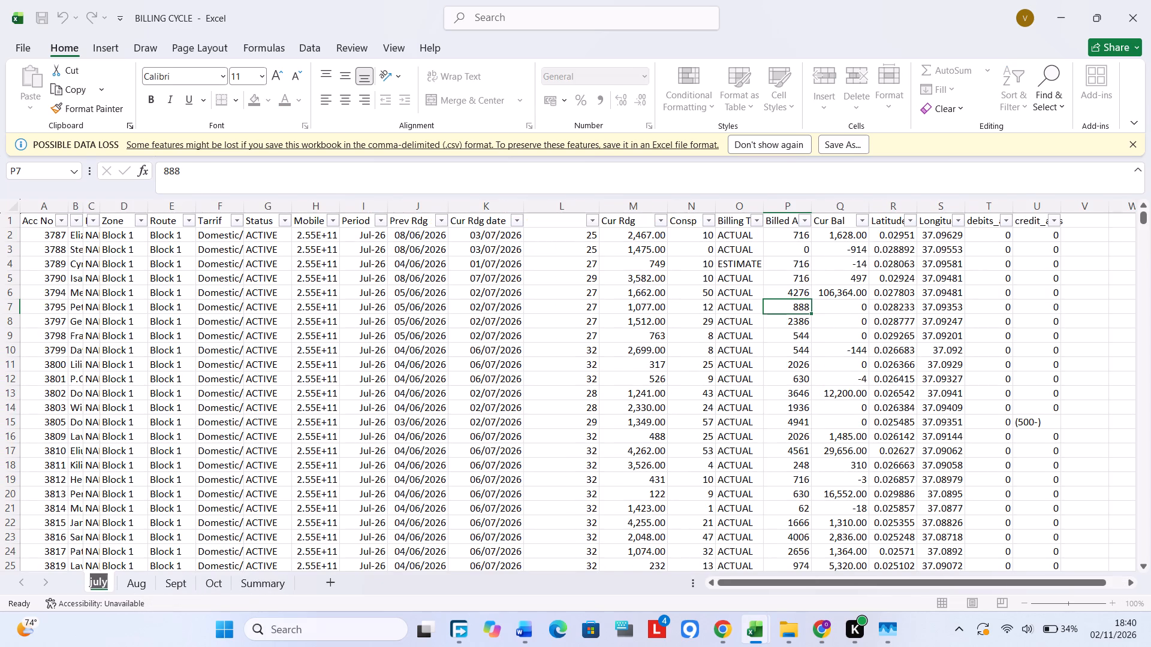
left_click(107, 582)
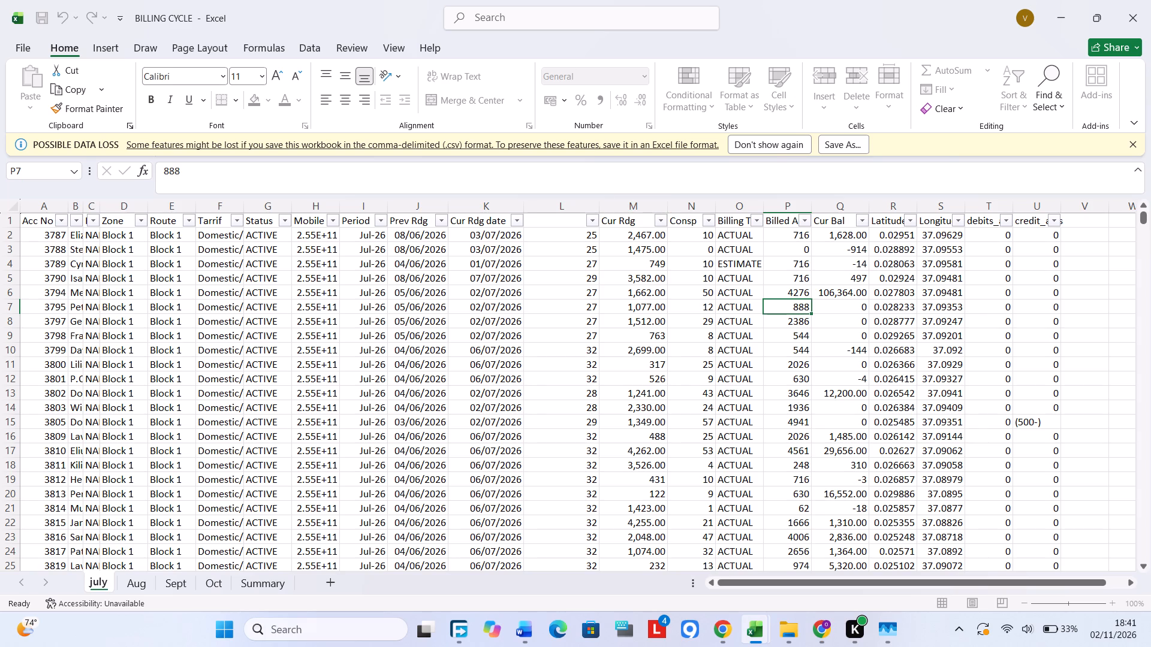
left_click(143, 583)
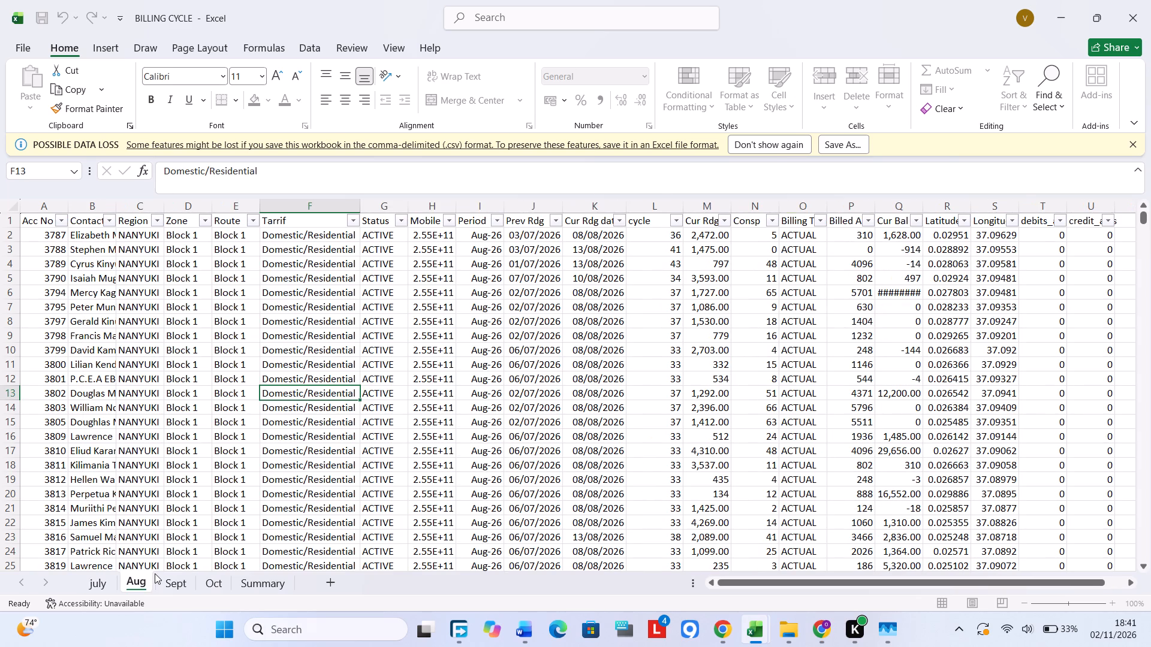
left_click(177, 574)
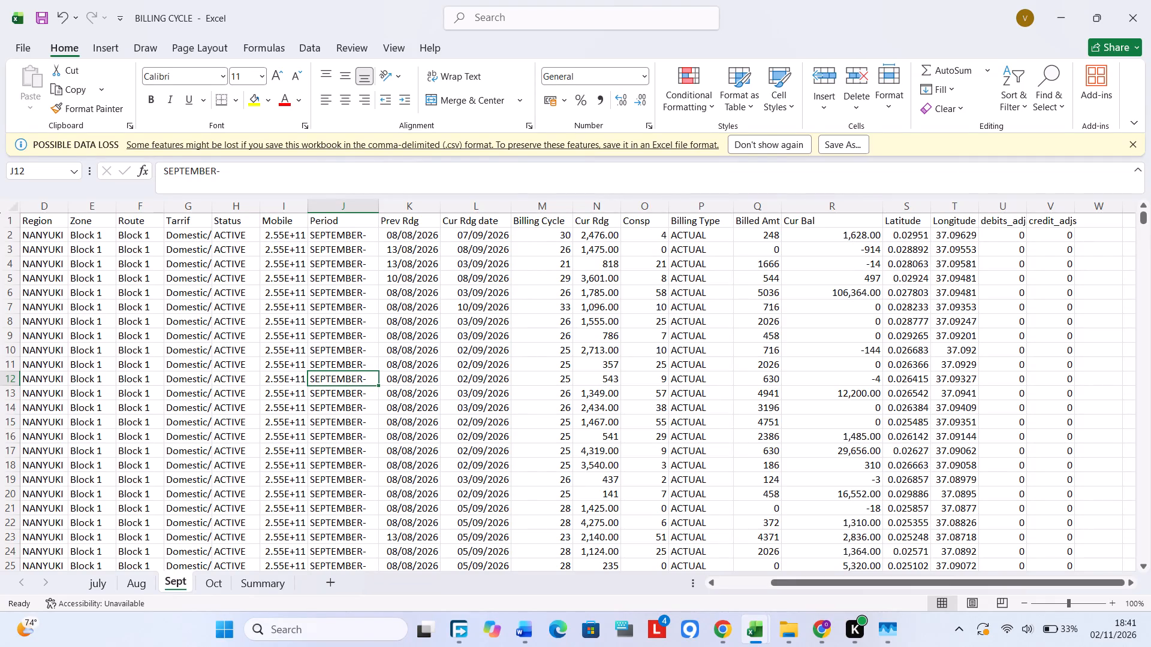
Narrow the Region and Contact columns on the Aug sheet.
left_click(131, 574)
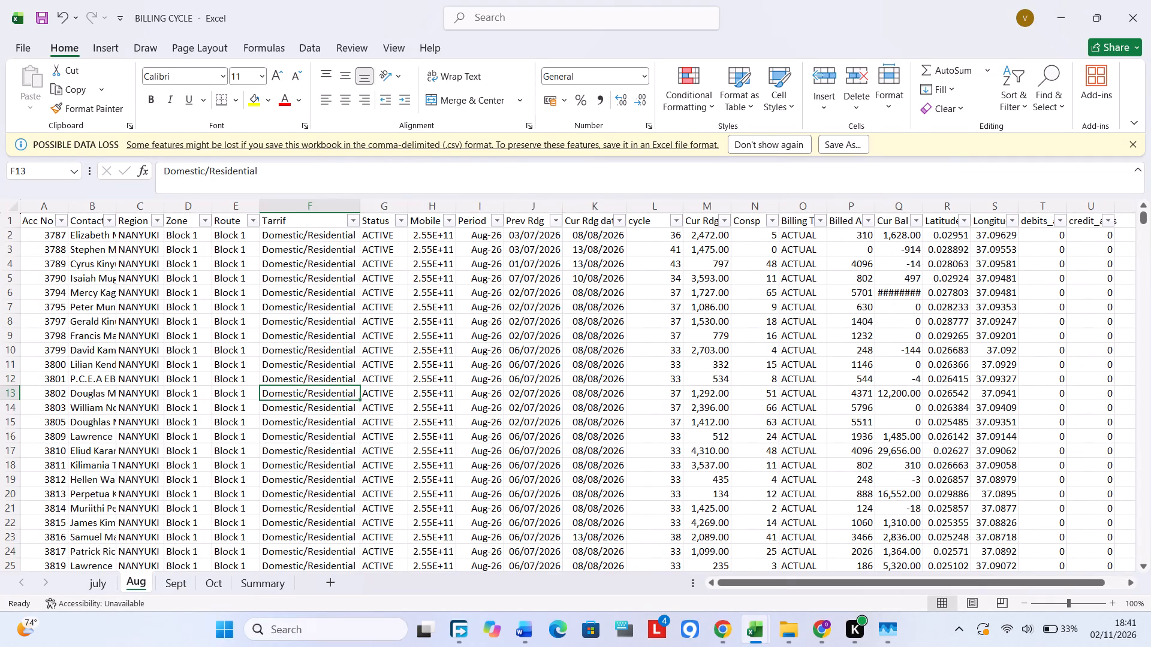
left_click_drag(170, 213, 140, 216)
left_click_drag(116, 210, 81, 223)
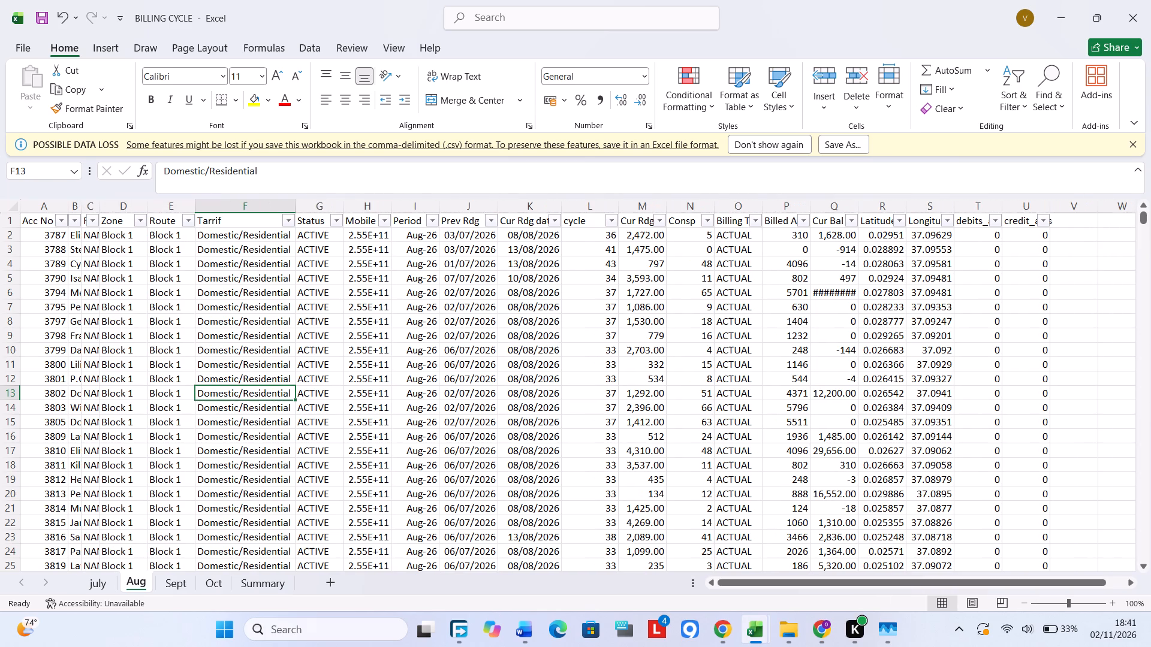
left_click(451, 312)
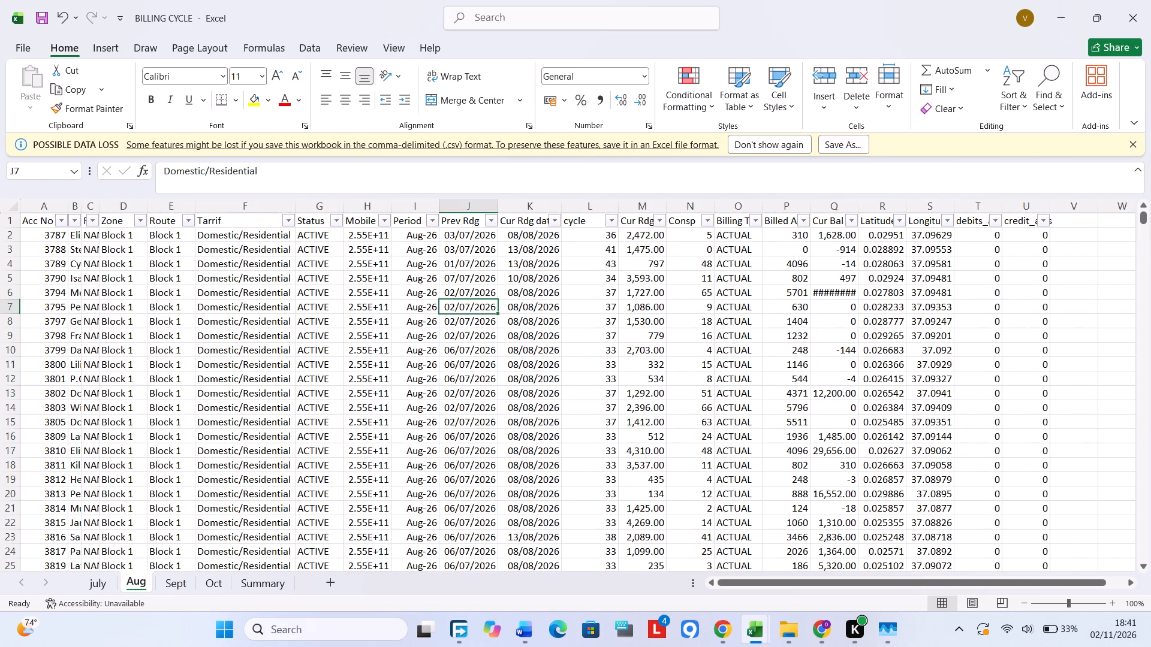
Examine the range of values in the cycle column's filter list on the Aug sheet without applying a filter.
scroll(601, 365, "up", 3)
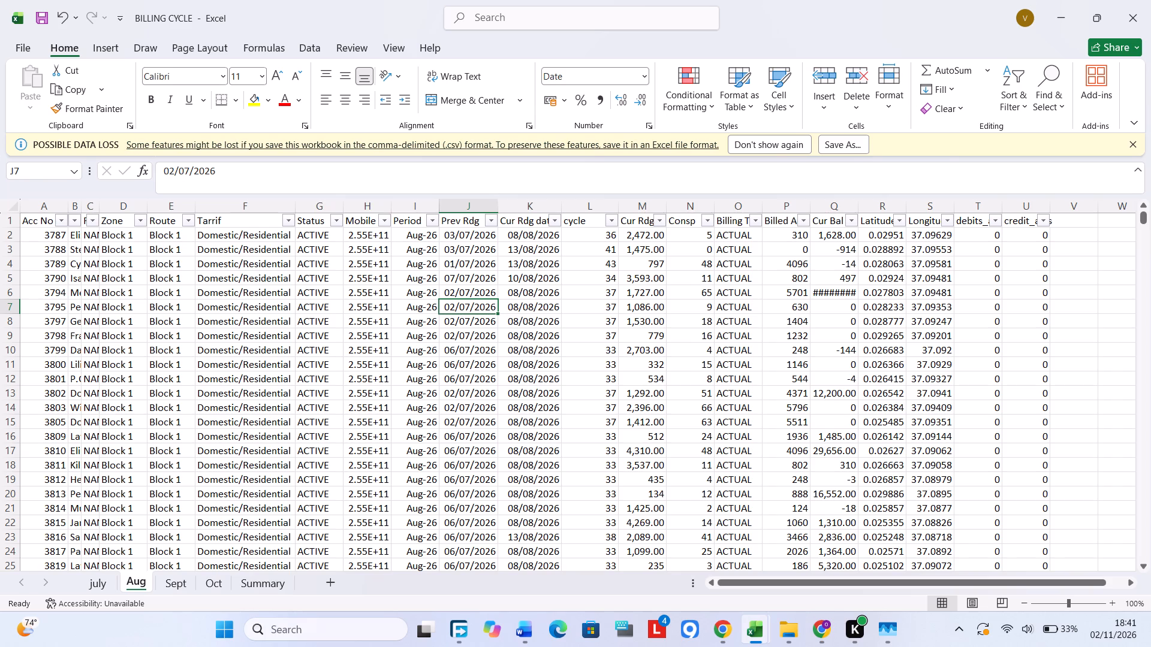
left_click(609, 224)
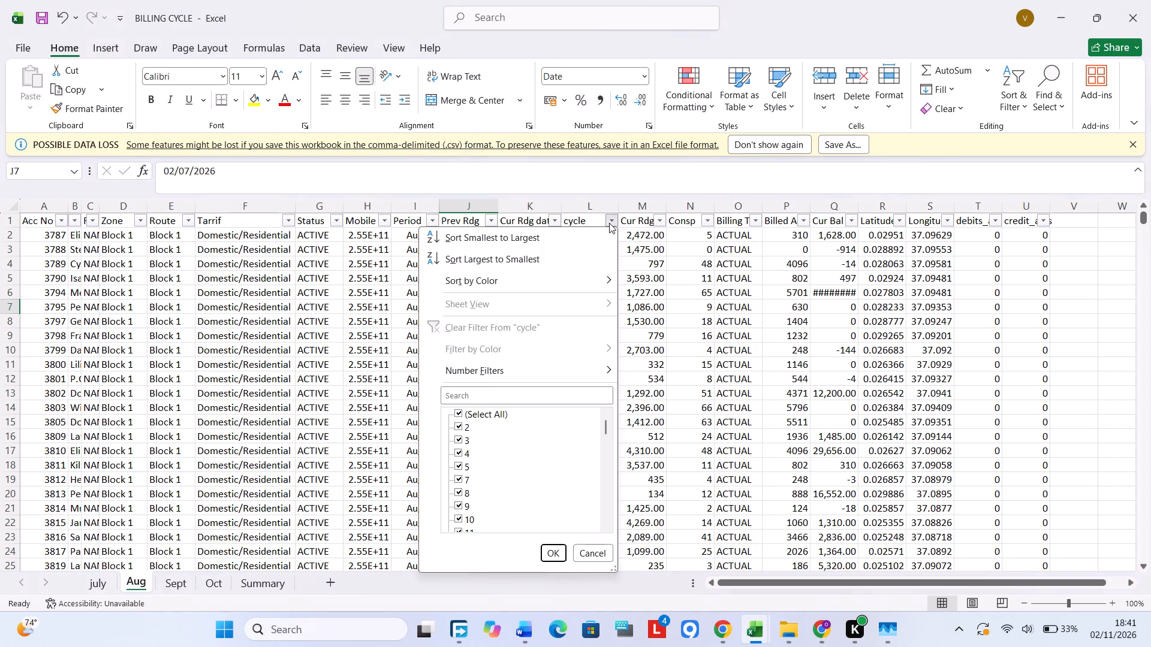
scroll(565, 401, "down", 4)
left_click_drag(605, 437, 615, 534)
left_click(603, 546)
left_click(114, 598)
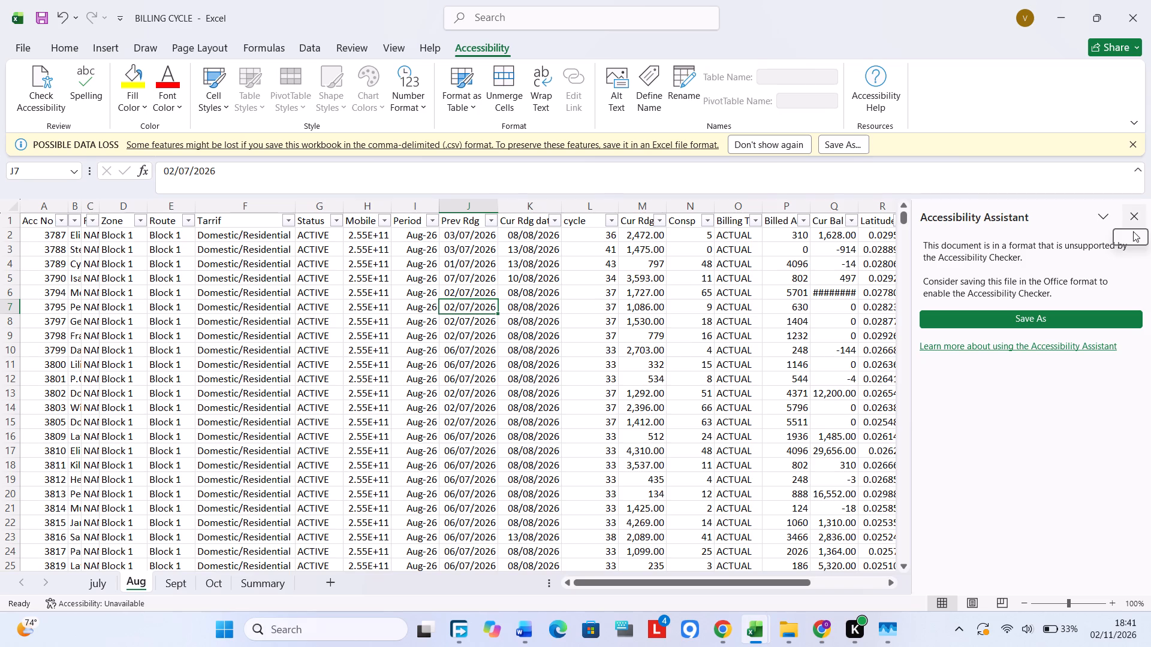
left_click(1127, 216)
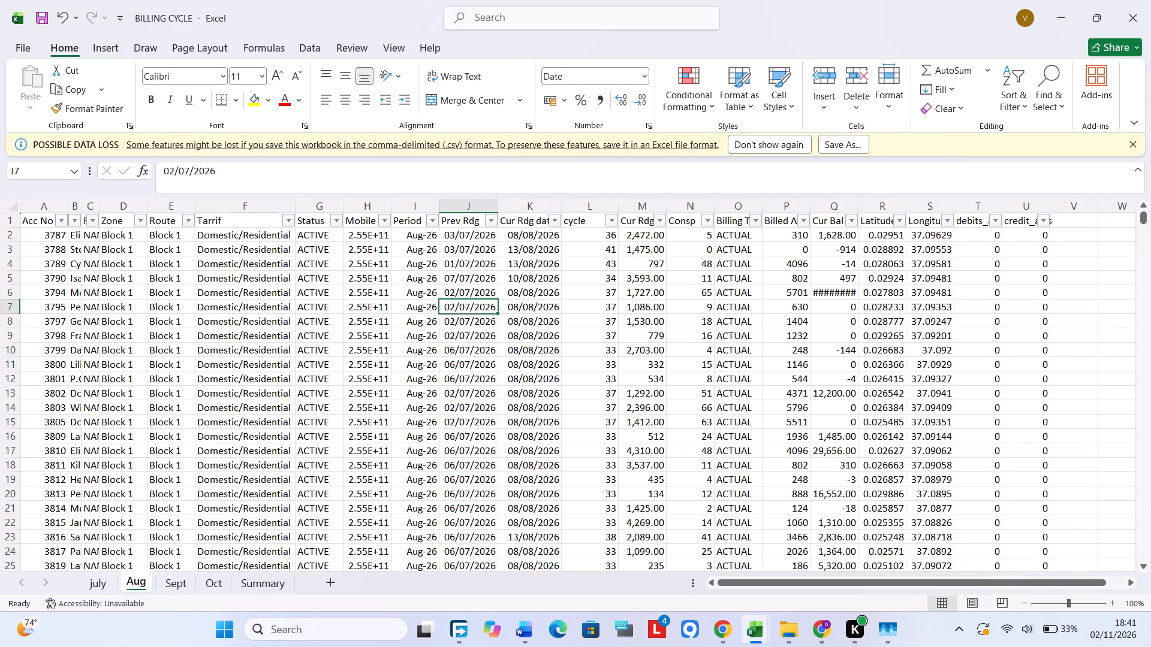
Look over the reading date columns on the Aug sheet and compare them with the Oct, Sept and july sheets.
left_click(573, 365)
left_click(534, 358)
left_click(559, 334)
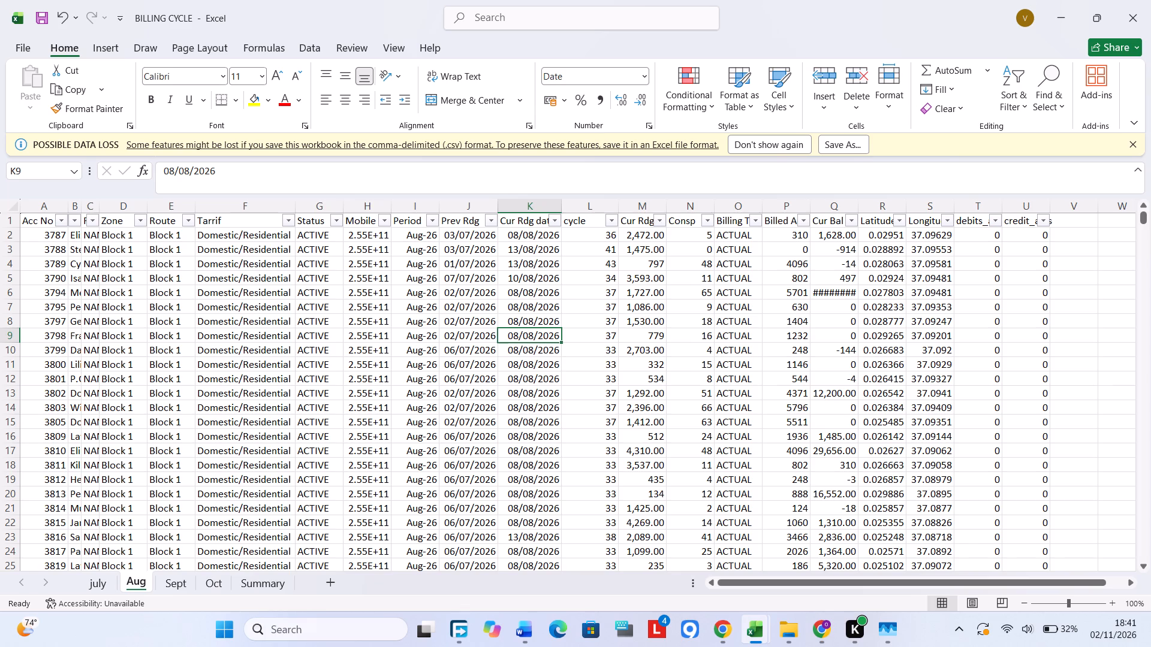
left_click(496, 256)
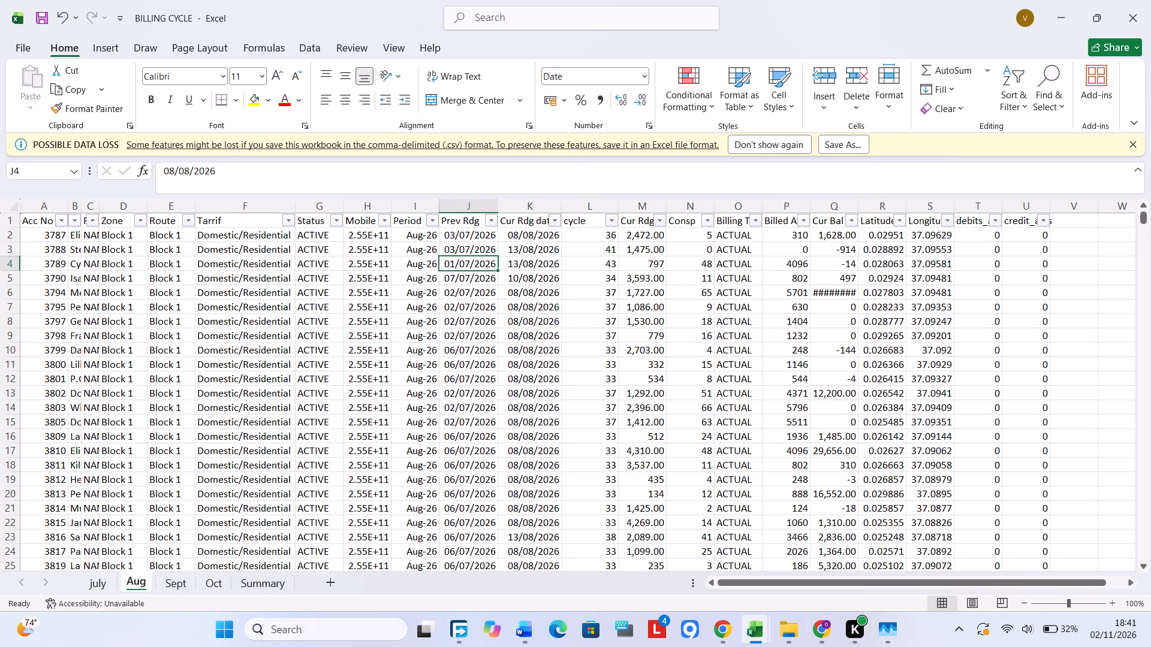
left_click(483, 312)
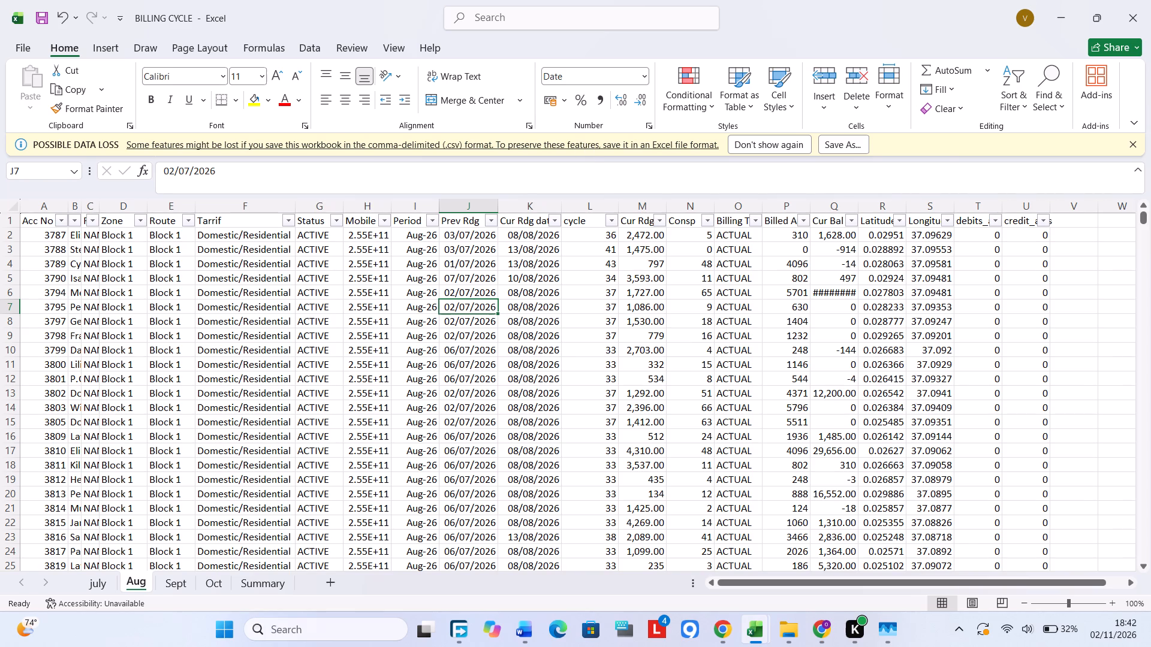
left_click(210, 583)
left_click(178, 578)
left_click(141, 579)
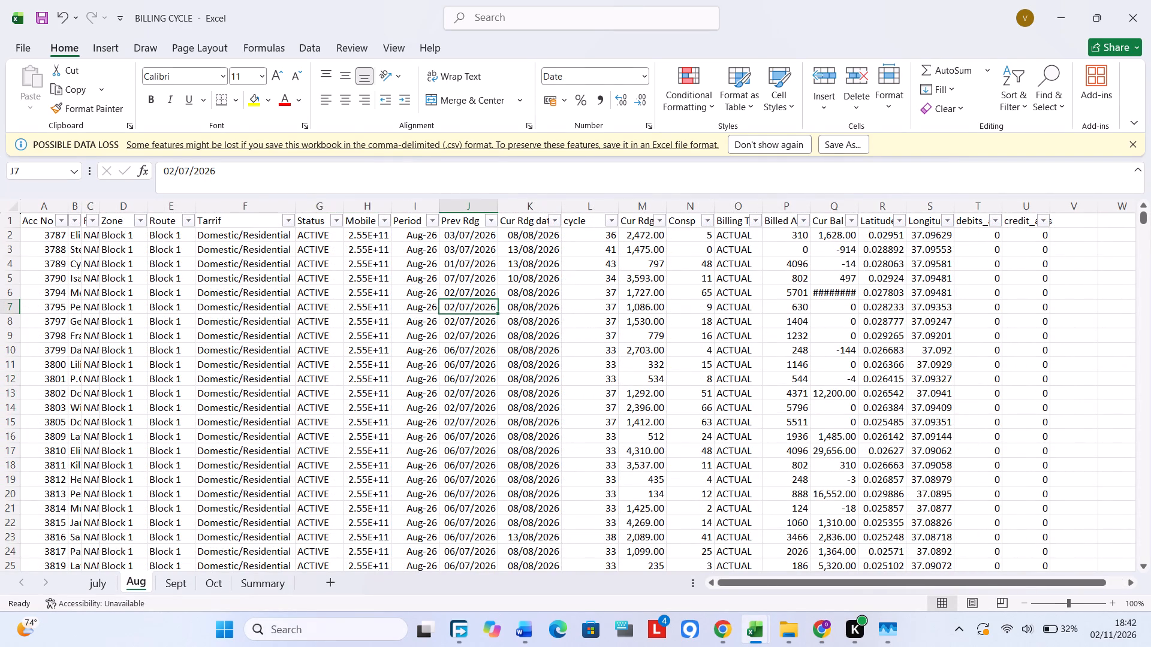
left_click(98, 584)
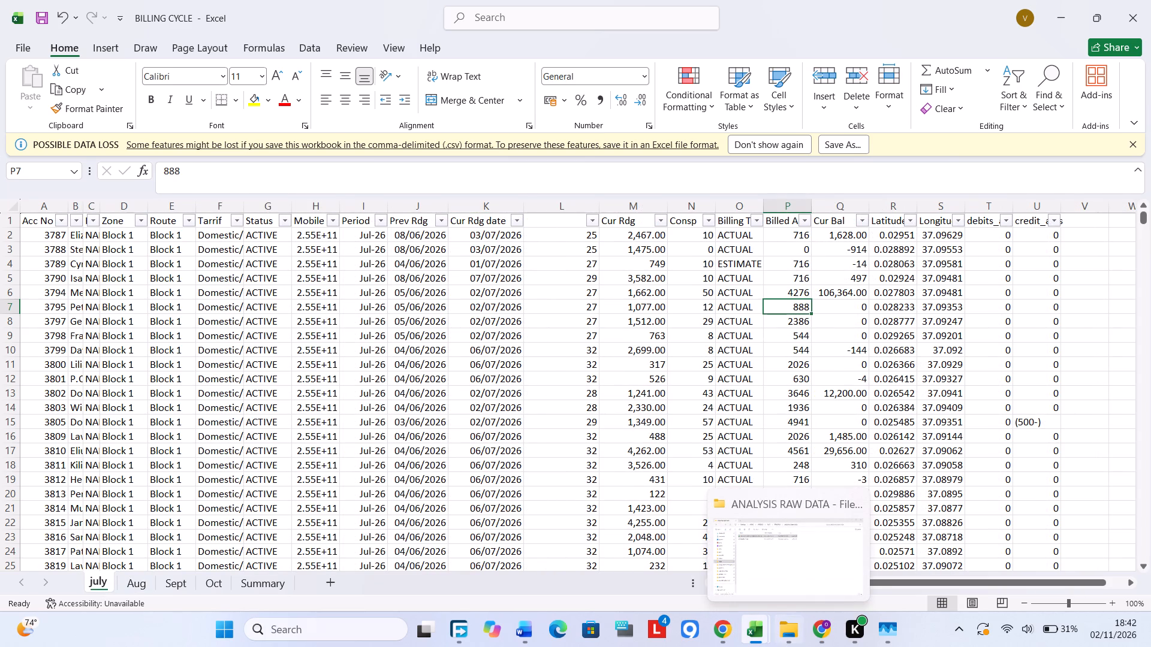
left_click(394, 491)
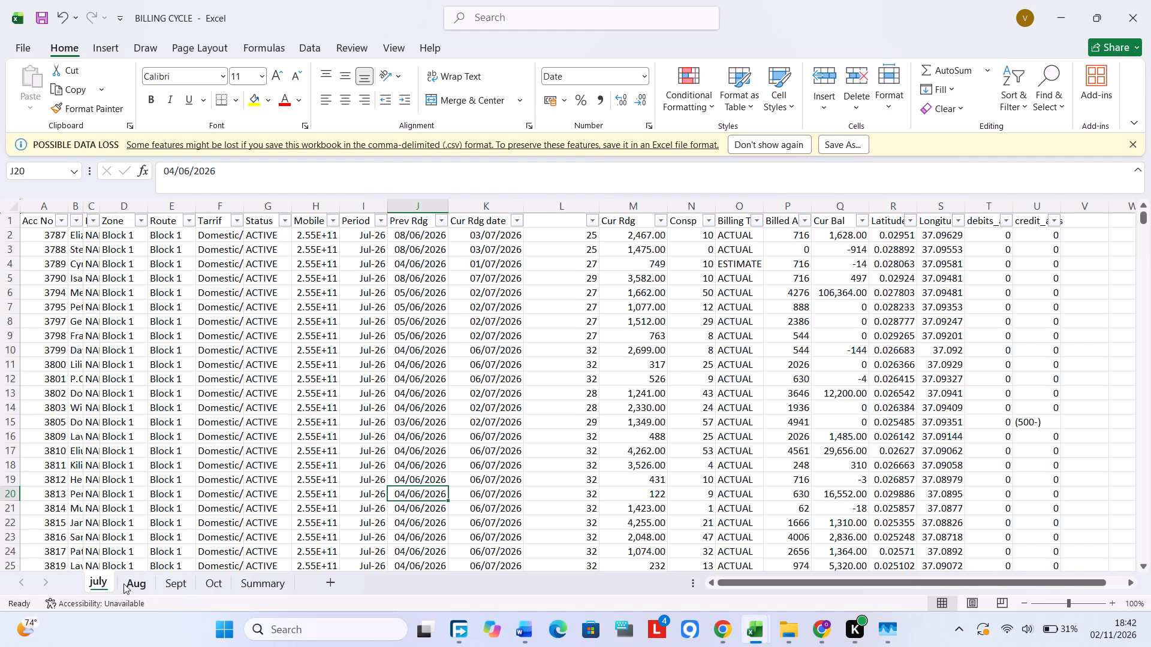
Rename the july sheet as july26.
double_click(104, 583)
left_click(104, 583)
left_click(195, 520)
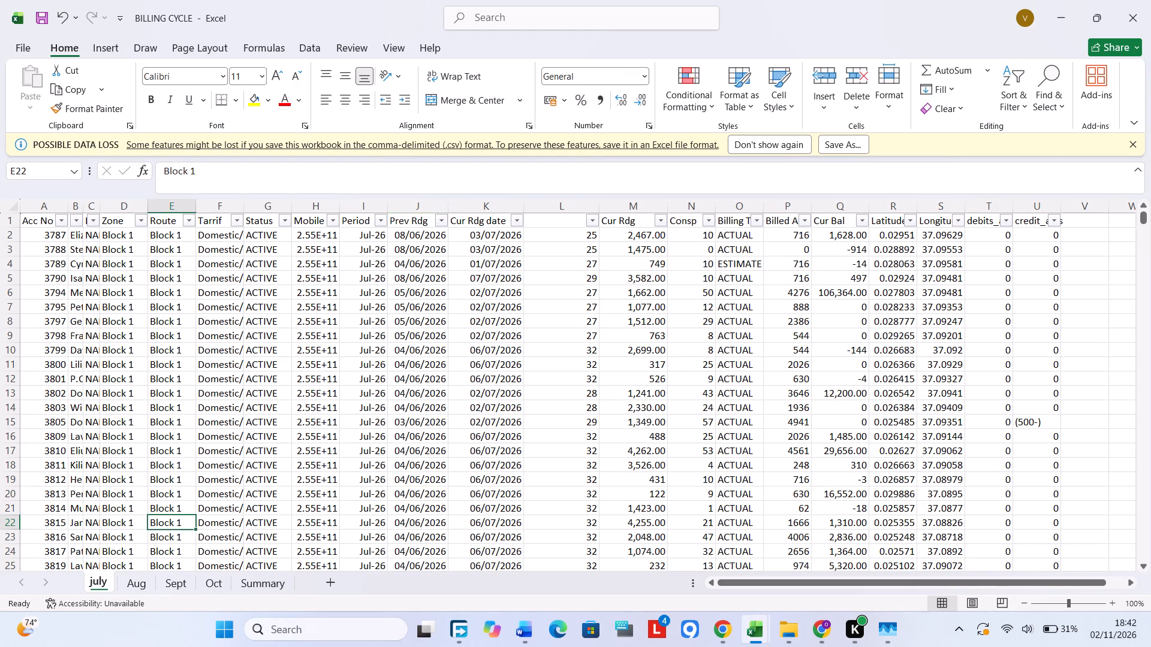
double_click(102, 578)
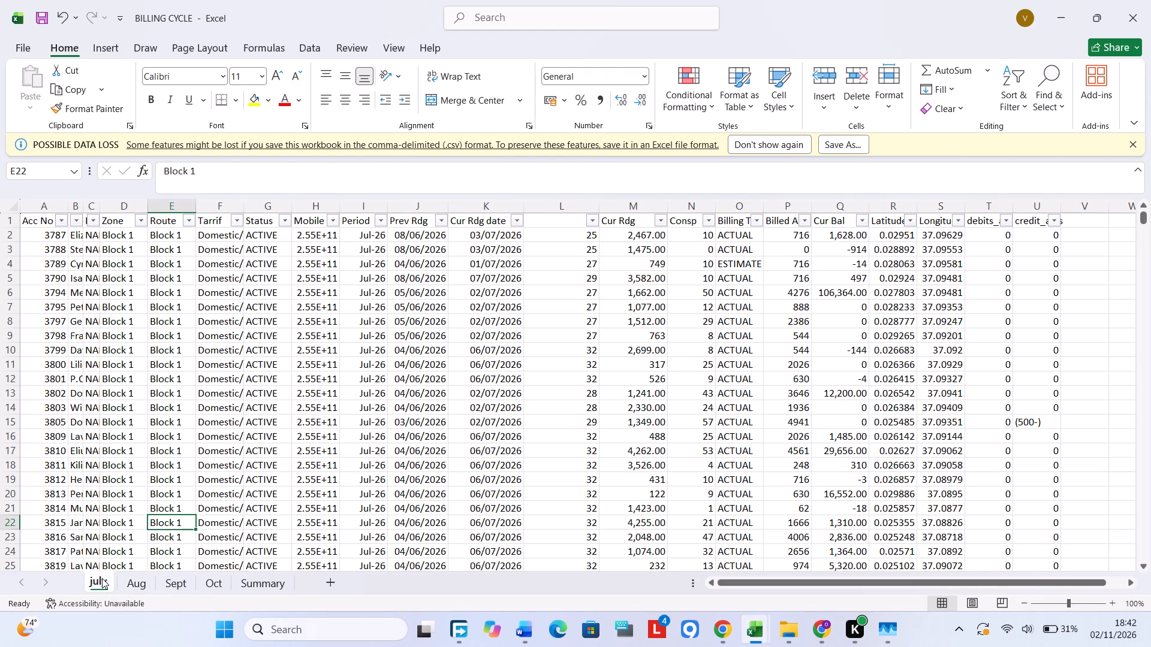
left_click(111, 582)
triple_click(104, 582)
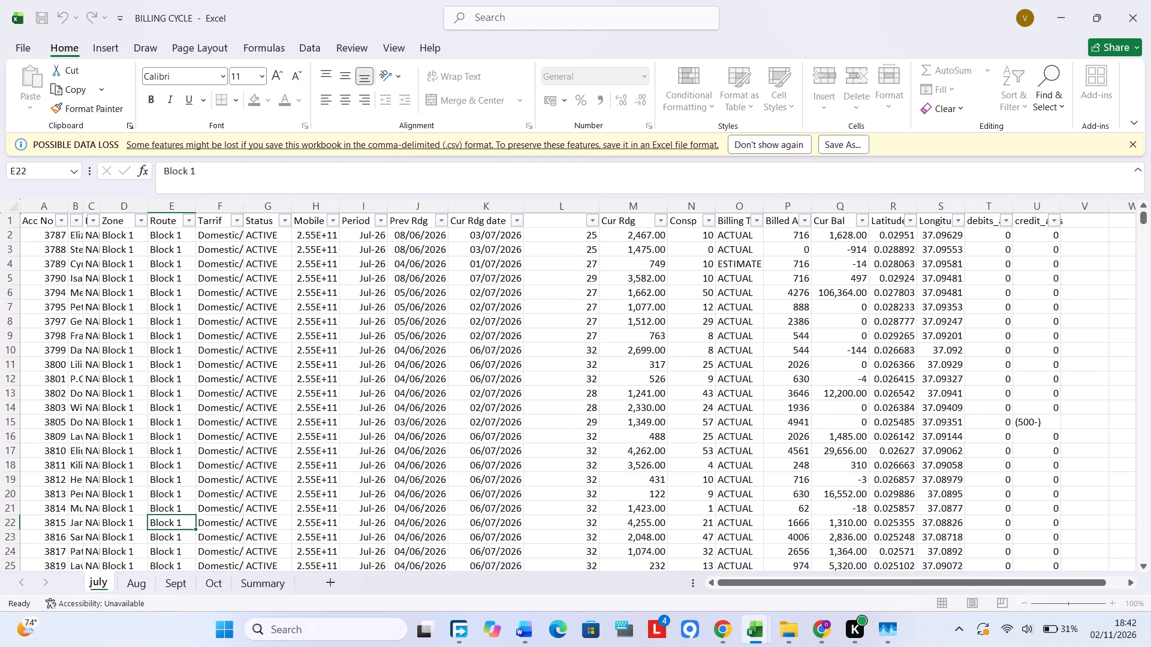
left_click(105, 582)
key("2")
key("6")
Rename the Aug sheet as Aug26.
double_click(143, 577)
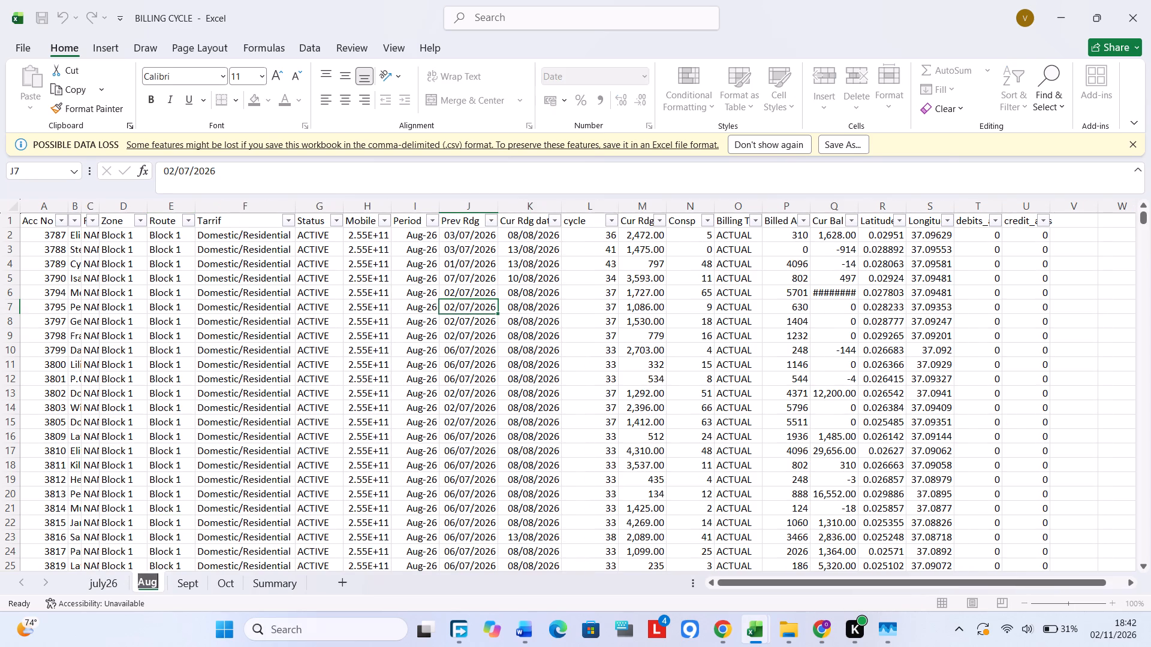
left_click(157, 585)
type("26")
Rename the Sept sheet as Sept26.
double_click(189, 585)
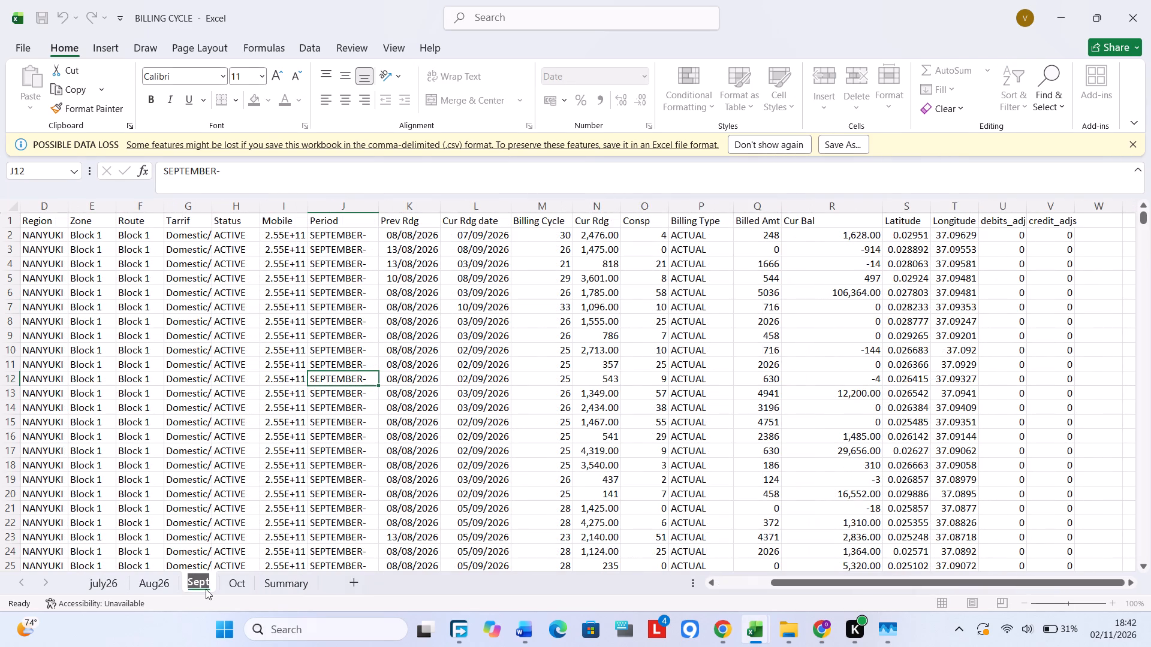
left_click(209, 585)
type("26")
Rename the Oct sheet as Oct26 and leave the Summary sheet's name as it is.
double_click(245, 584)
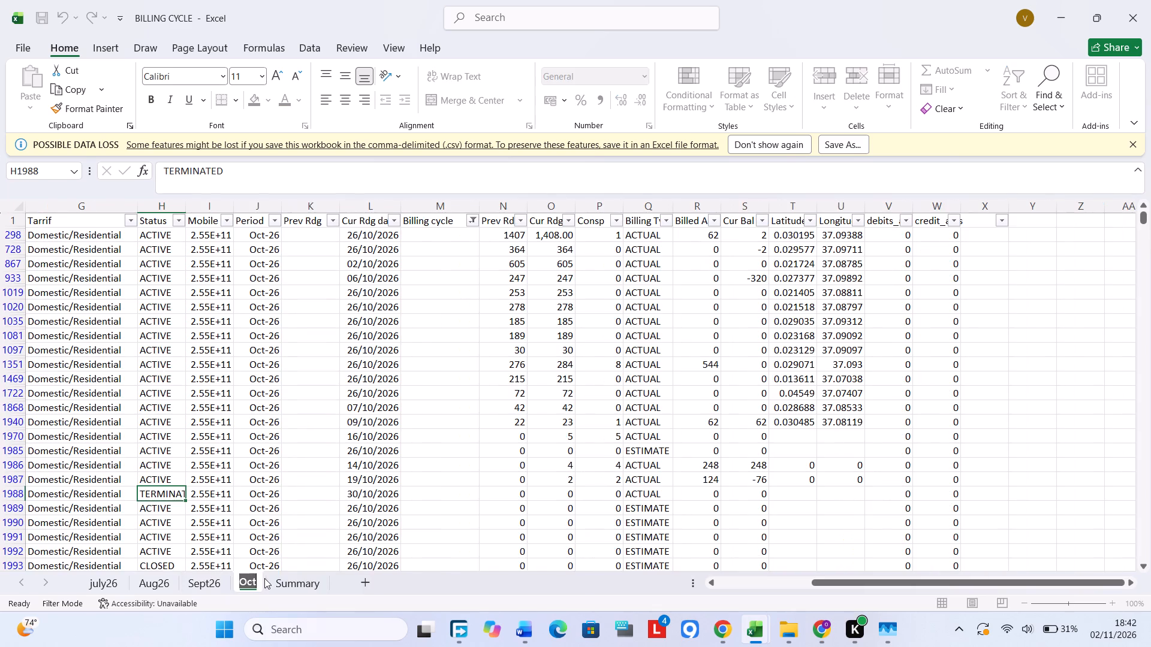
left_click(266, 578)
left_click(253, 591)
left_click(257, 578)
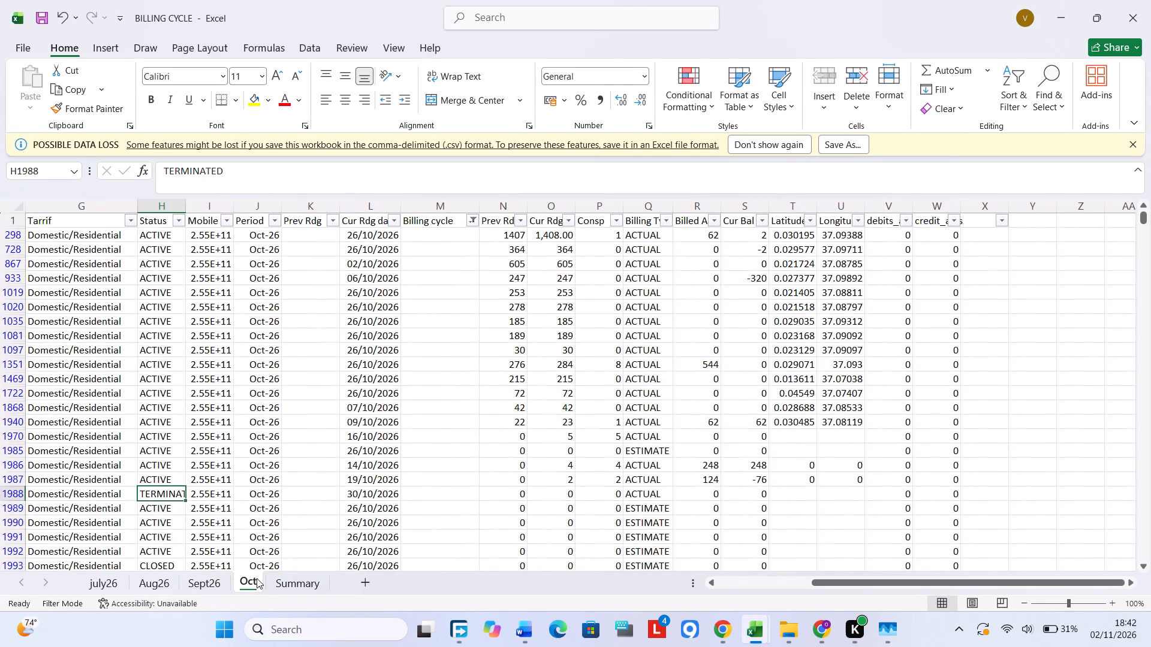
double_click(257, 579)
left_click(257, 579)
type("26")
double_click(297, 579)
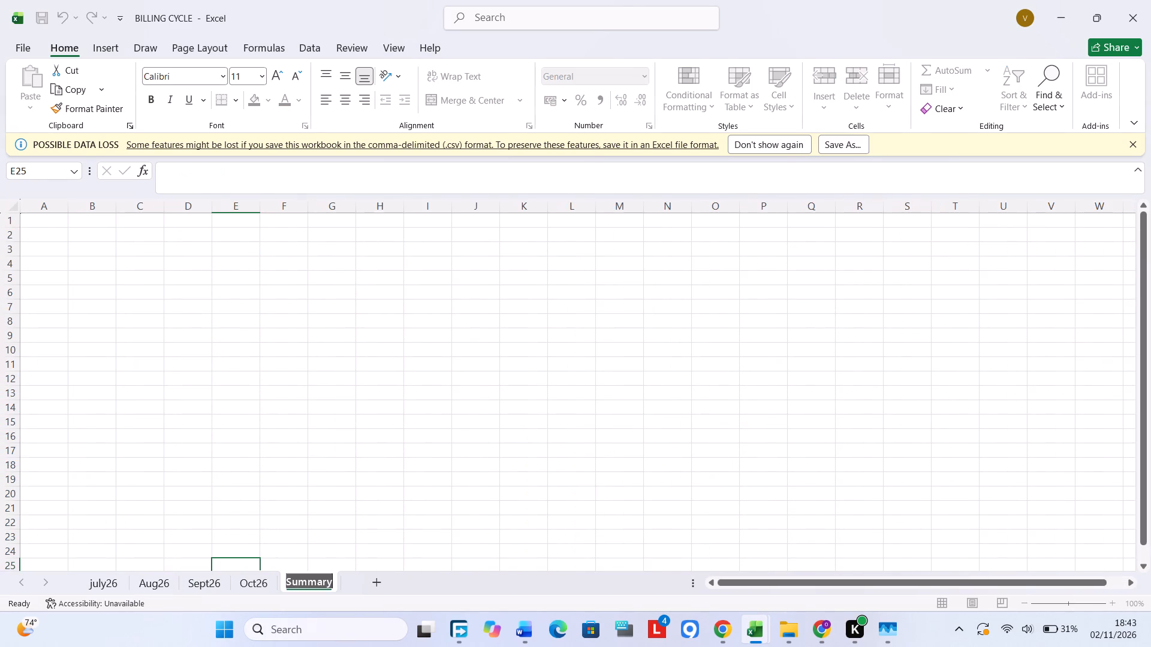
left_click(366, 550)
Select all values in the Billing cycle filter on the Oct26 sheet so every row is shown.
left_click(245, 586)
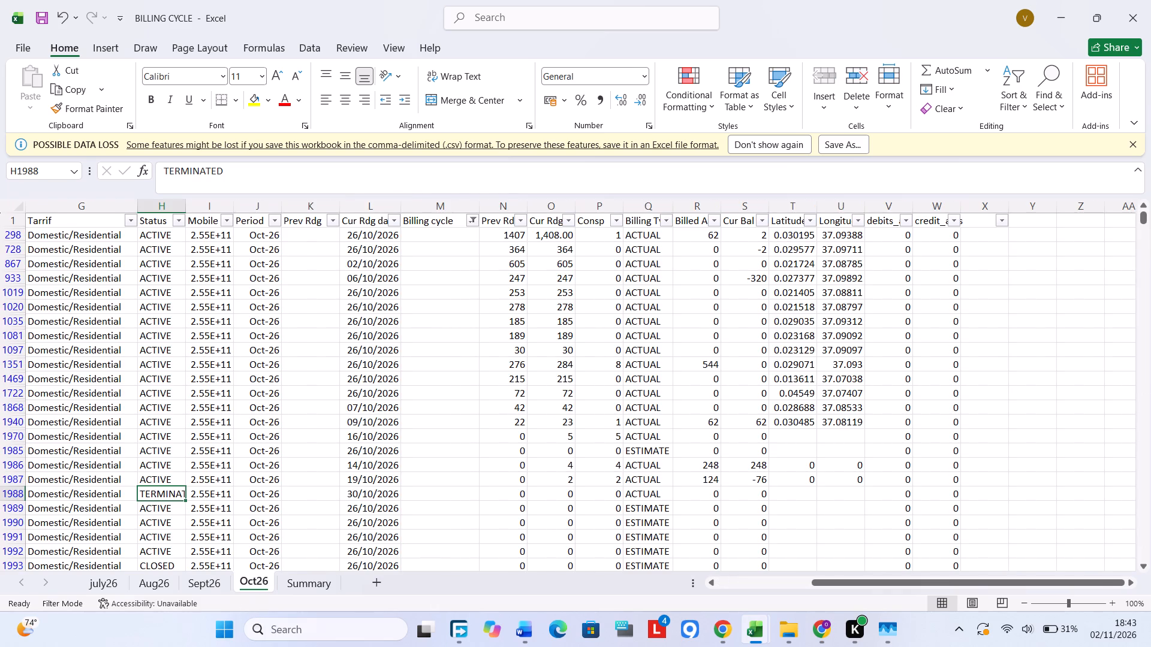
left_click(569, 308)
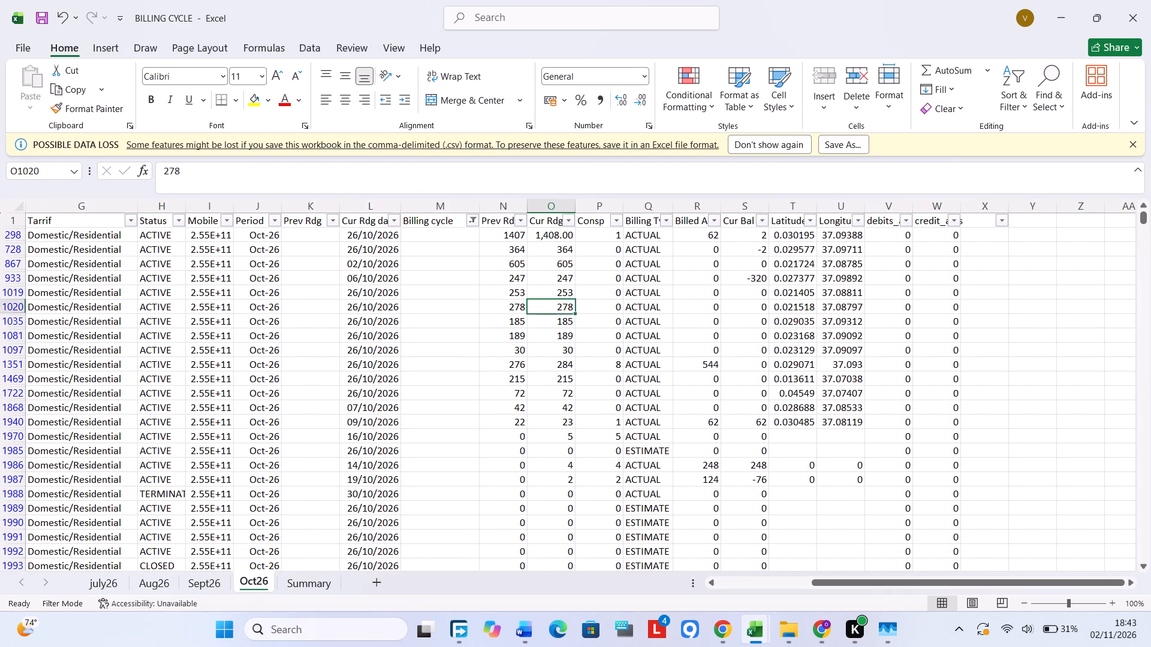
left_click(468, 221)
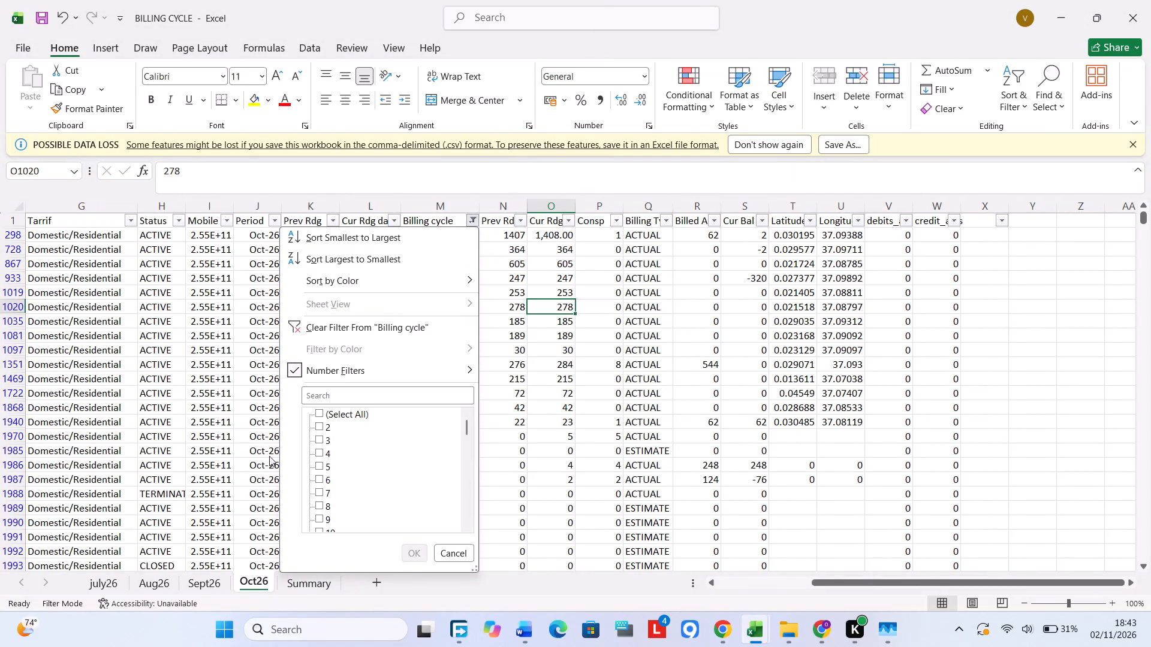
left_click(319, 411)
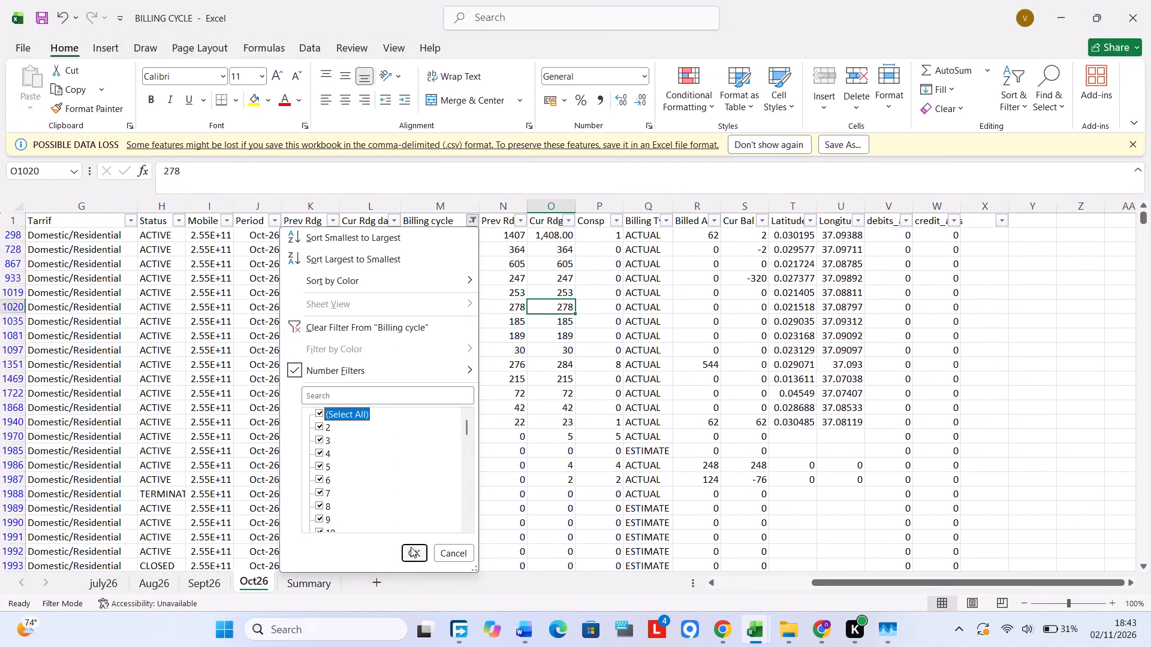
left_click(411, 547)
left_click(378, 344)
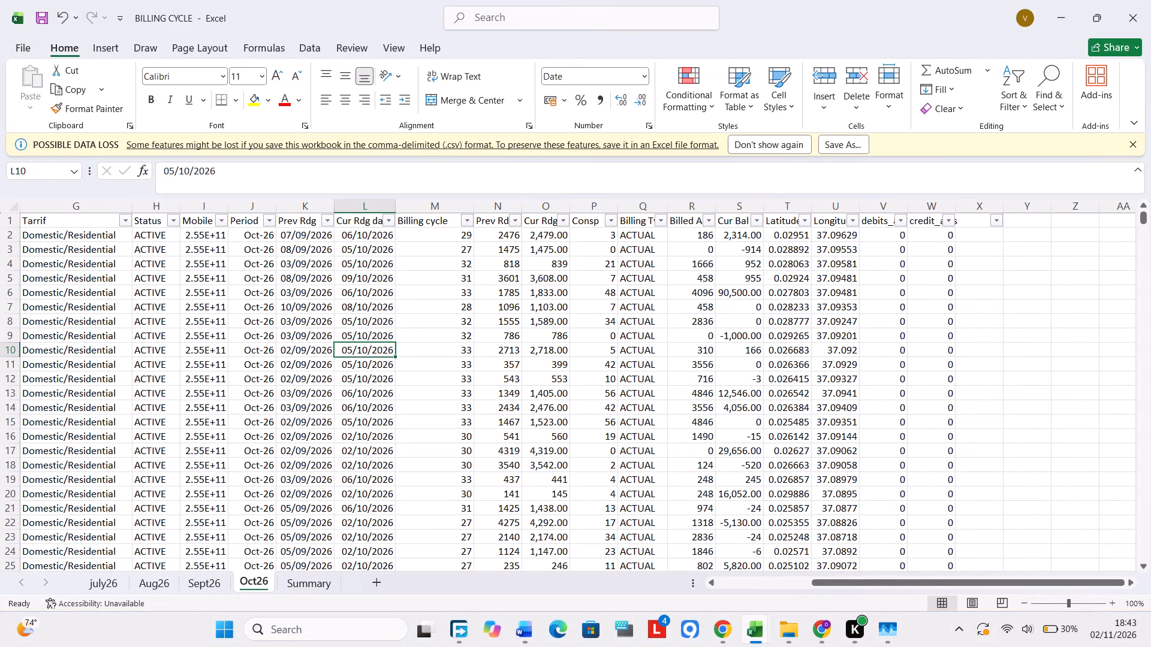
Examine the Billing cycle formula and reading date columns on Oct26 and compare the layout with the Sept26 and Aug26 sheets.
left_click(444, 335)
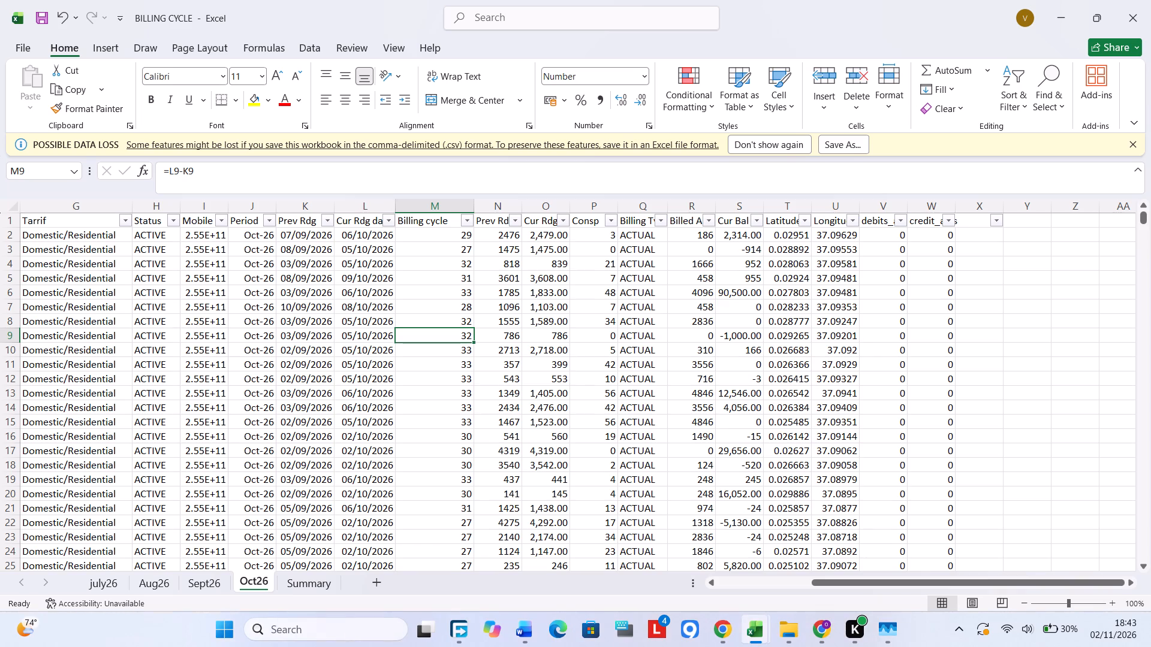
left_click(454, 267)
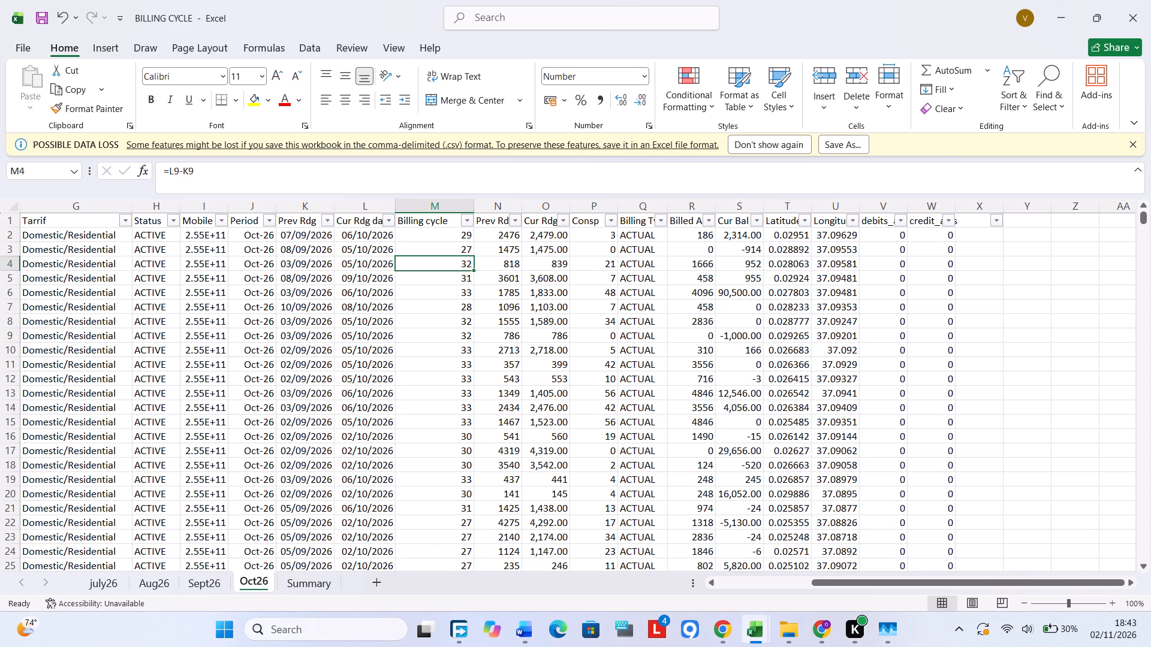
left_click(386, 357)
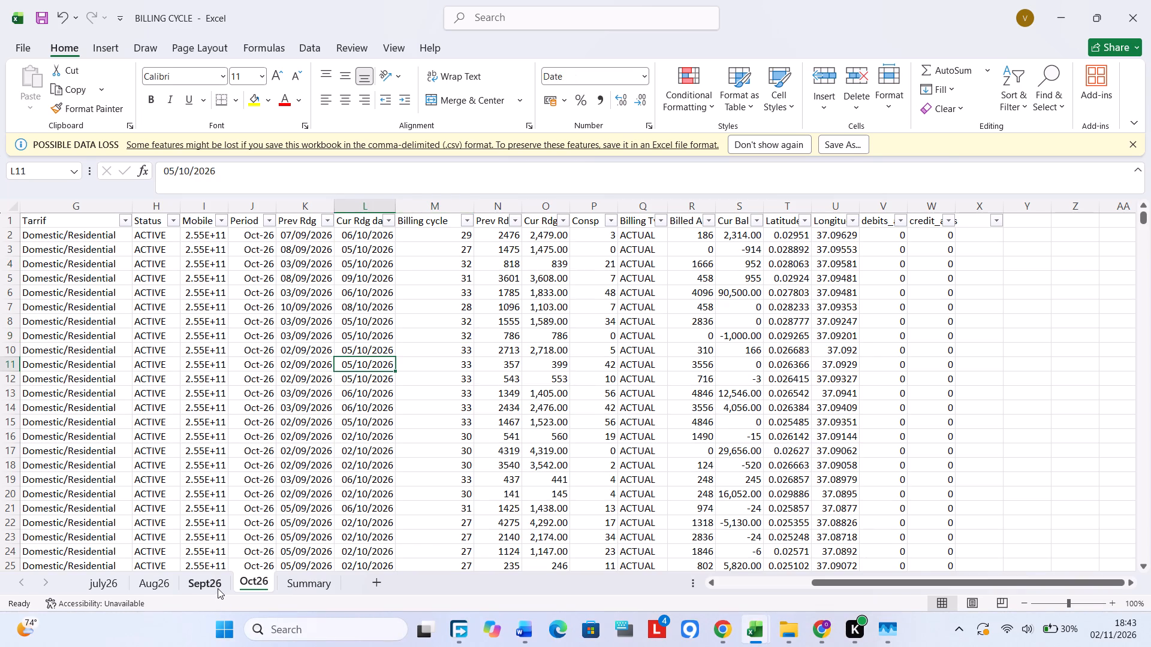
left_click(216, 586)
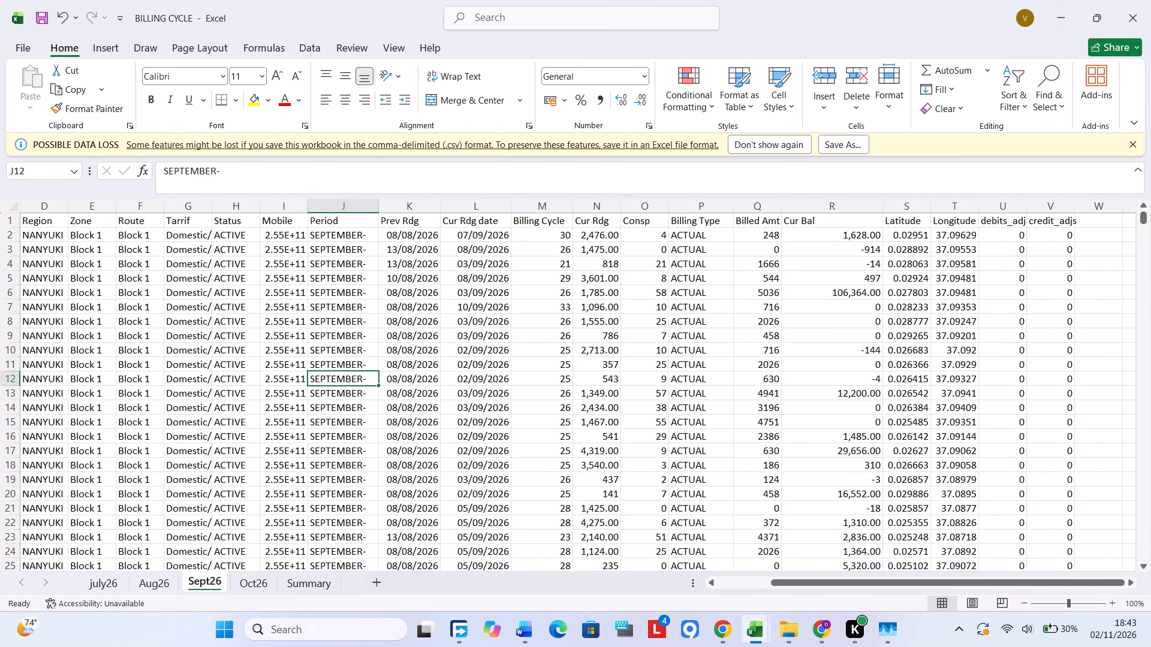
left_click(256, 578)
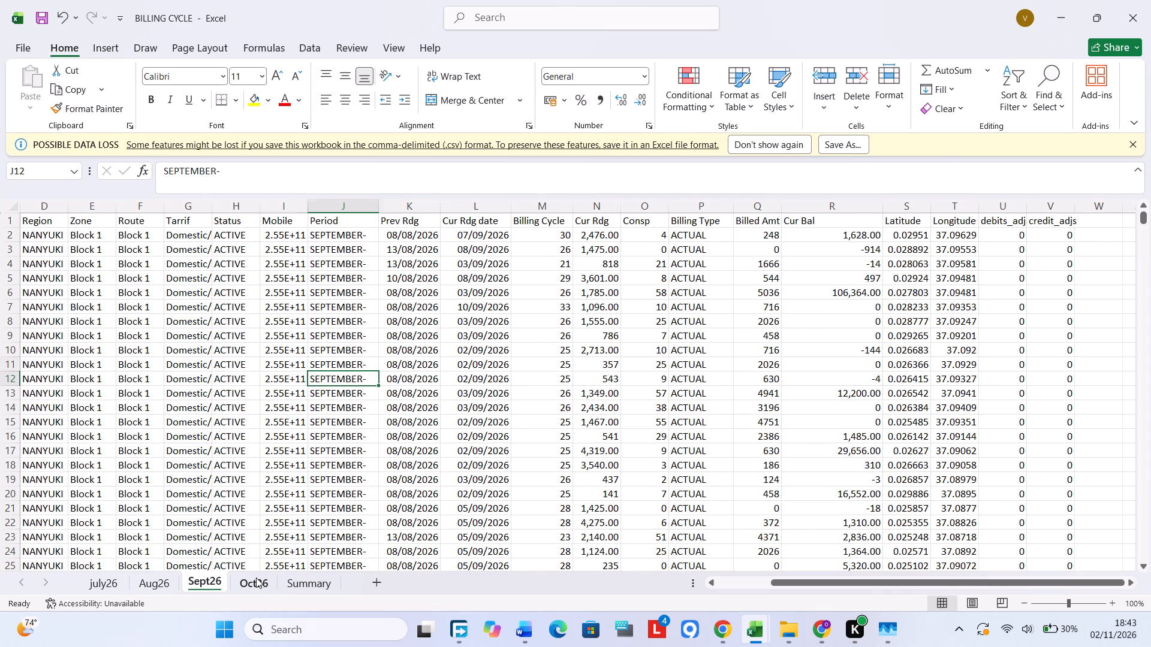
left_click(207, 583)
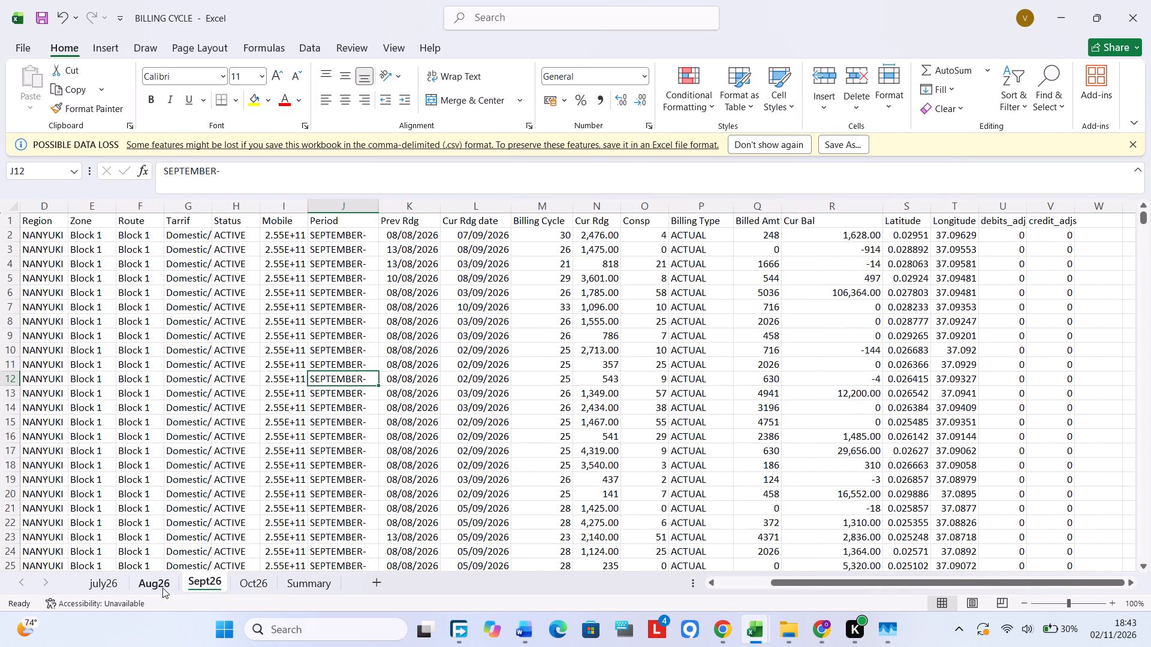
left_click(161, 588)
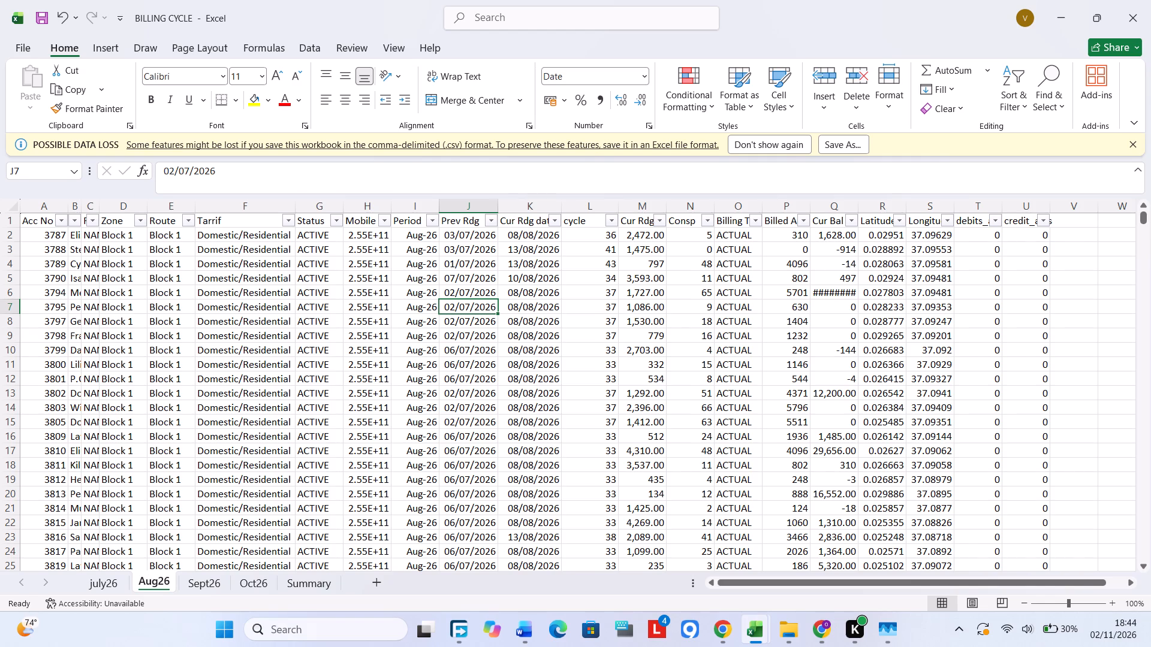
scroll(182, 313, "right", 4)
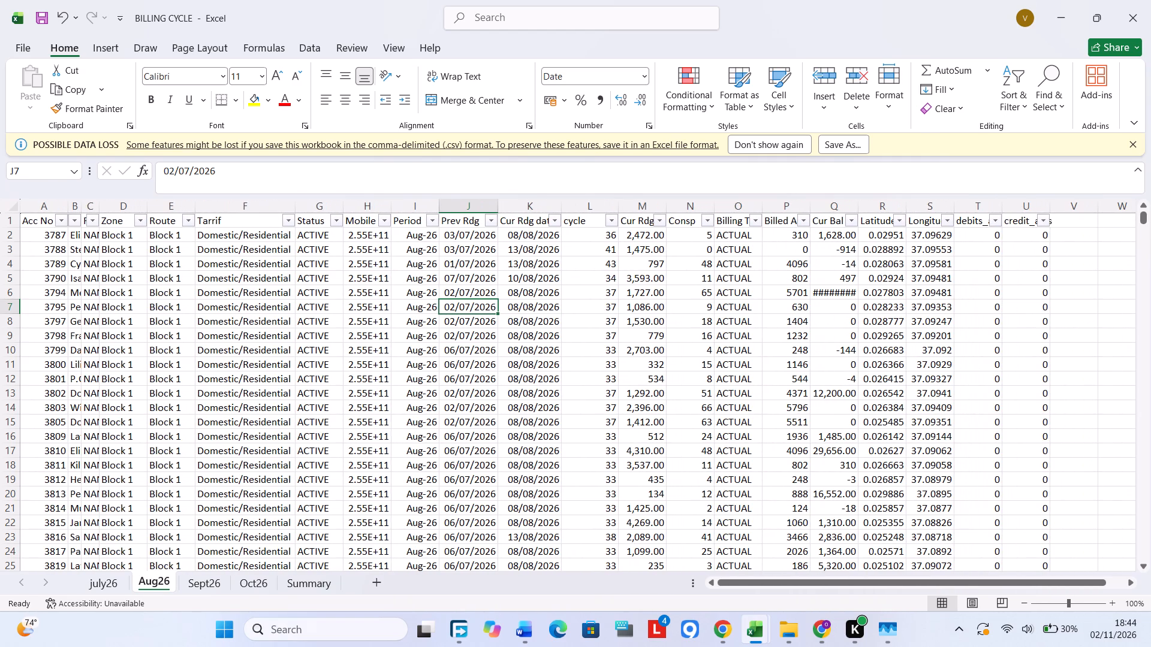
left_click(214, 589)
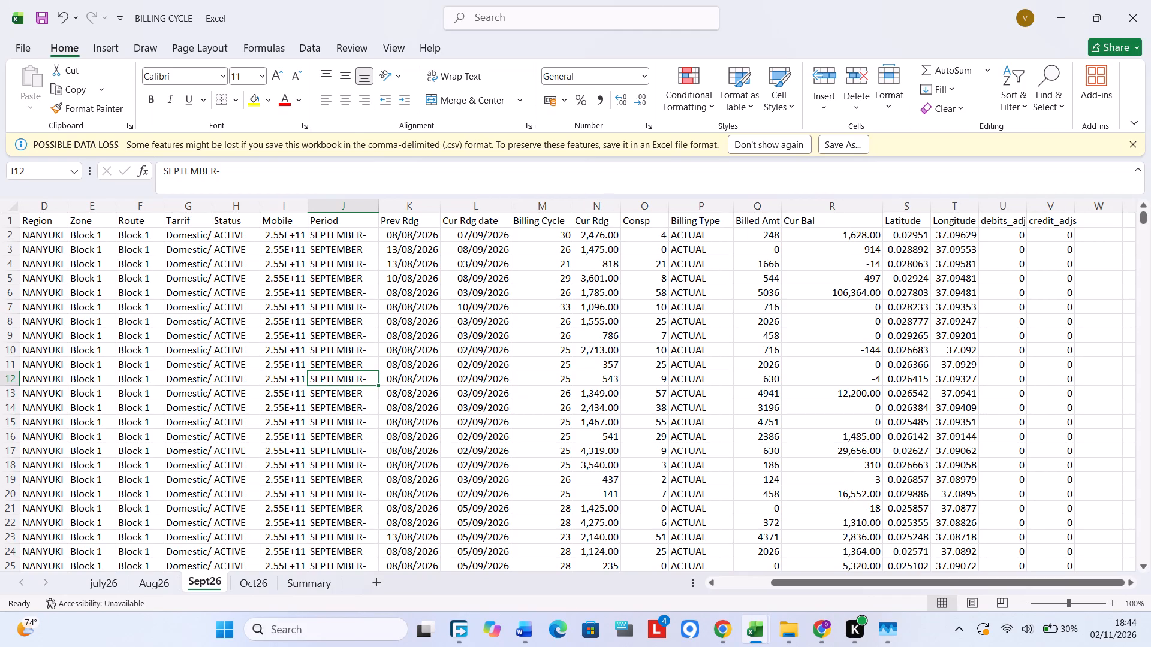
left_click(164, 586)
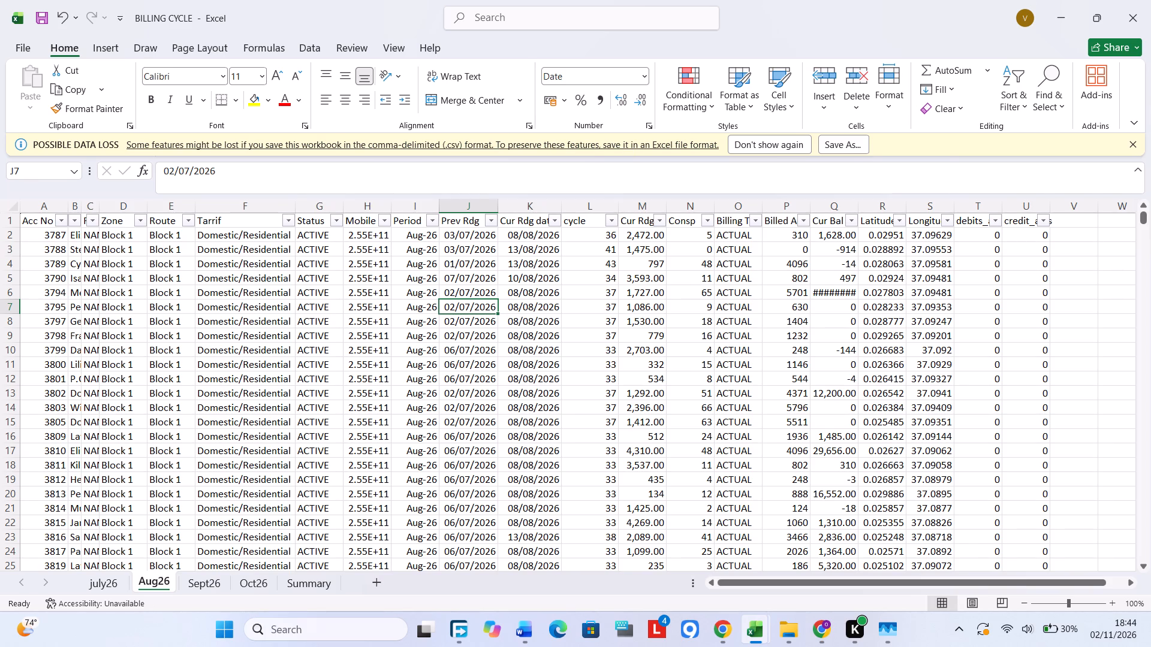
scroll(238, 370, "up", 4)
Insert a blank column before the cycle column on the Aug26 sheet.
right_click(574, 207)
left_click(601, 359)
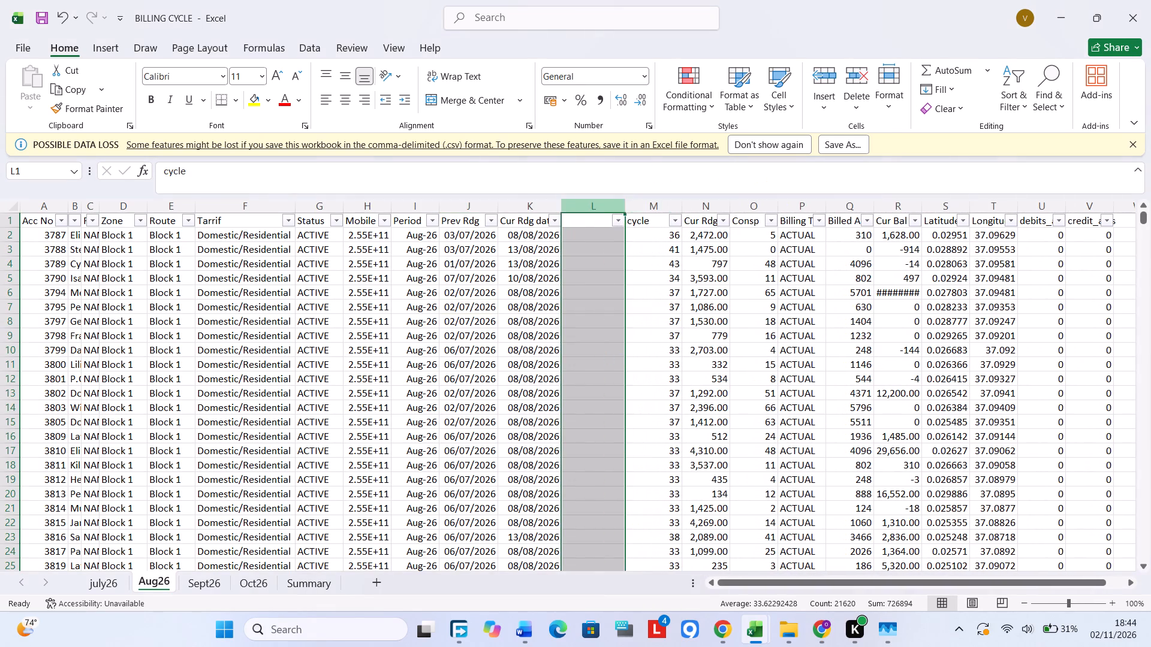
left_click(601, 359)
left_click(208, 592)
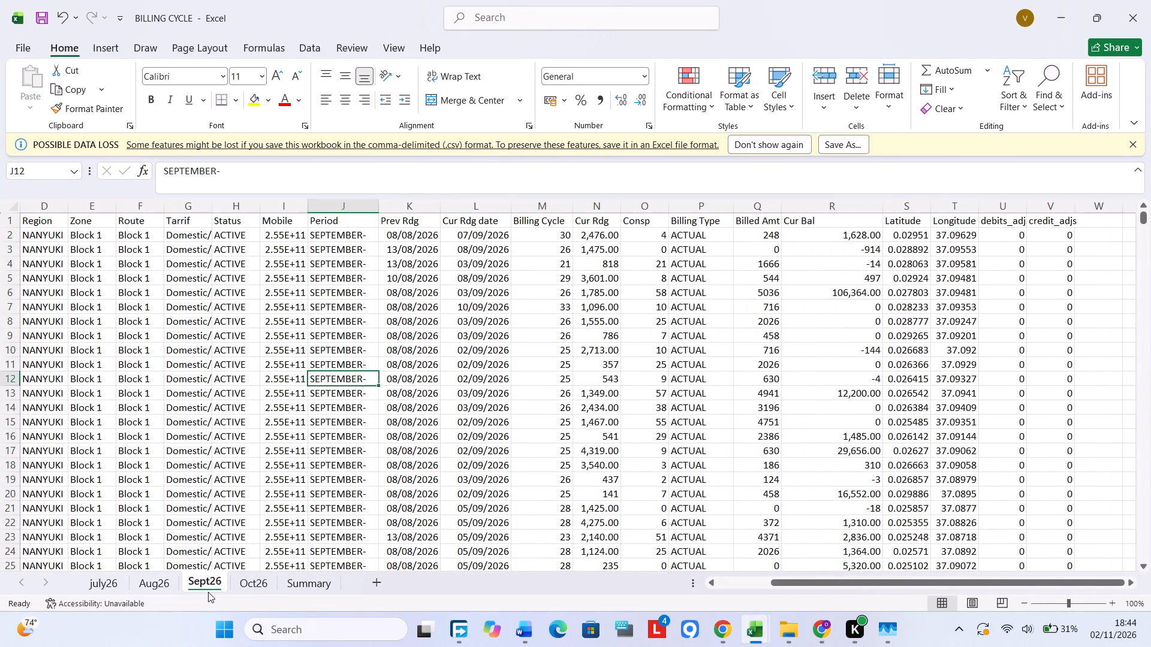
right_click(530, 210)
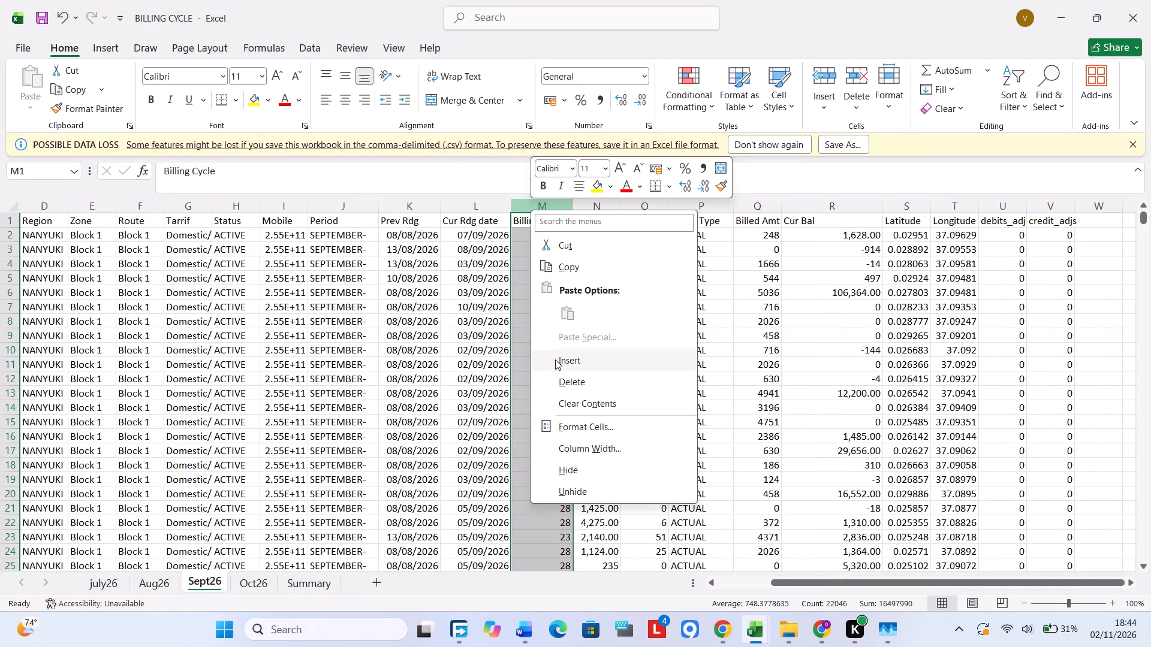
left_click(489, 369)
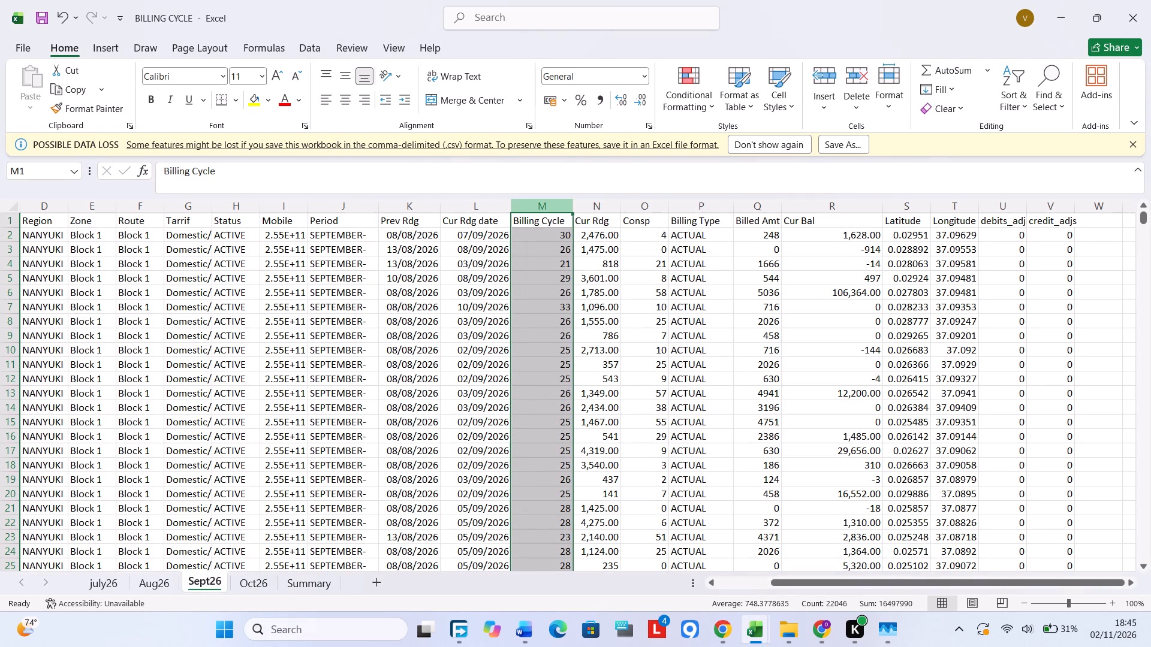
Undo the recent edits back past the Aug26 column insertion, the sheet renames and the addition of the Summary sheet.
double_click(66, 17)
double_click(66, 17)
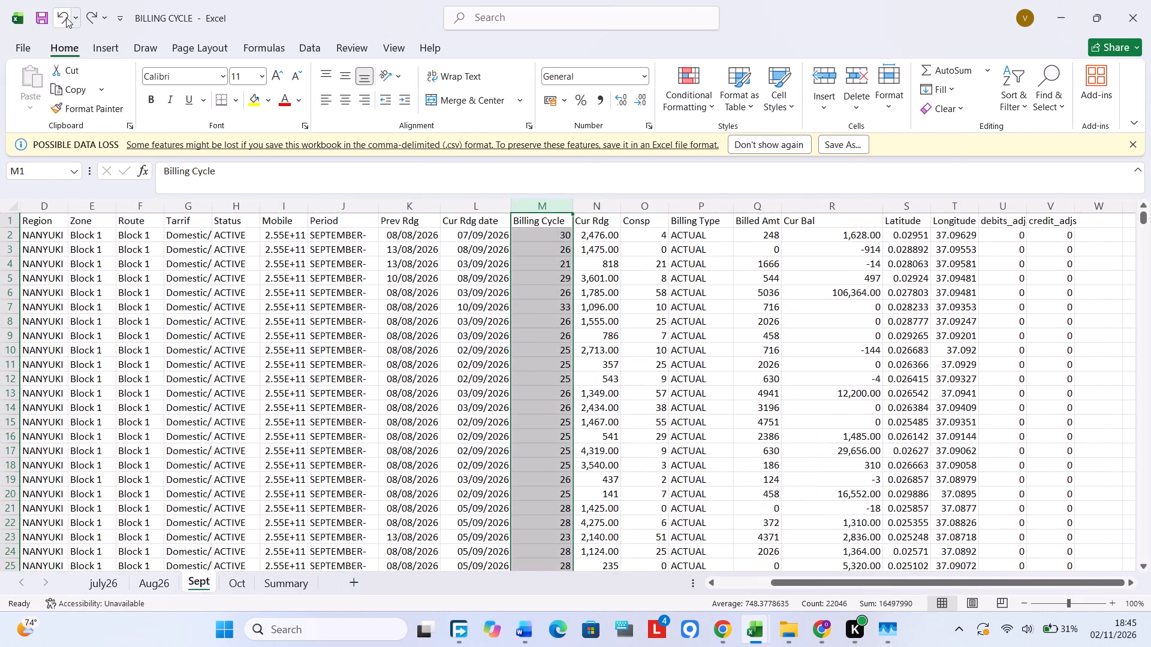
left_click(66, 17)
triple_click(66, 17)
triple_click(66, 17)
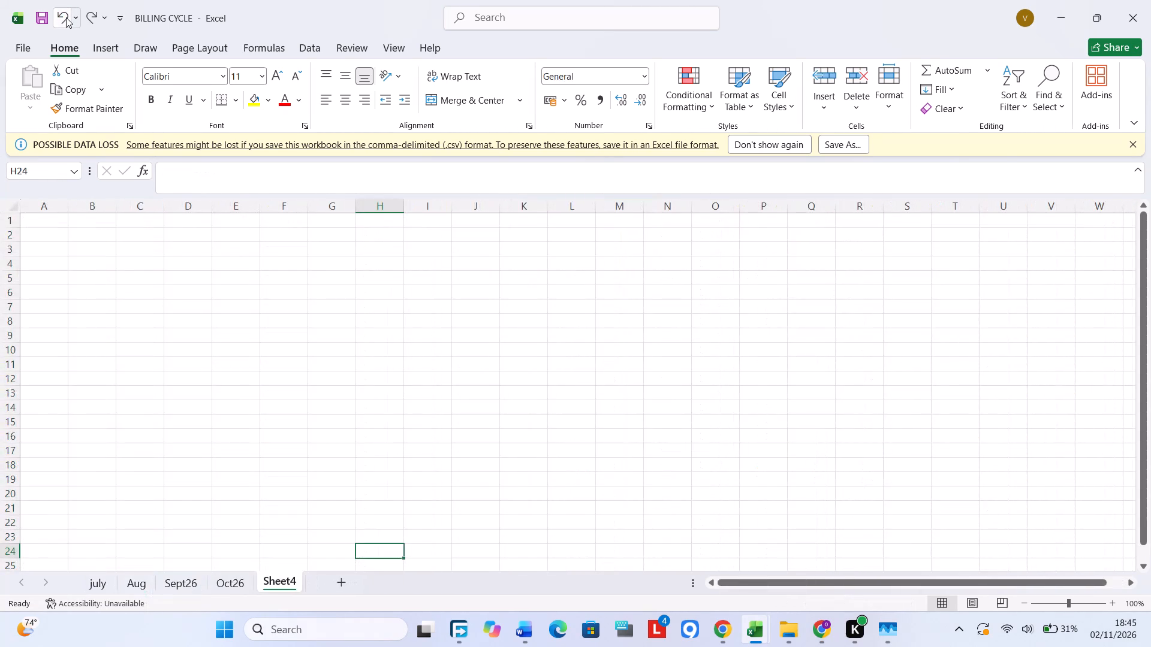
left_click(66, 17)
left_click(66, 17)
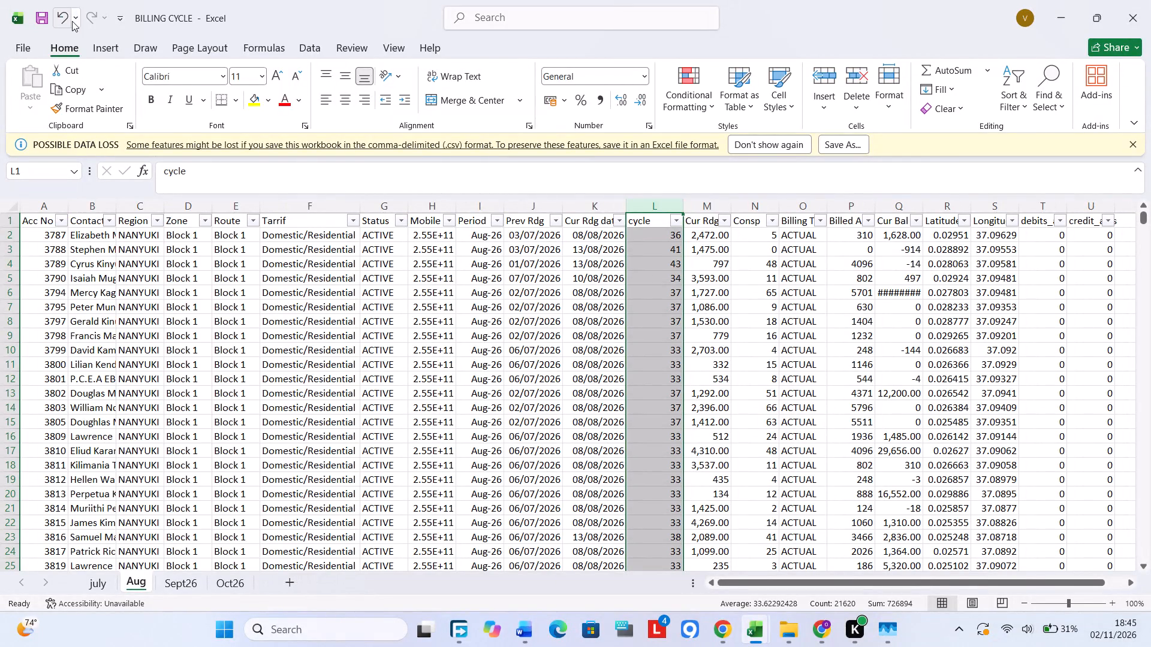
Undo the recent column-width changes in the SEPTEMBER 2026 ANALYSIS SHEET workbook.
left_click(214, 581)
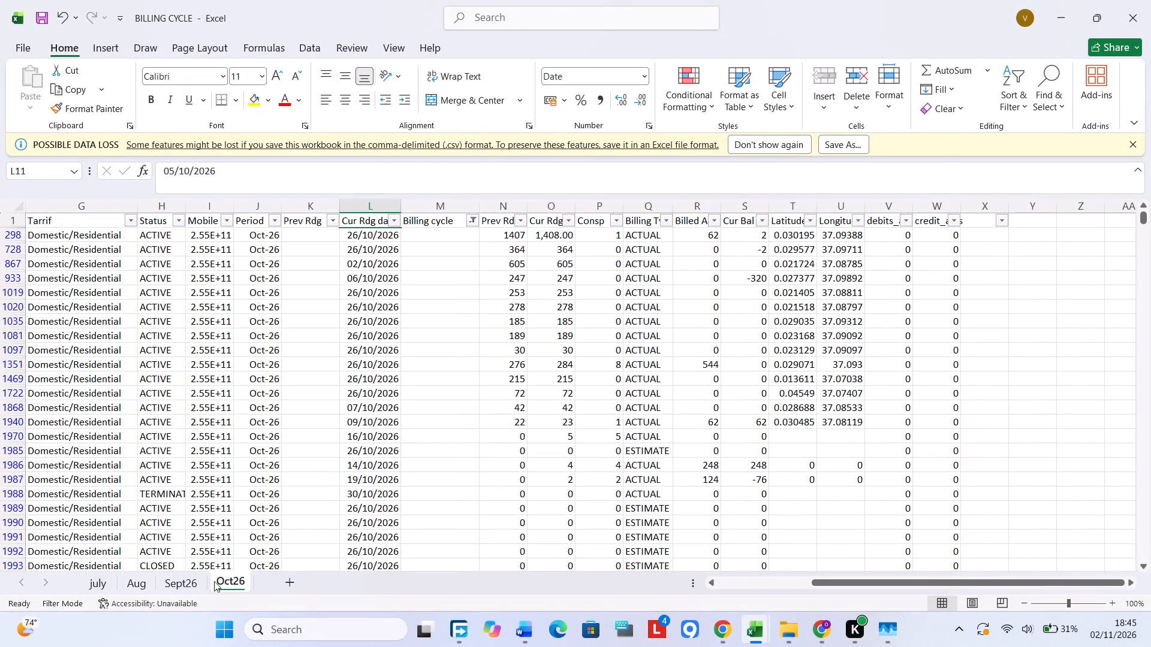
left_click(418, 287)
left_click(533, 245)
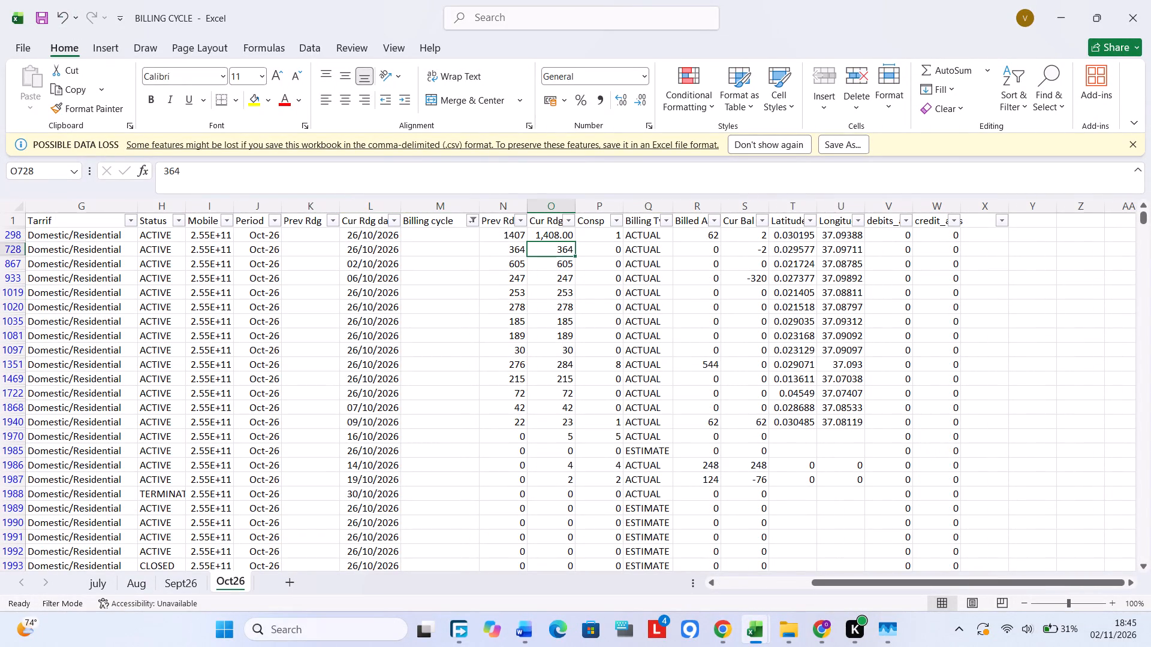
triple_click(58, 19)
left_click(58, 19)
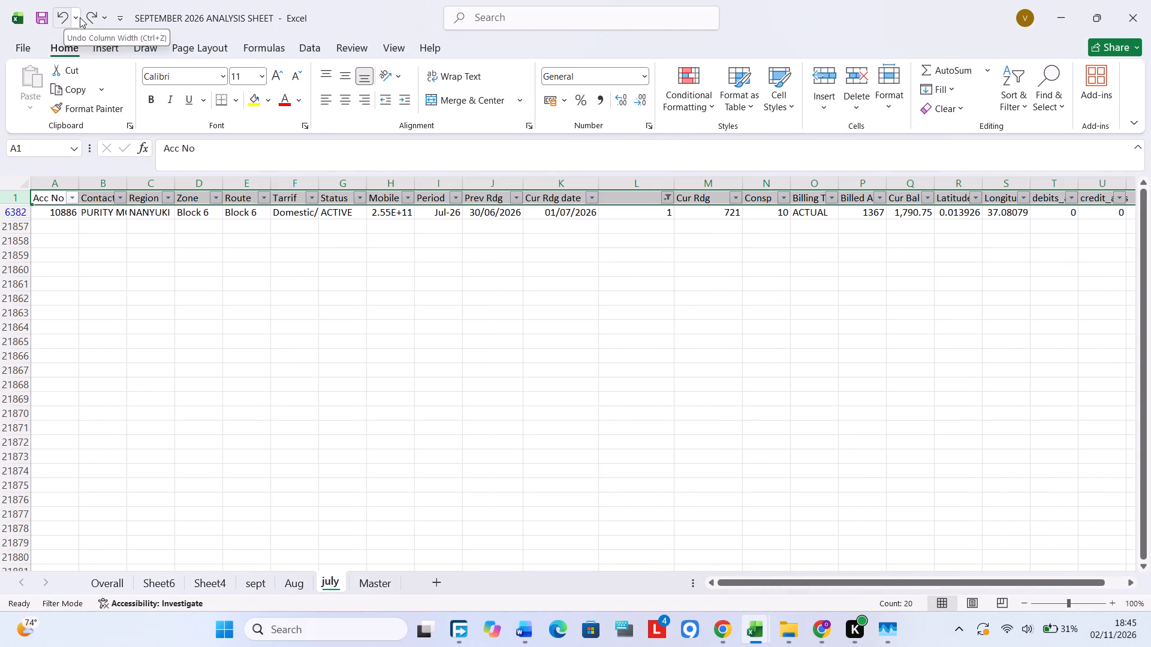
left_click(64, 4)
left_click(64, 15)
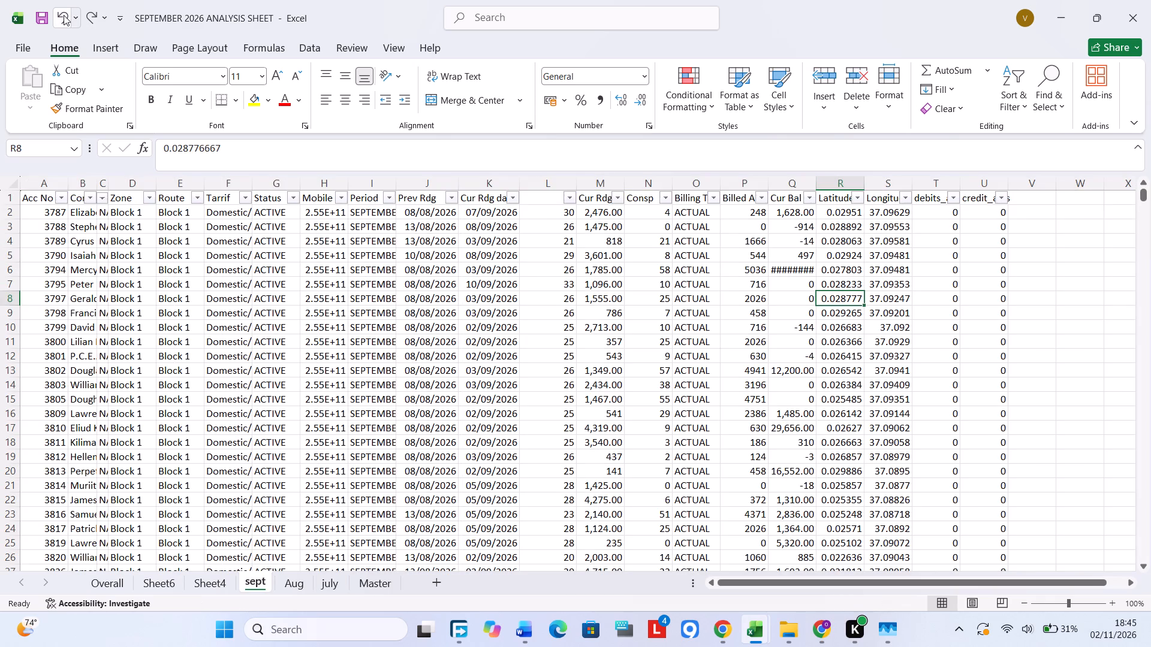
left_click(64, 15)
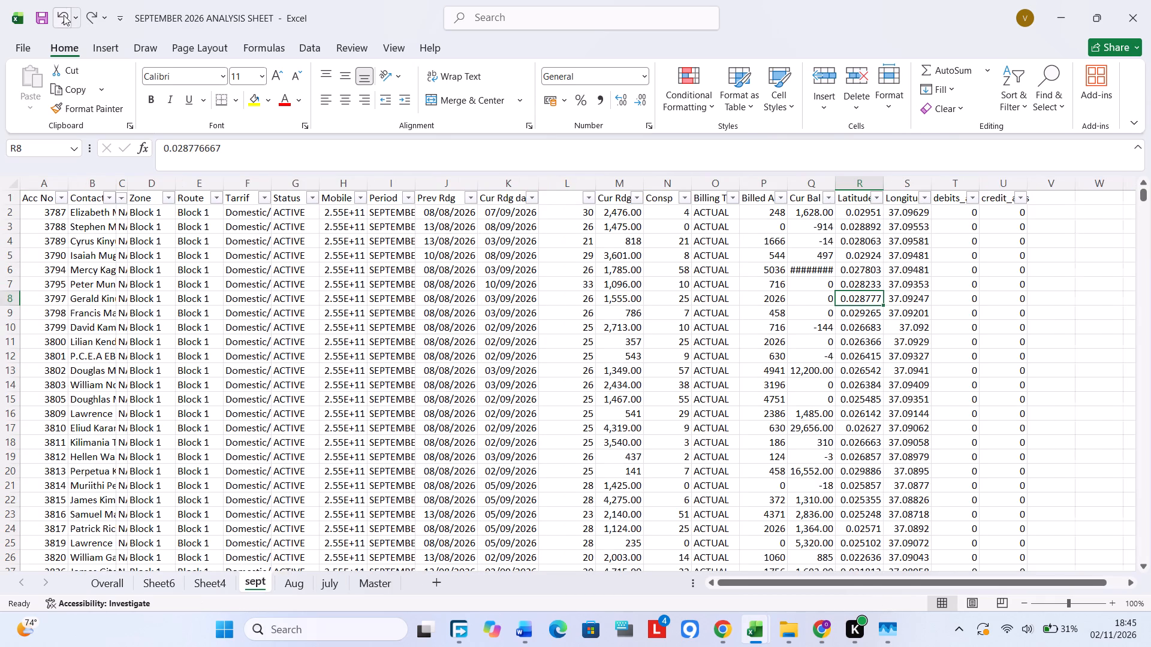
Undo the BILLING CYCLE sheet renames until the first two sheets are named september nsv7 and NSV 2026 october.
double_click(64, 15)
left_click(64, 15)
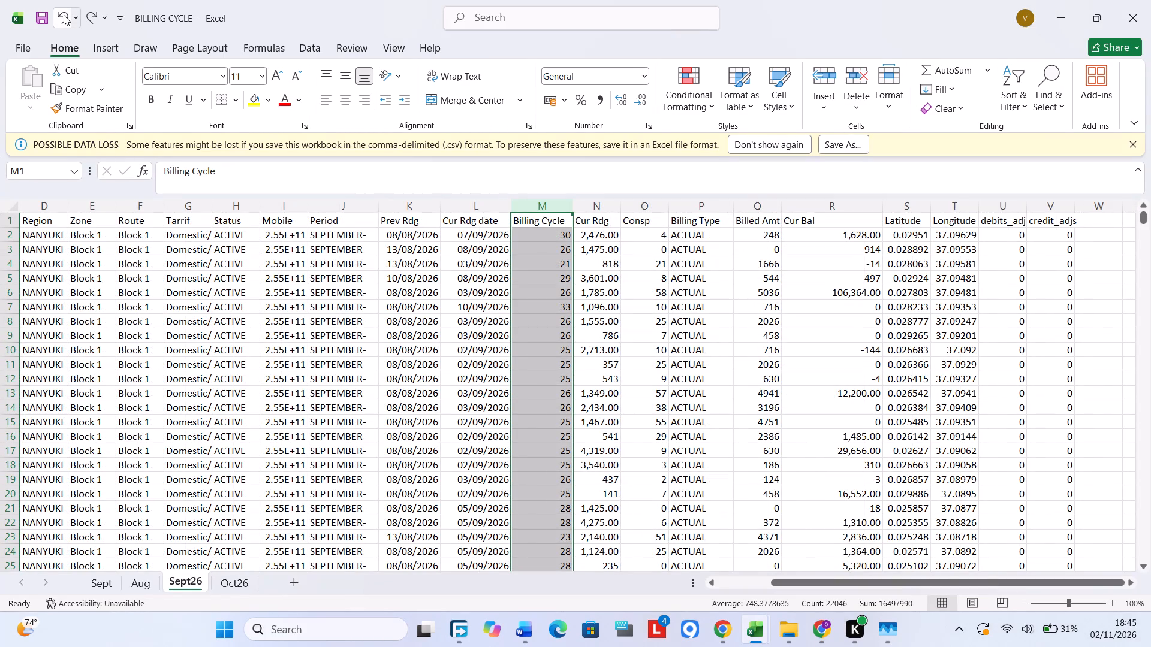
left_click(64, 15)
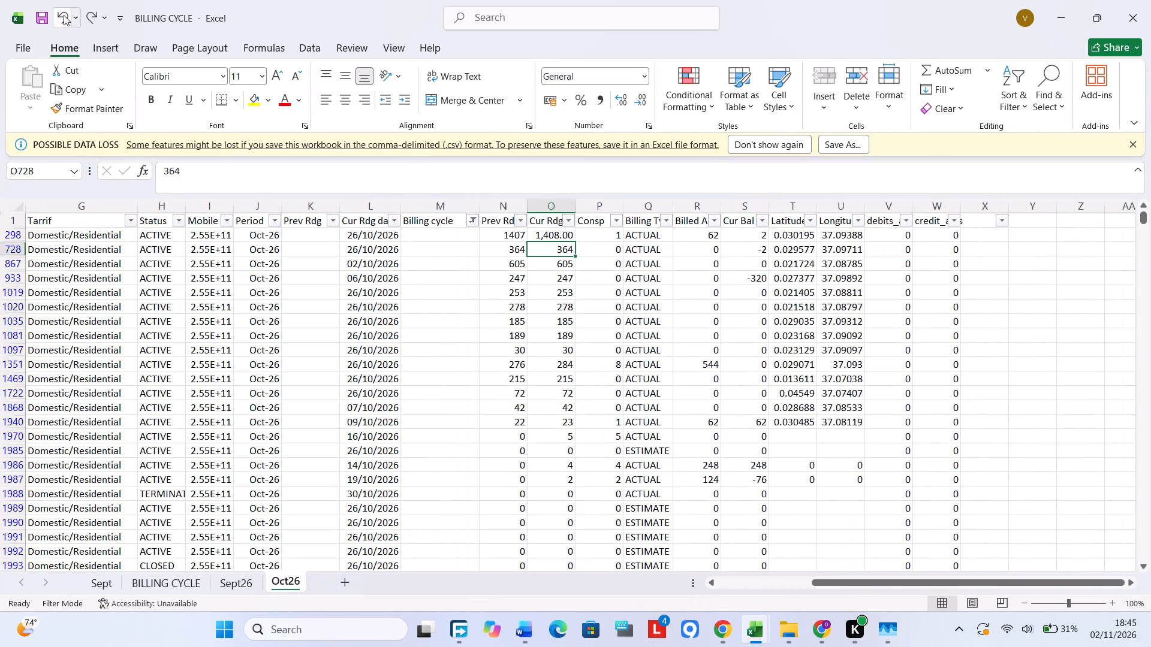
left_click(64, 15)
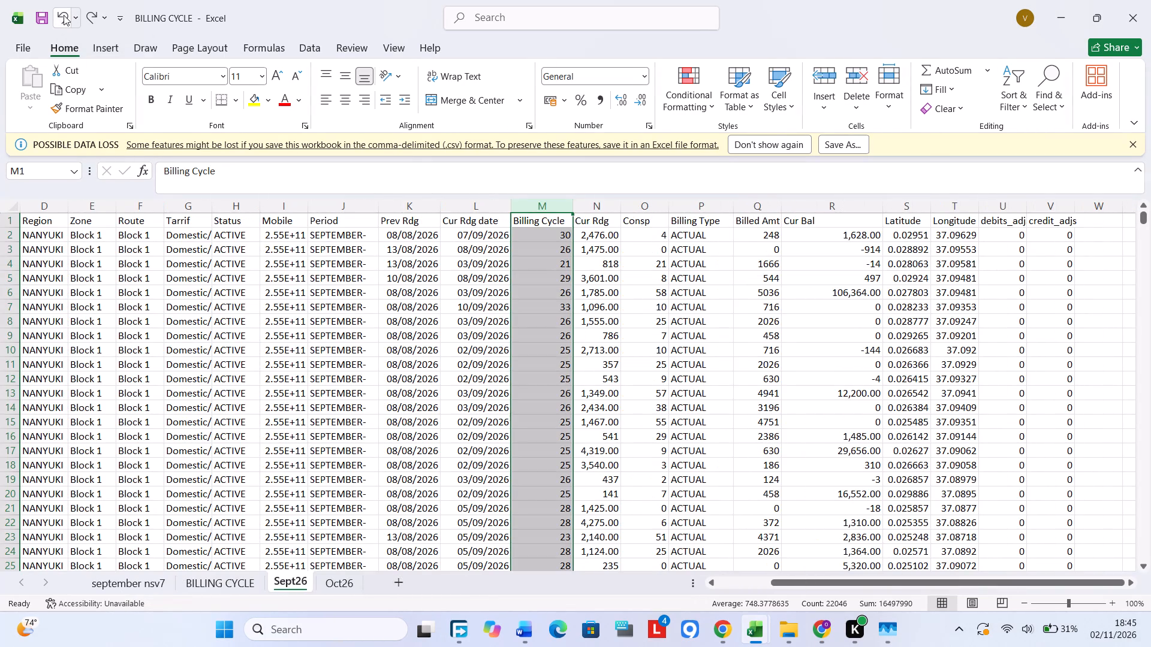
left_click(64, 15)
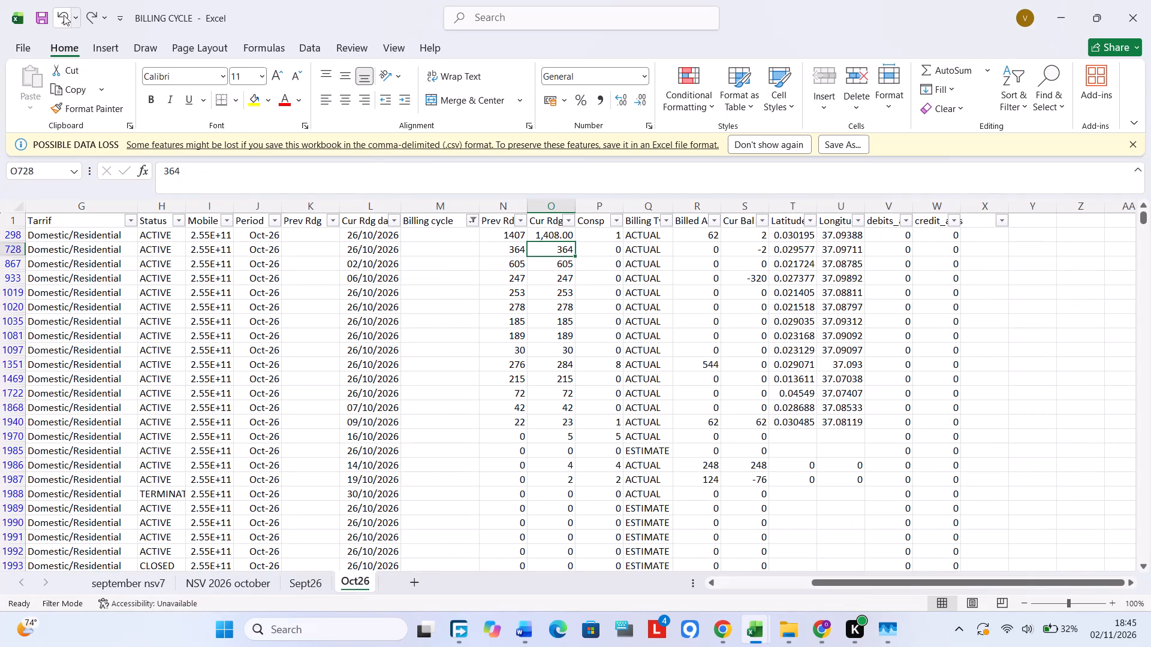
Undo the clearing of Billing cycle values and the column filter on the Oct26 sheet.
left_click(64, 15)
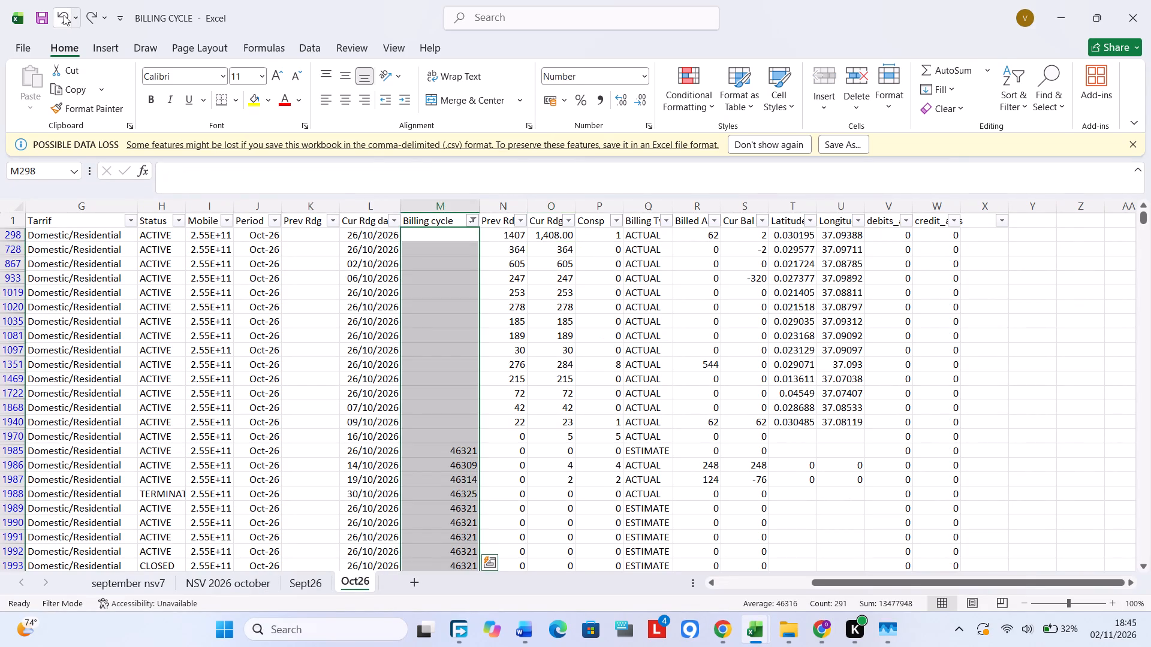
left_click(64, 15)
left_click(64, 15)
left_click(64, 15)
left_click(64, 15)
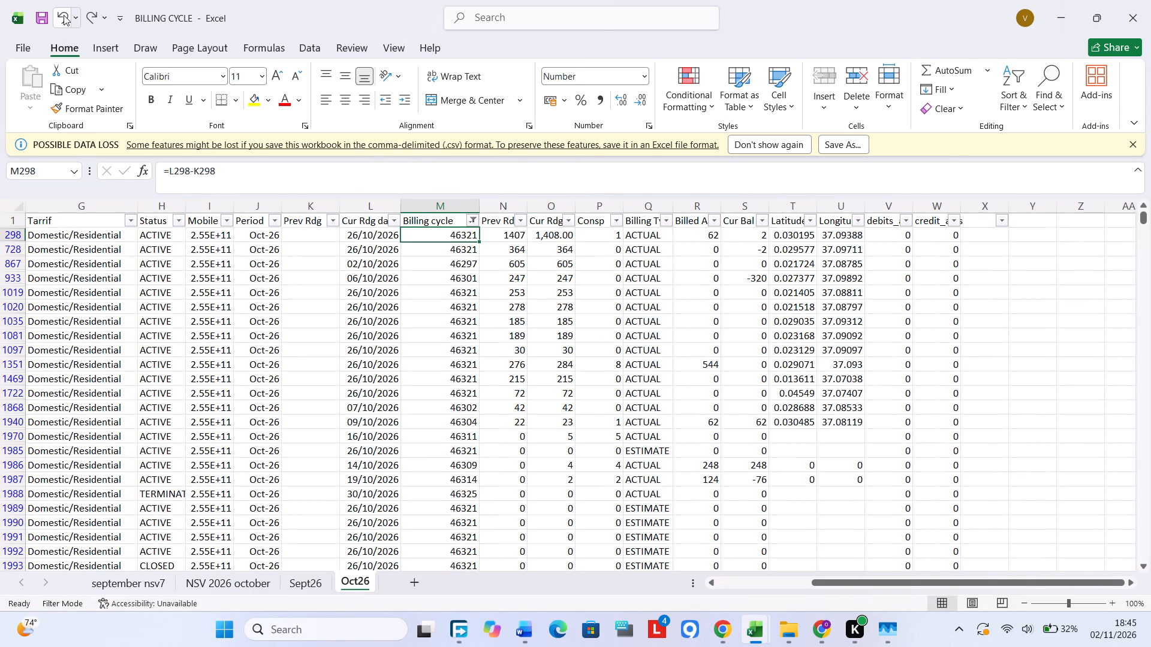
left_click(64, 15)
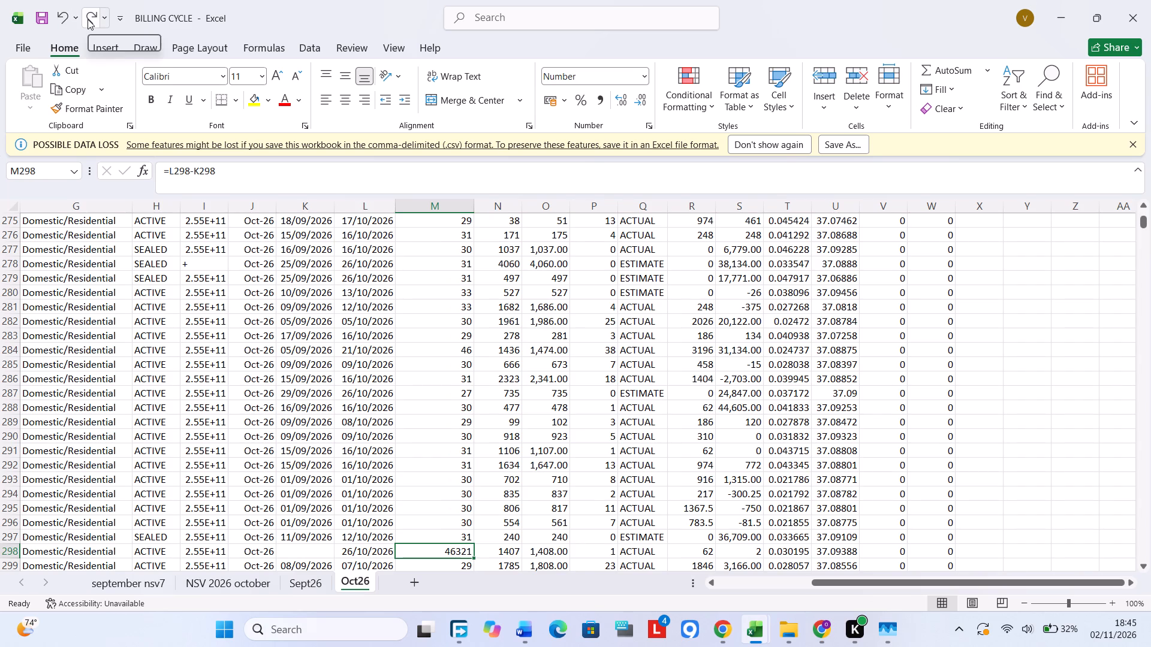
Undo the Billing Cycle header on the Sept26 sheet and the fill of the =L2-K2 formula on Oct26.
left_click(67, 19)
left_click(67, 19)
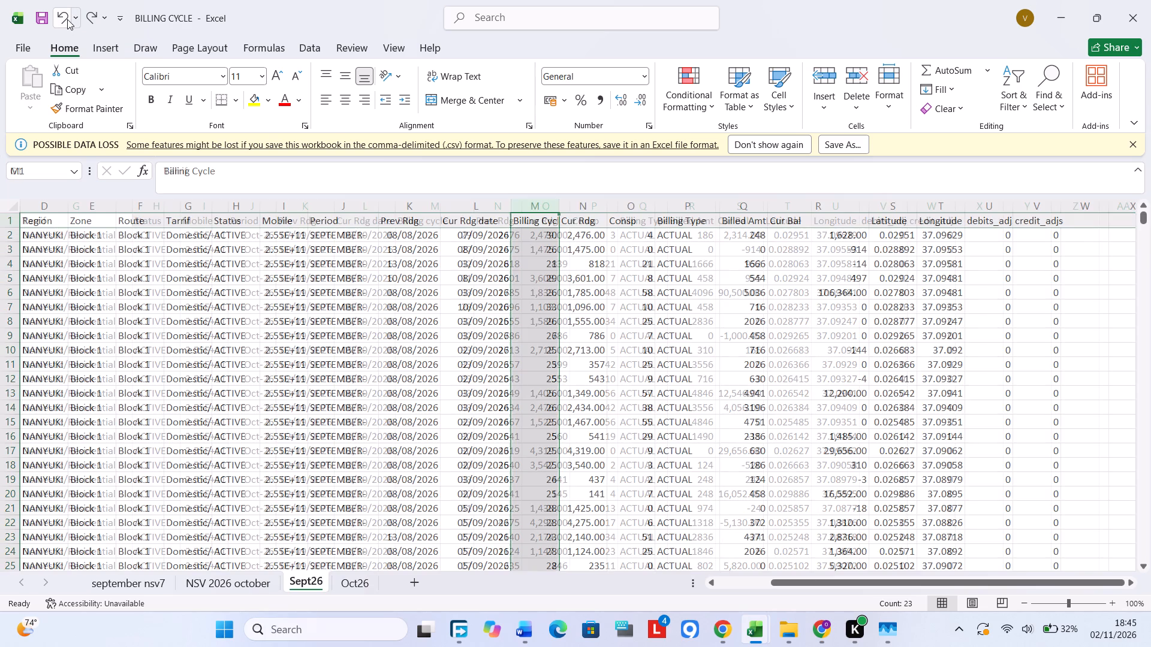
left_click(67, 19)
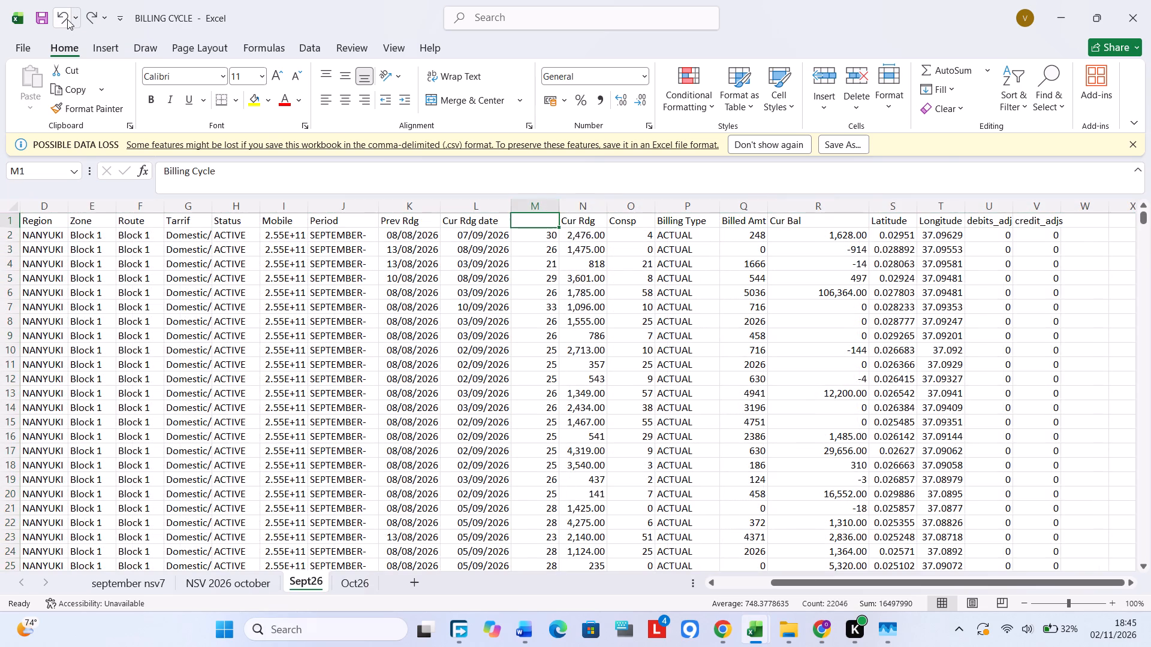
left_click(67, 19)
left_click(67, 19)
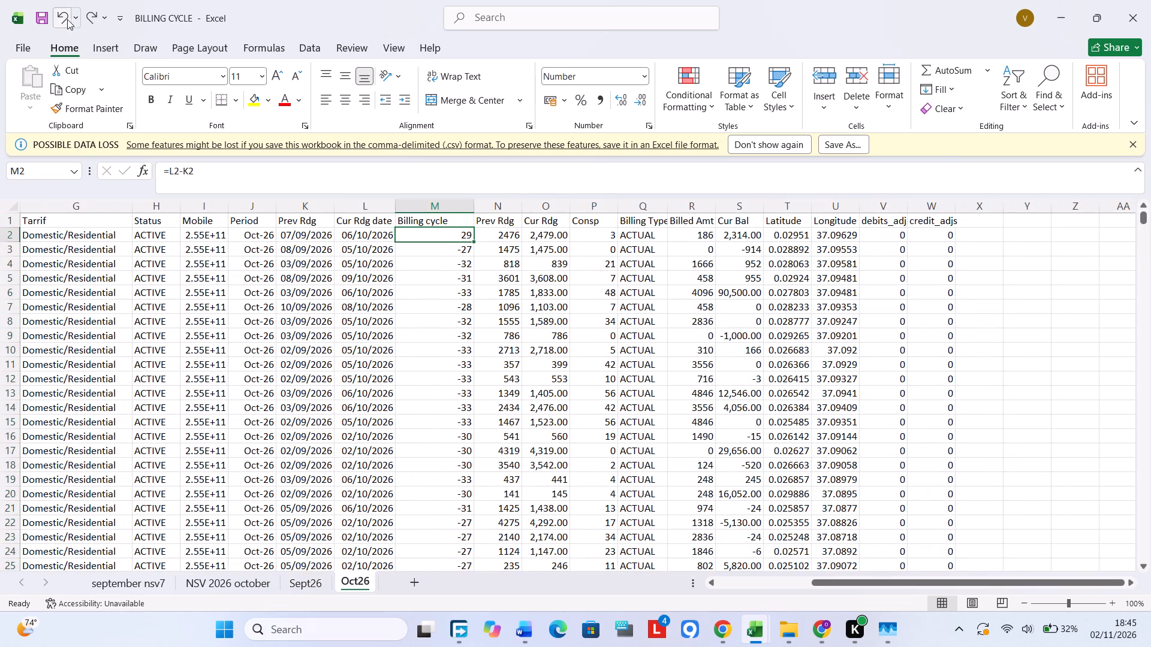
Undo the remaining Billing cycle edits on Oct26, including its formulas, number formats and inserted column.
left_click(67, 19)
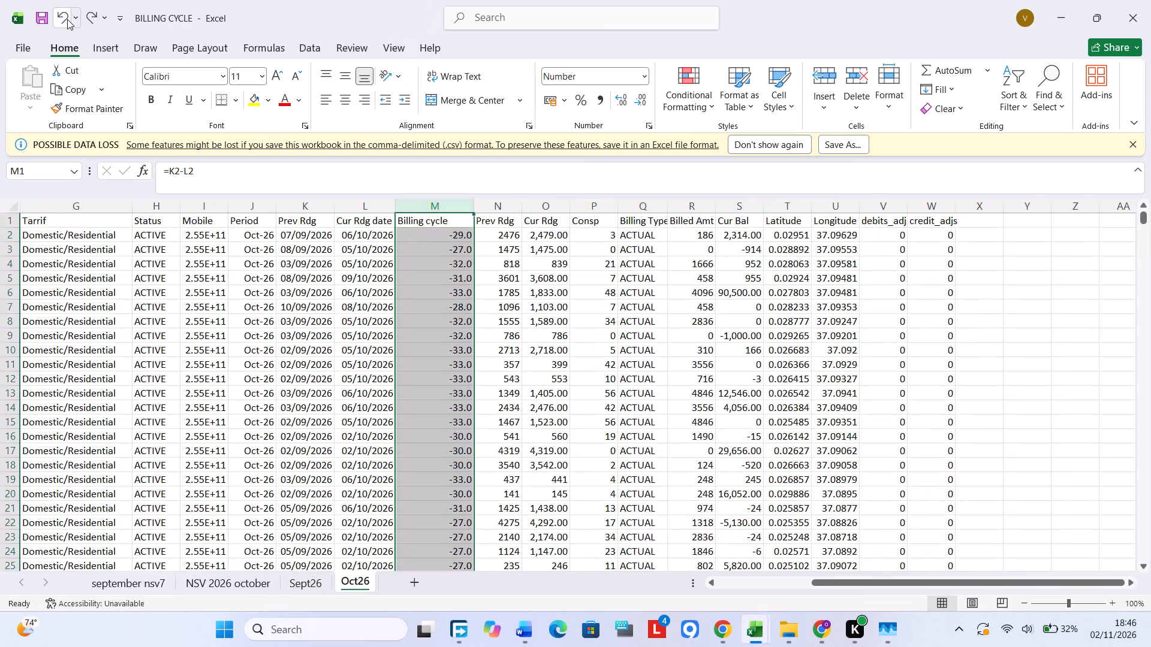
left_click(67, 19)
triple_click(67, 19)
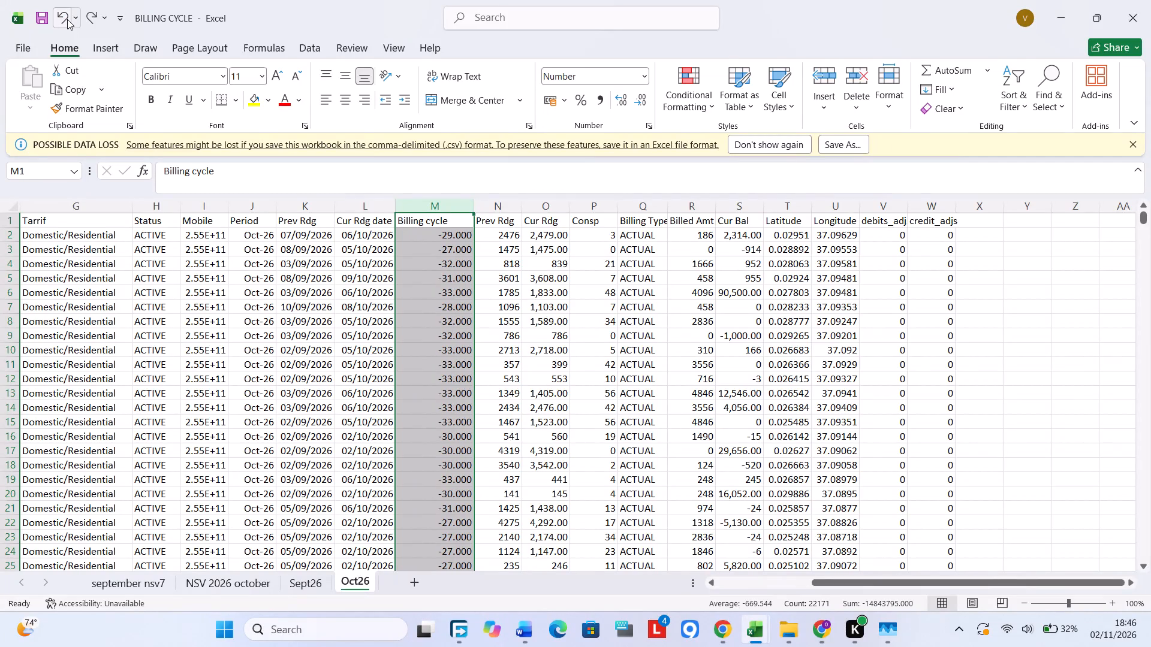
triple_click(67, 19)
left_click(67, 19)
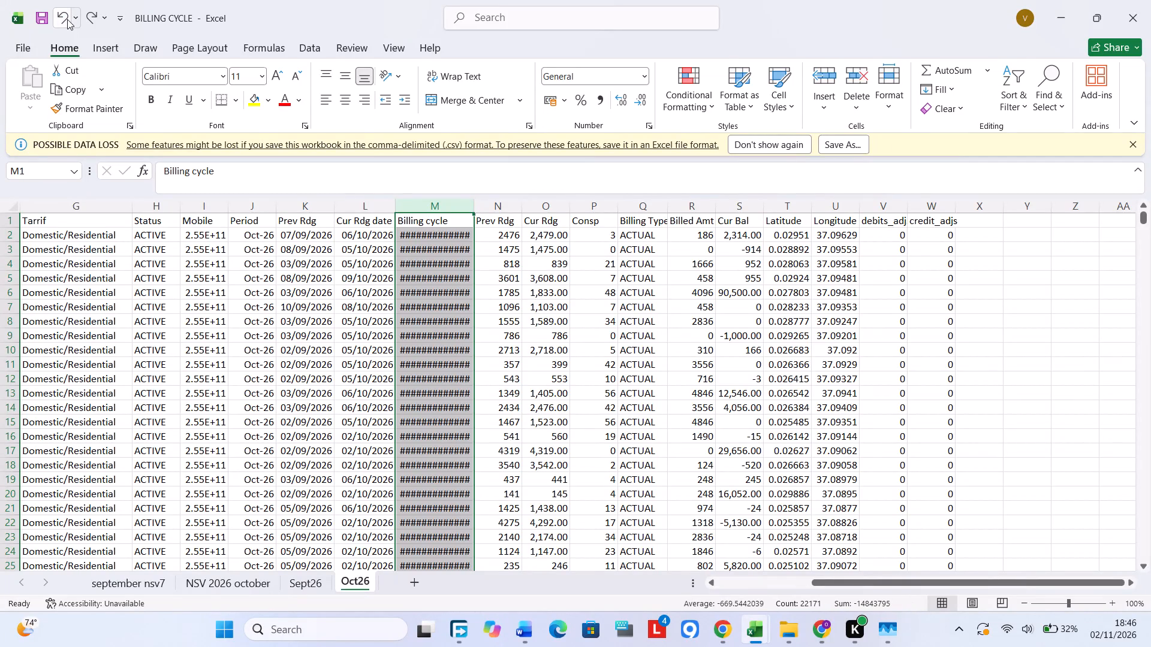
left_click(67, 19)
left_click(67, 19)
double_click(67, 19)
left_click(67, 19)
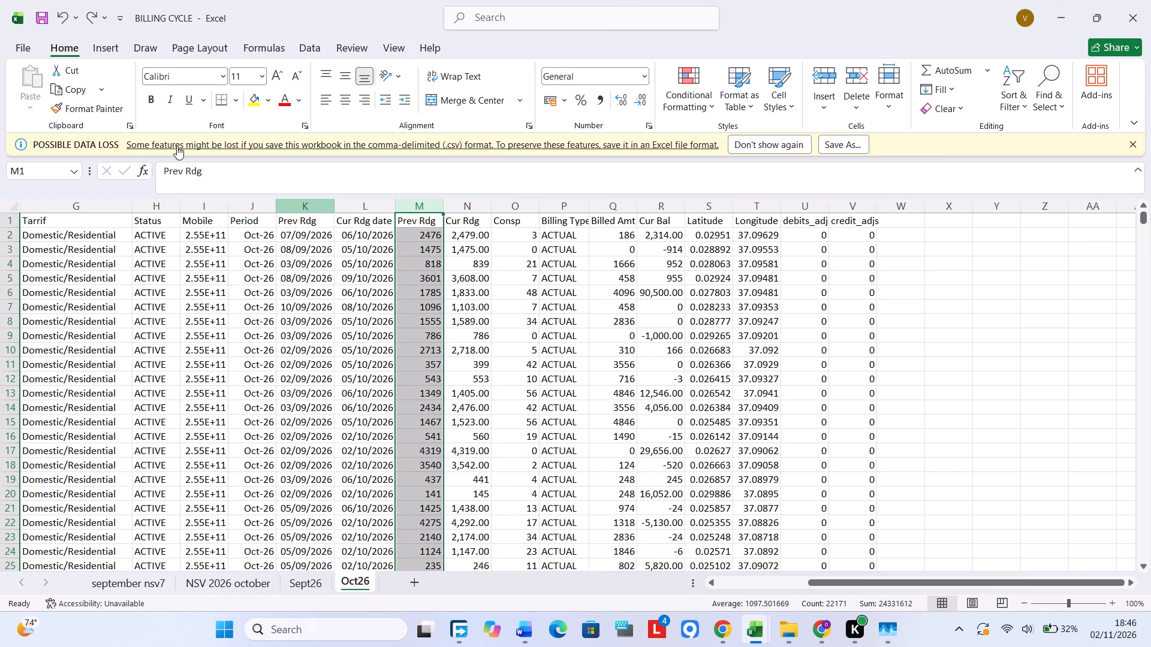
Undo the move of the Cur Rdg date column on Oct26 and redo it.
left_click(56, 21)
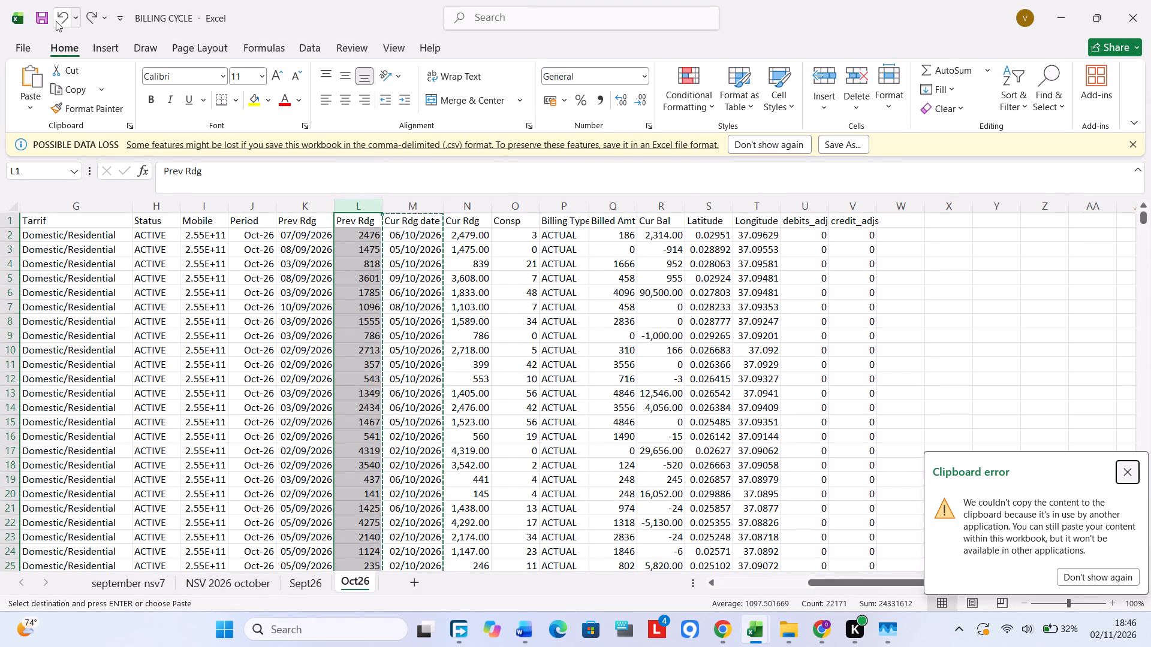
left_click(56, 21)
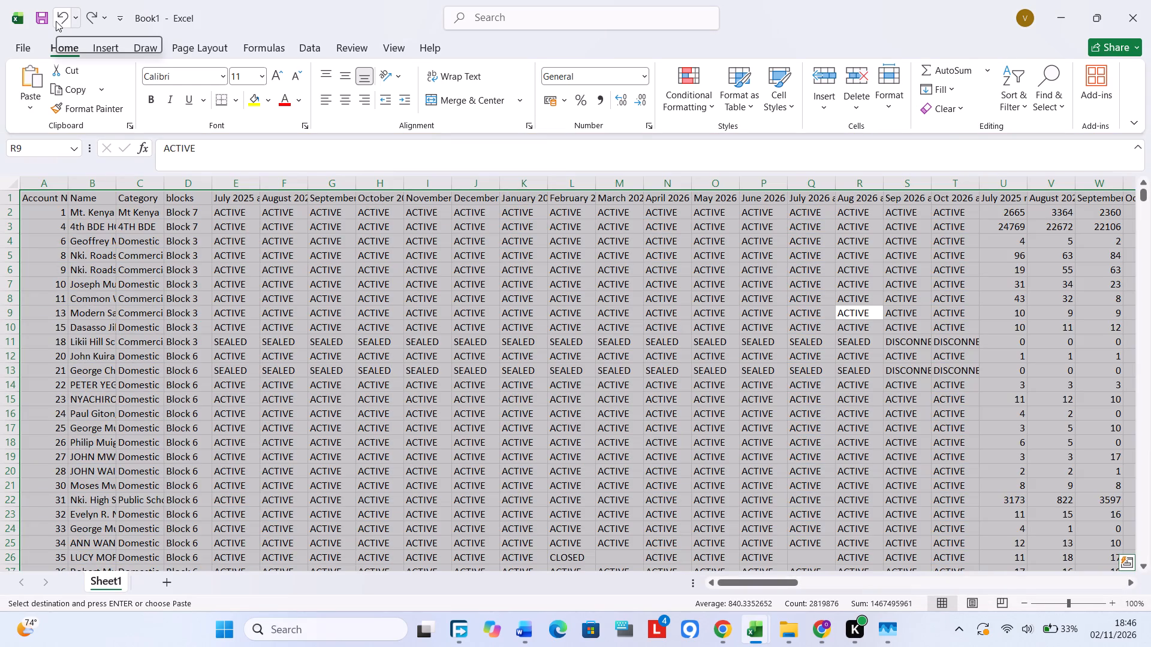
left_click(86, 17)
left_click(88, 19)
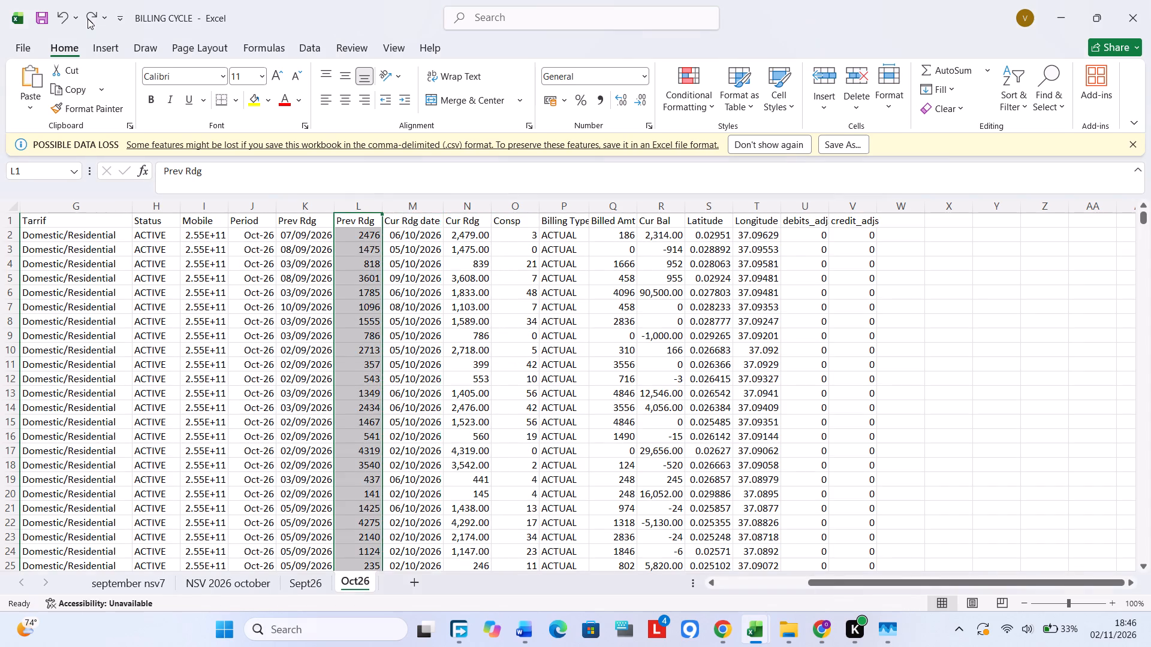
Insert a blank column between Cur Rdg date and the numeric Prev Rdg column on the Oct26 sheet.
left_click(362, 337)
left_click(423, 261)
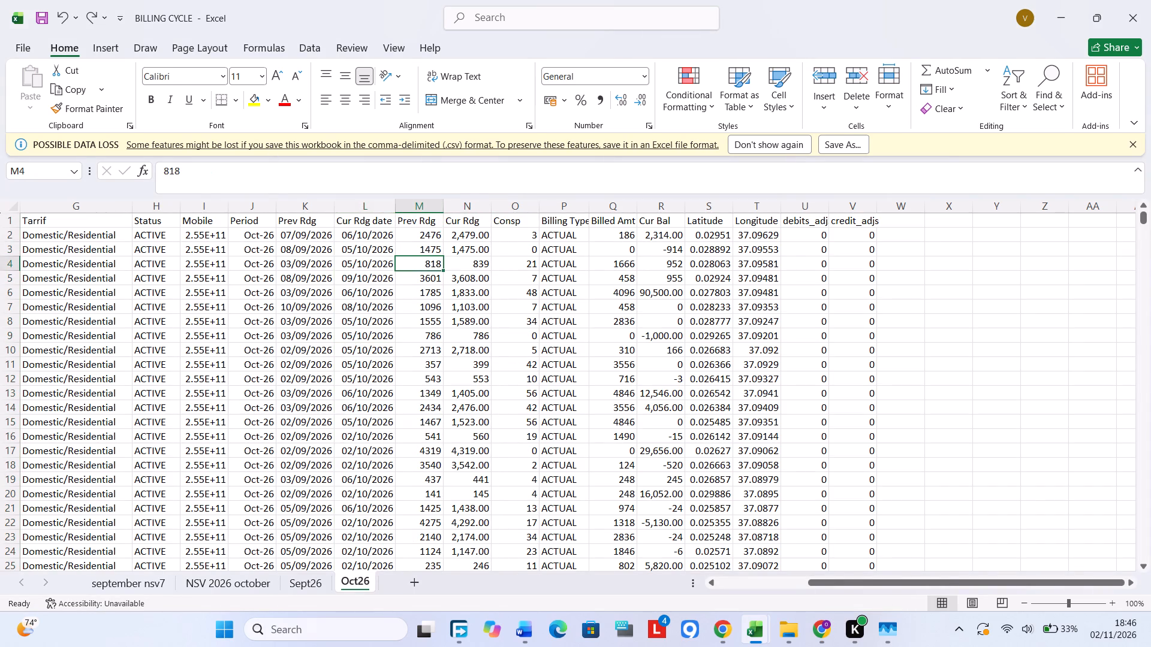
right_click(408, 205)
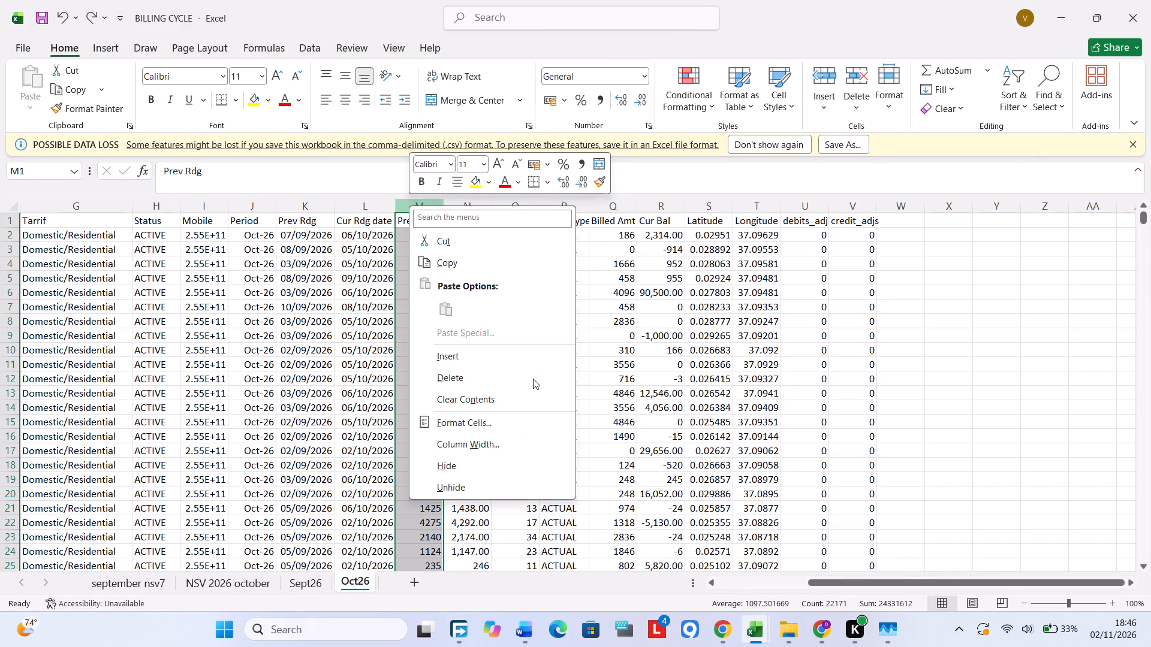
left_click(513, 361)
left_click(448, 302)
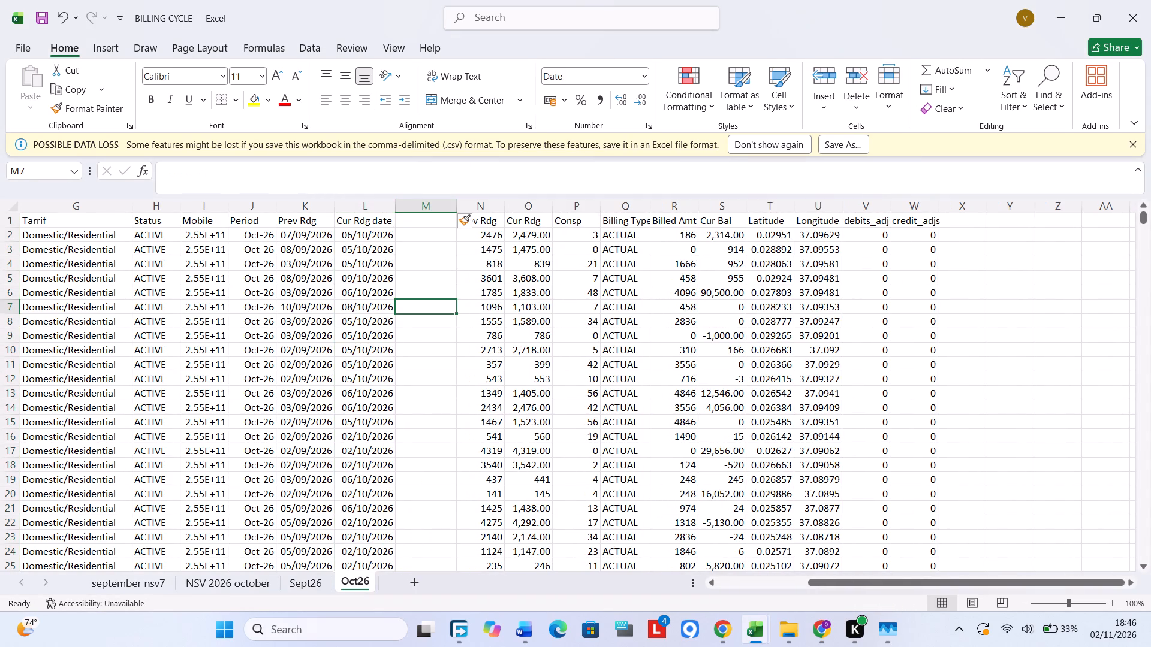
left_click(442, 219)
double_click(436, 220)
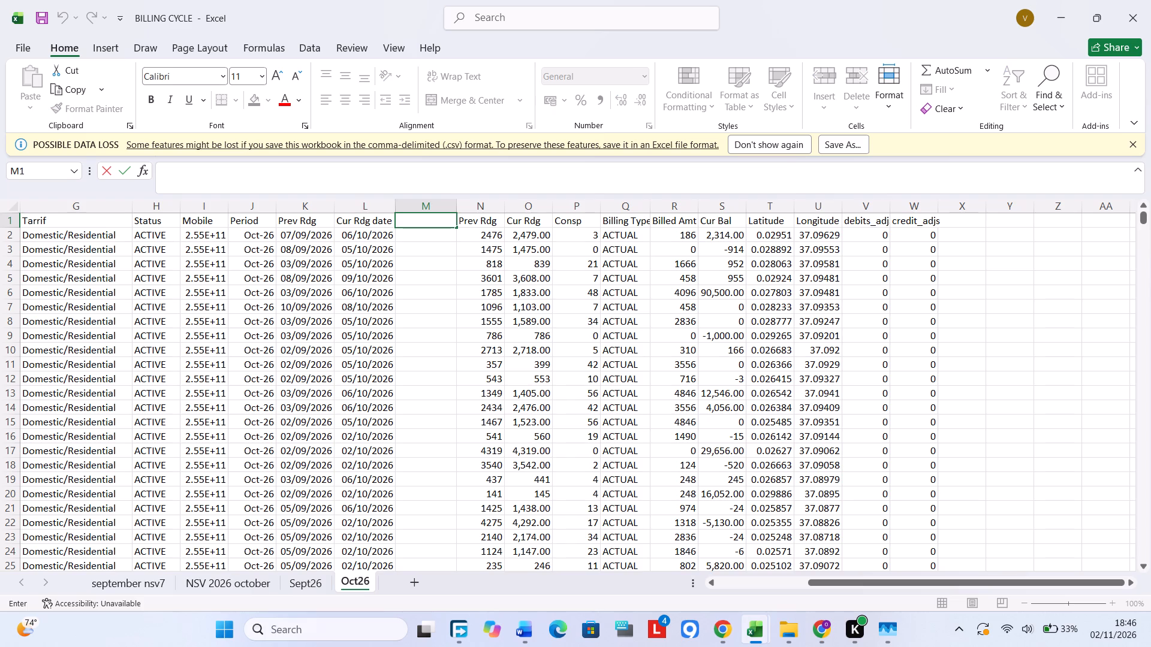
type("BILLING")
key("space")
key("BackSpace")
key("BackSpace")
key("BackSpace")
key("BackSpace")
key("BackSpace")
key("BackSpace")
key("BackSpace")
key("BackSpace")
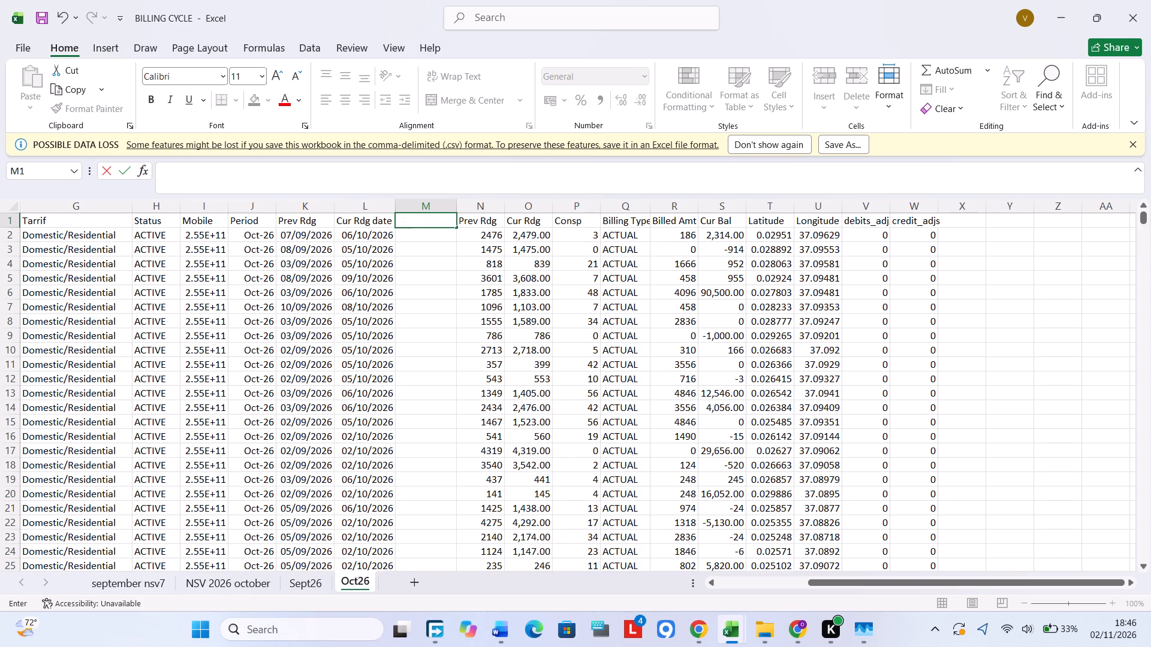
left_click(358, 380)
Examine the column layout and headers of the Oct26, september nsv7, NSV 2026 october and Sept26 sheets.
scroll(358, 380, "right", 2)
scroll(360, 380, "up", 3)
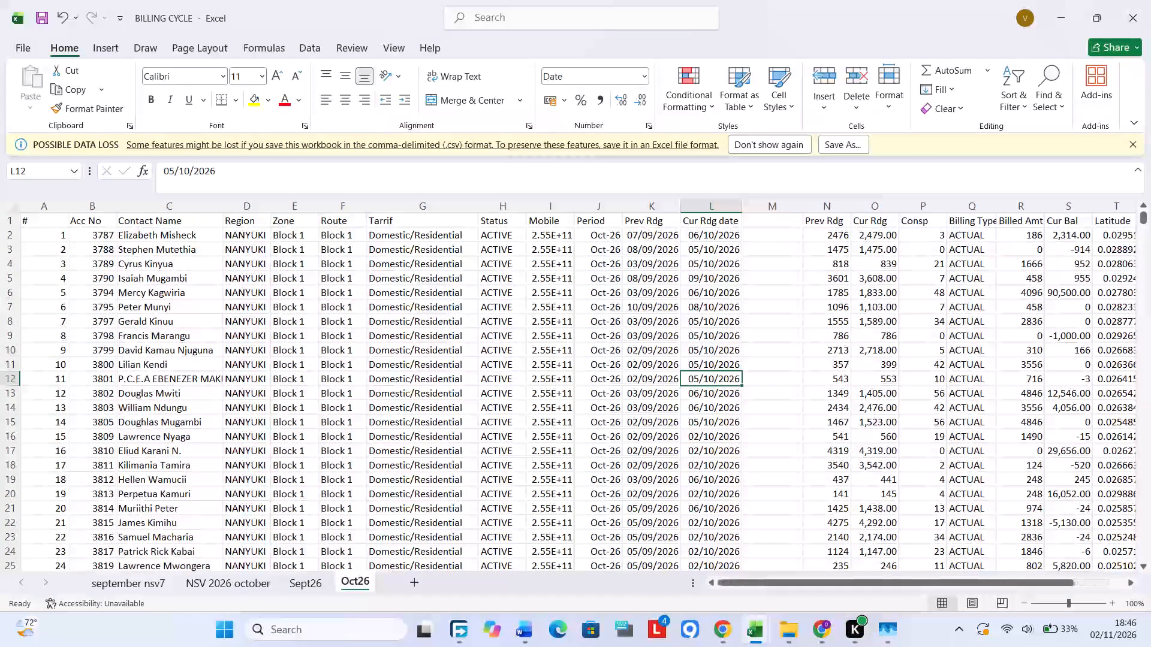
left_click(121, 587)
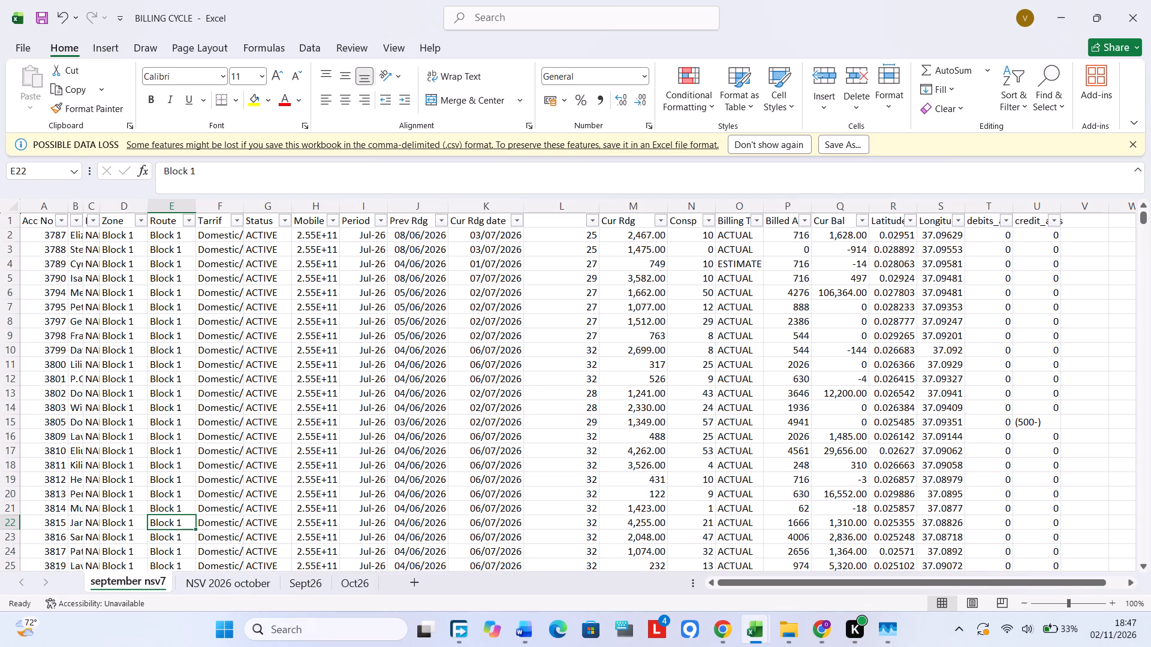
scroll(456, 395, "up", 2)
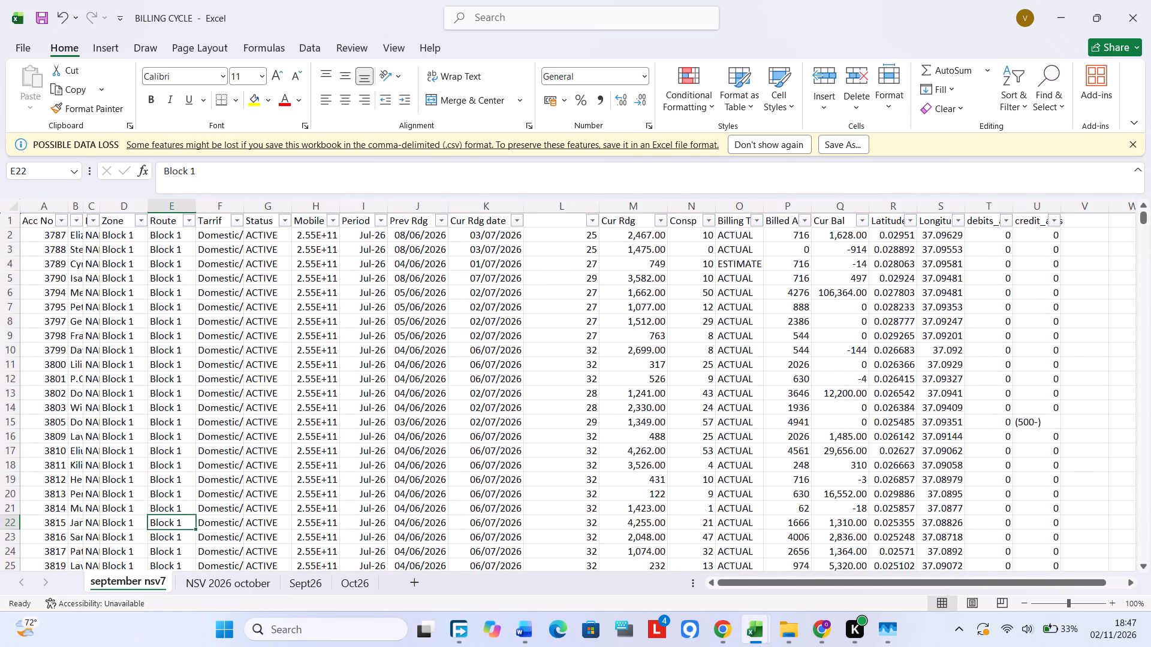
left_click(233, 586)
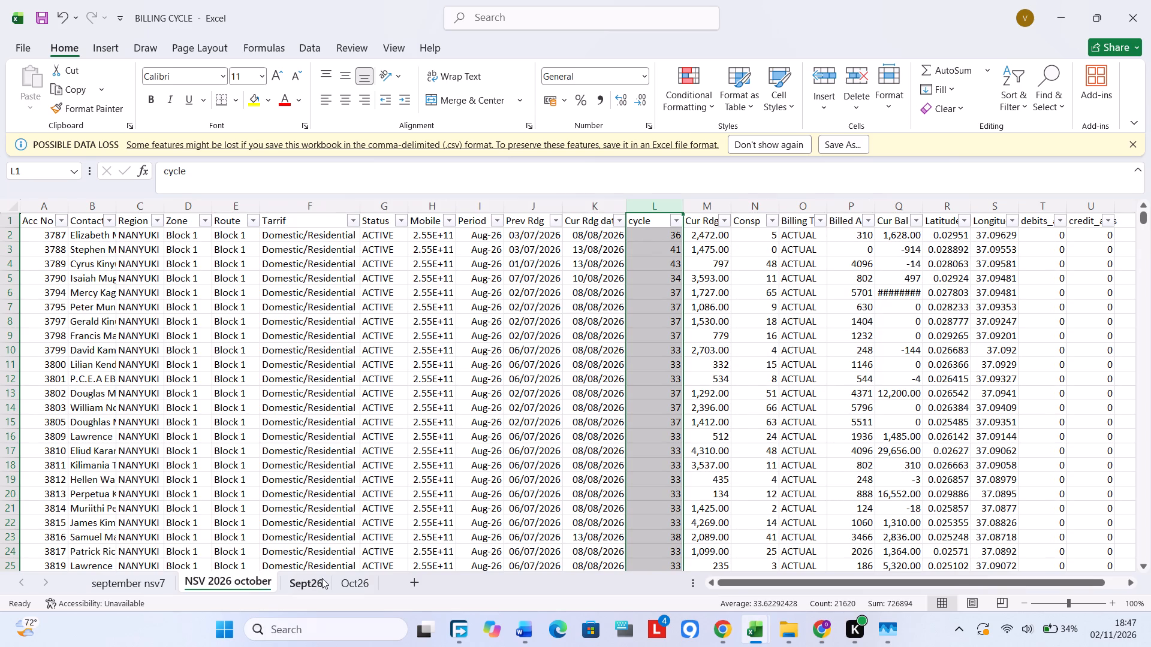
left_click(320, 581)
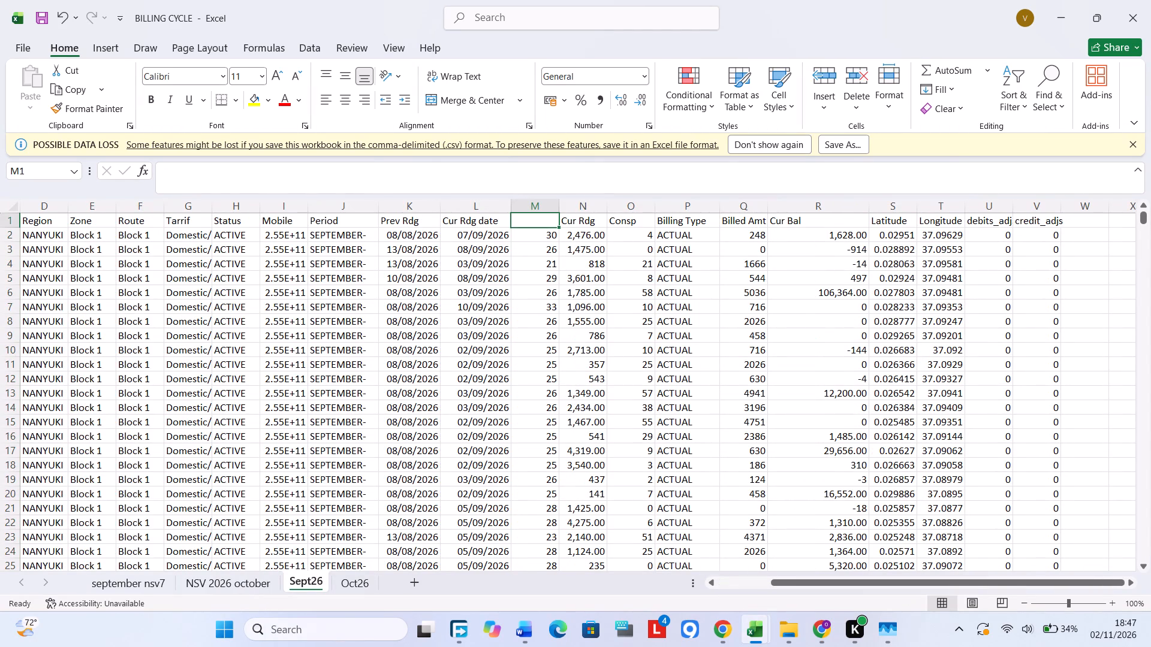
scroll(491, 277, "right", 1)
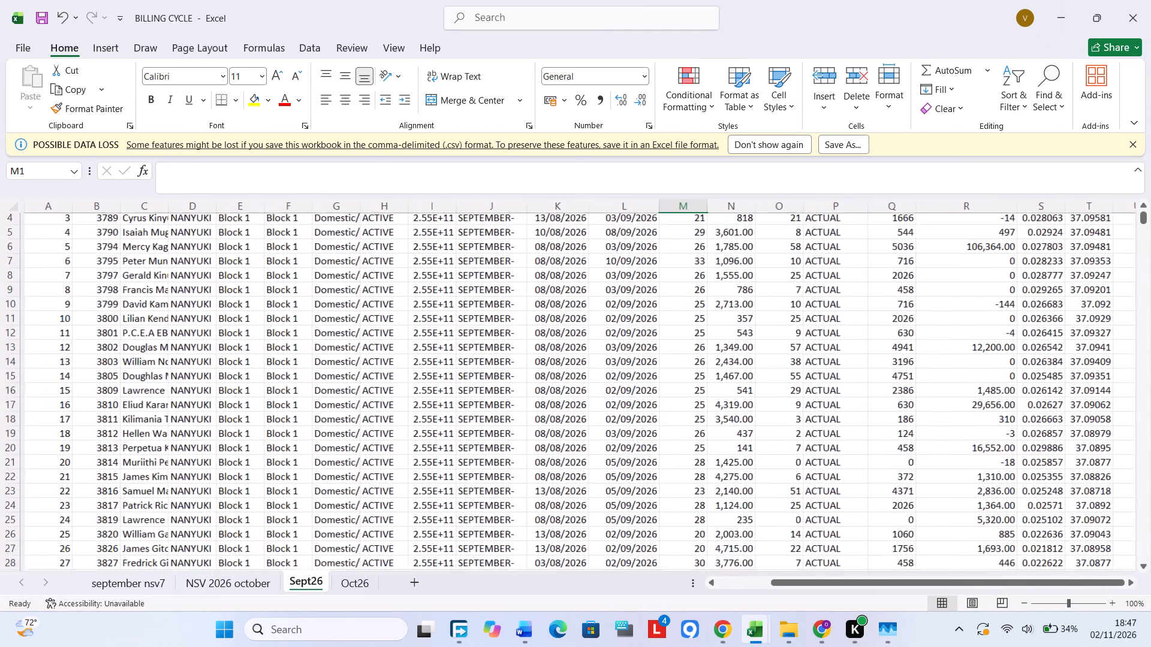
scroll(489, 277, "up", 2)
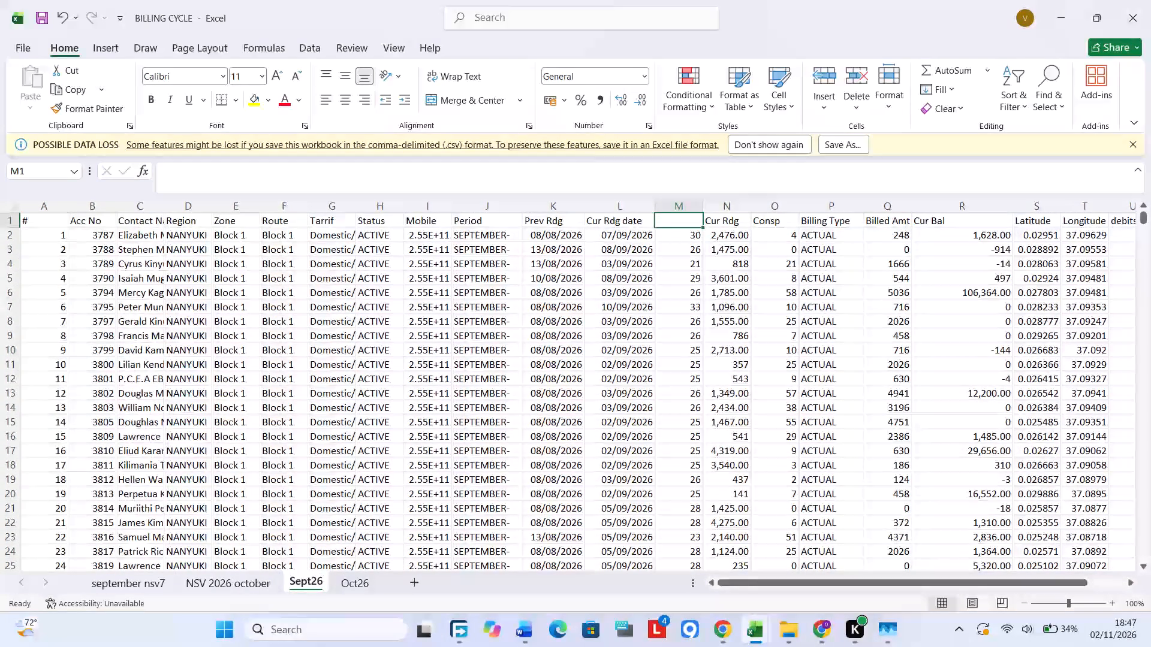
Delete the # numbering column from the Sept26 sheet.
left_click(31, 201)
right_click(31, 201)
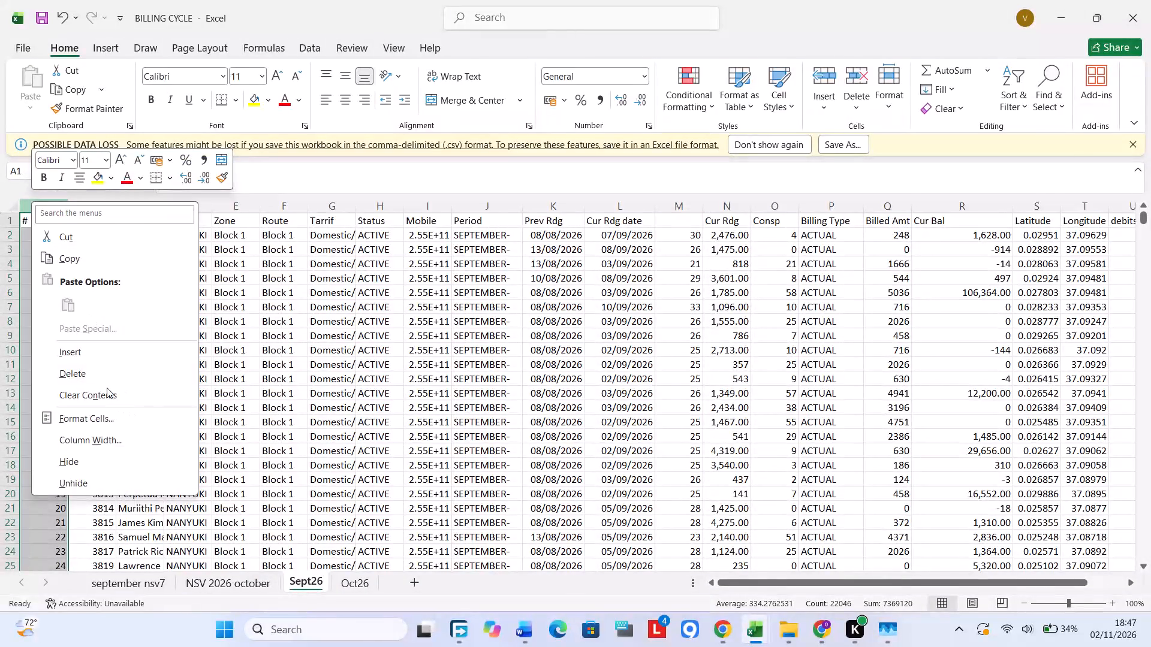
left_click(105, 374)
left_click(116, 378)
Delete the # numbering column from the Oct26 sheet.
left_click(238, 572)
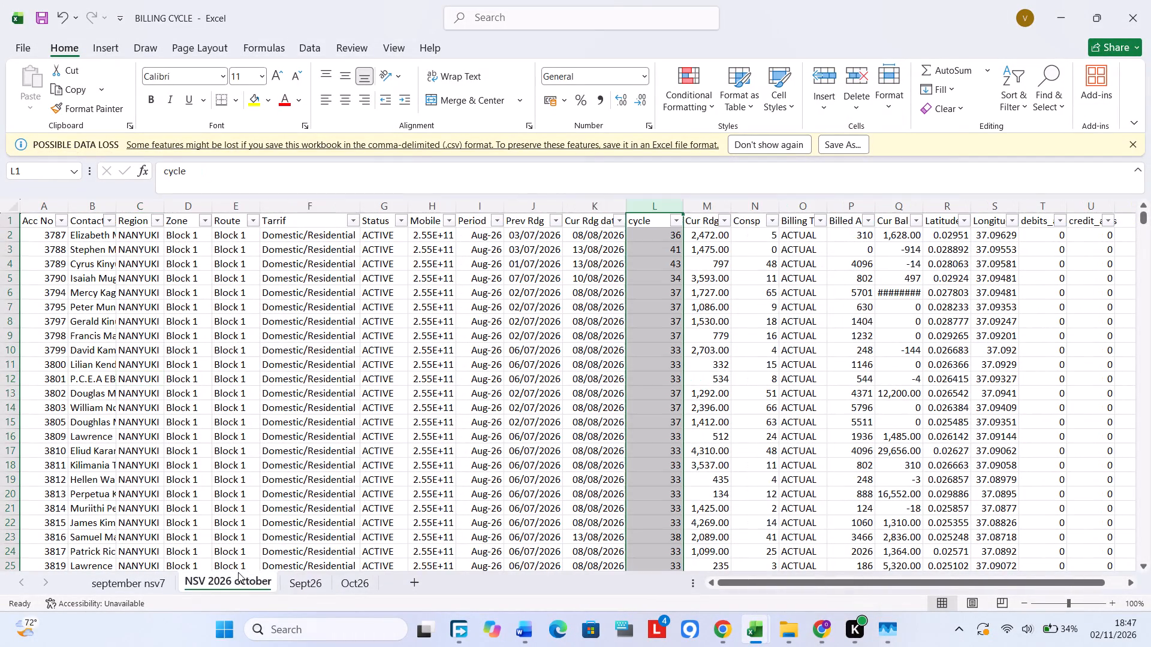
left_click(293, 582)
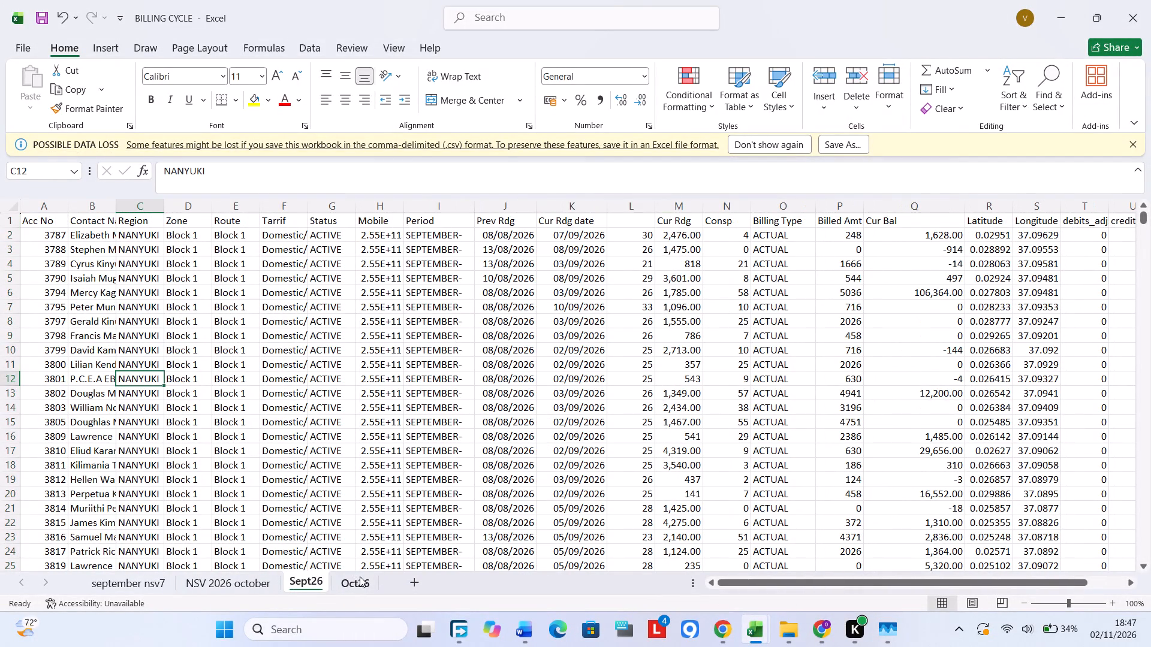
left_click(360, 576)
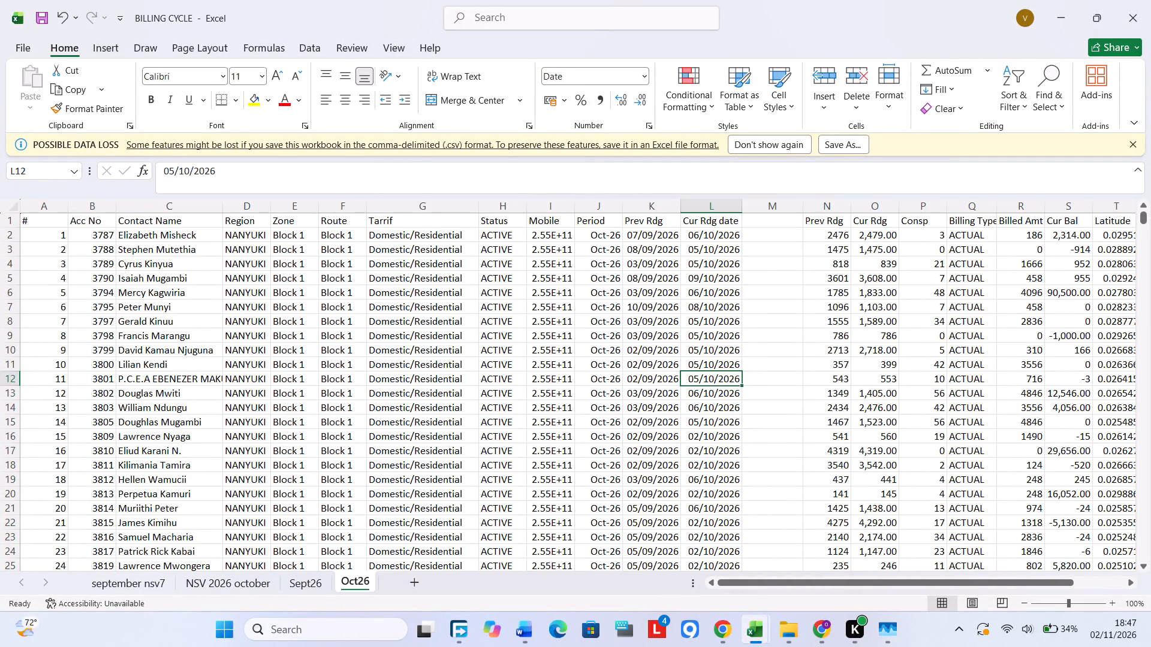
left_click(38, 210)
right_click(40, 210)
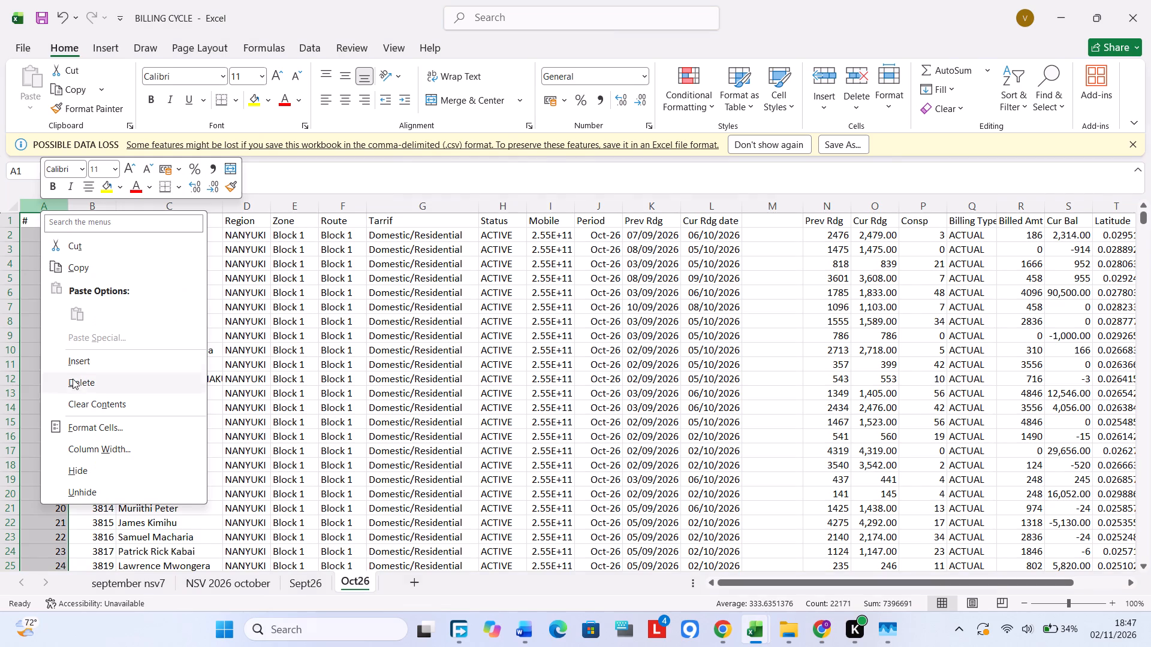
left_click(75, 381)
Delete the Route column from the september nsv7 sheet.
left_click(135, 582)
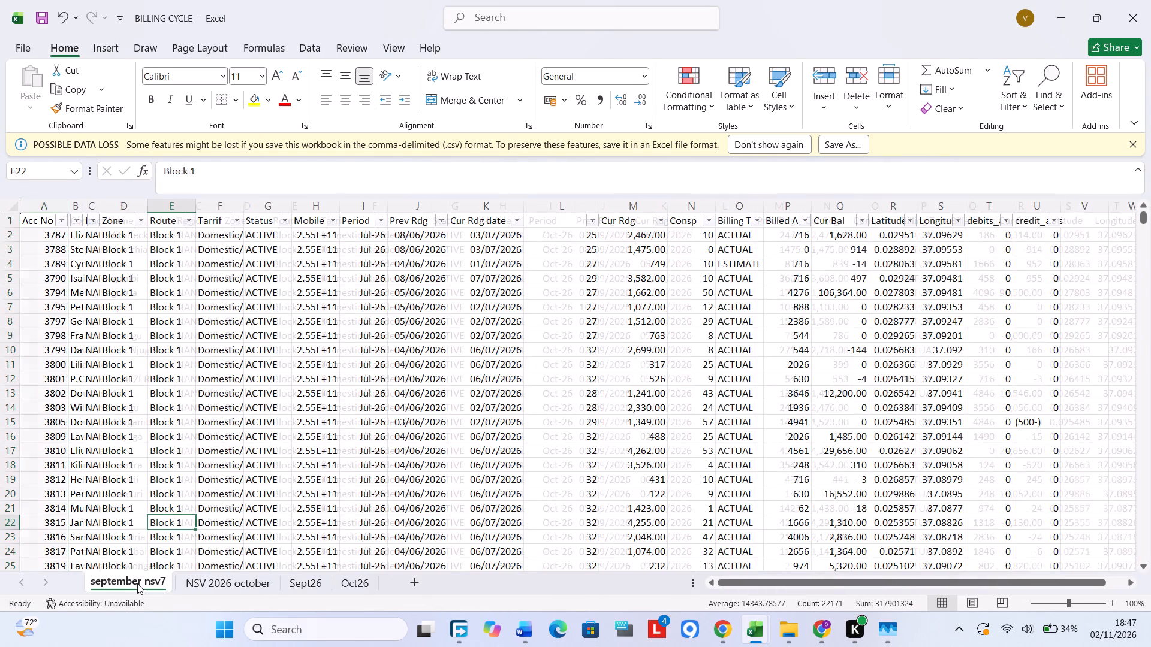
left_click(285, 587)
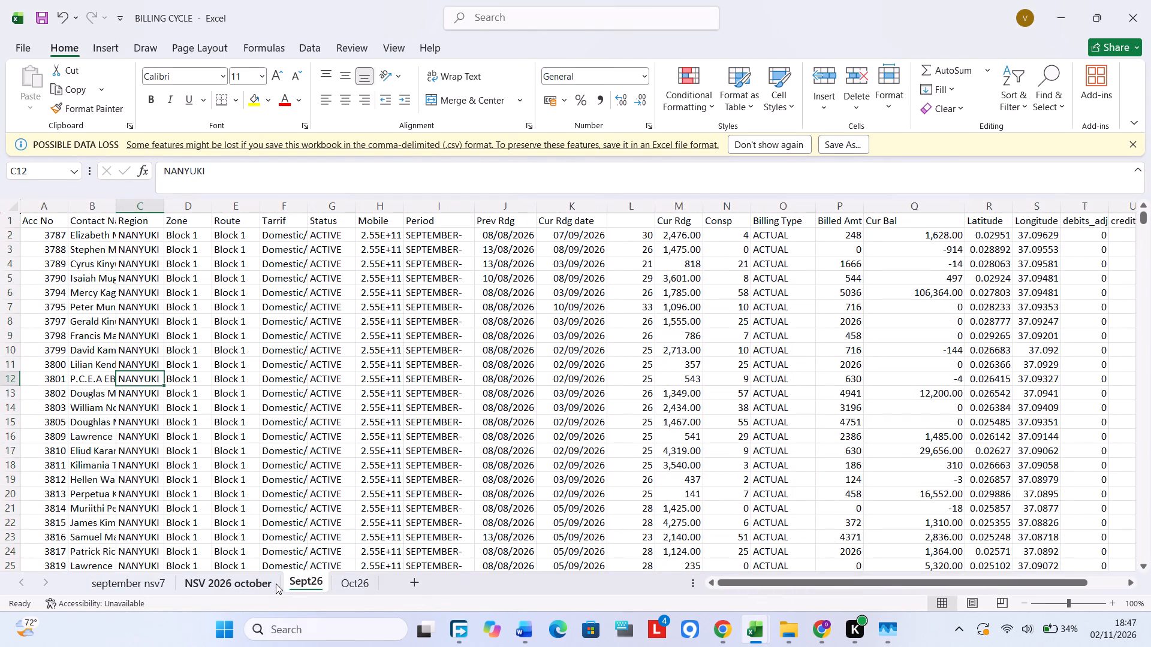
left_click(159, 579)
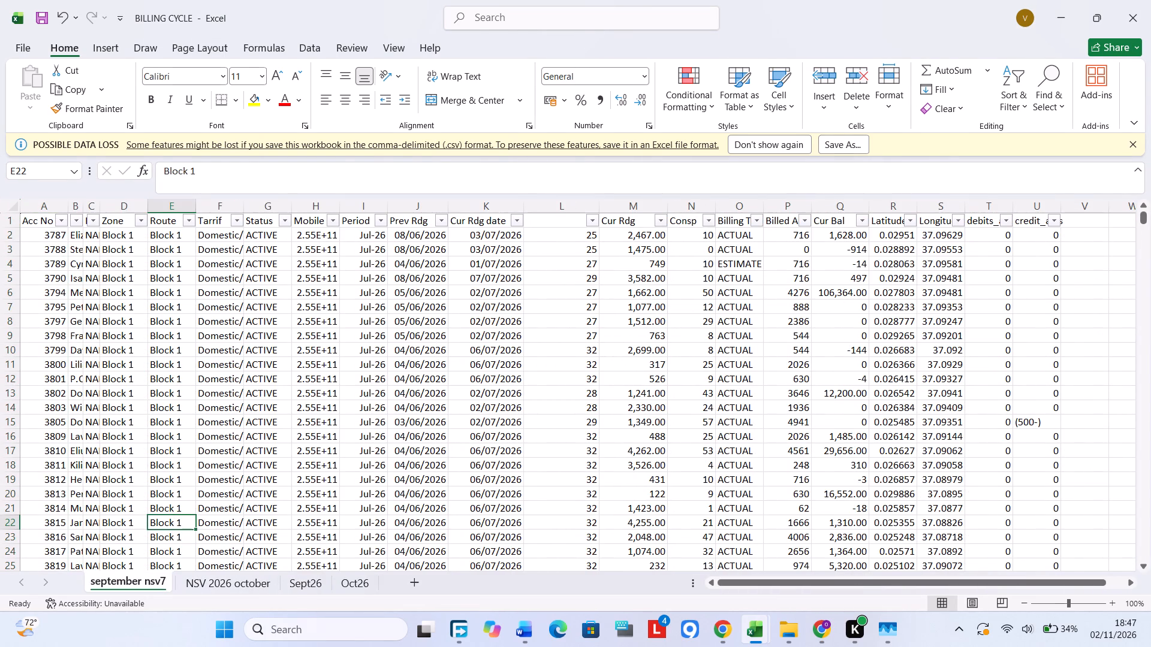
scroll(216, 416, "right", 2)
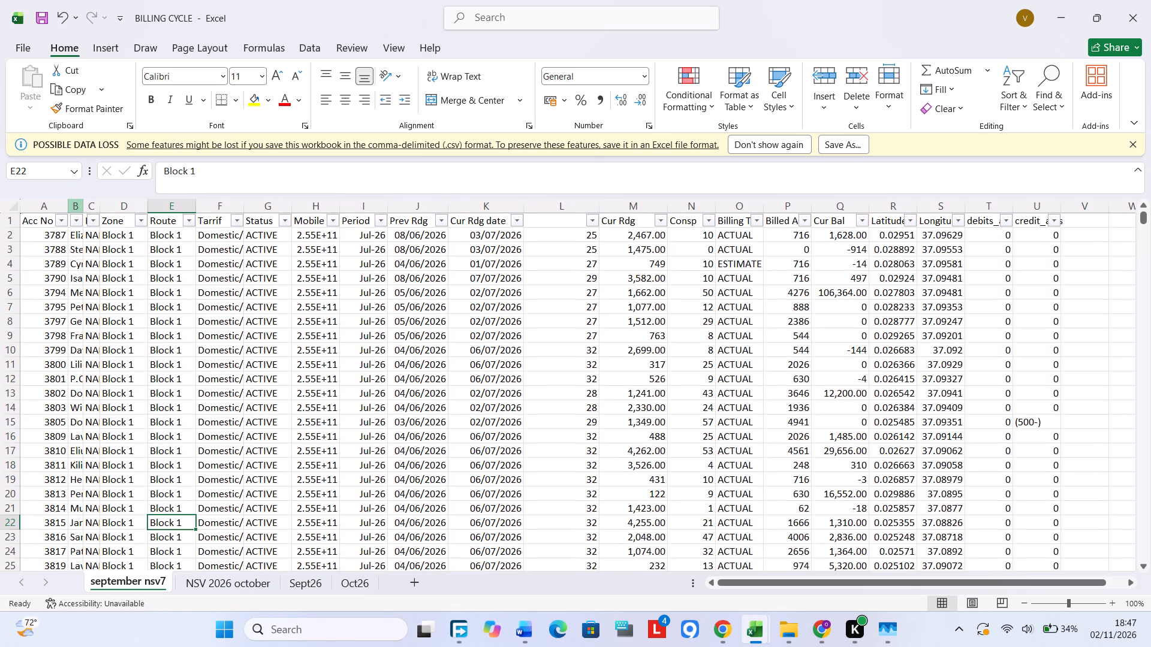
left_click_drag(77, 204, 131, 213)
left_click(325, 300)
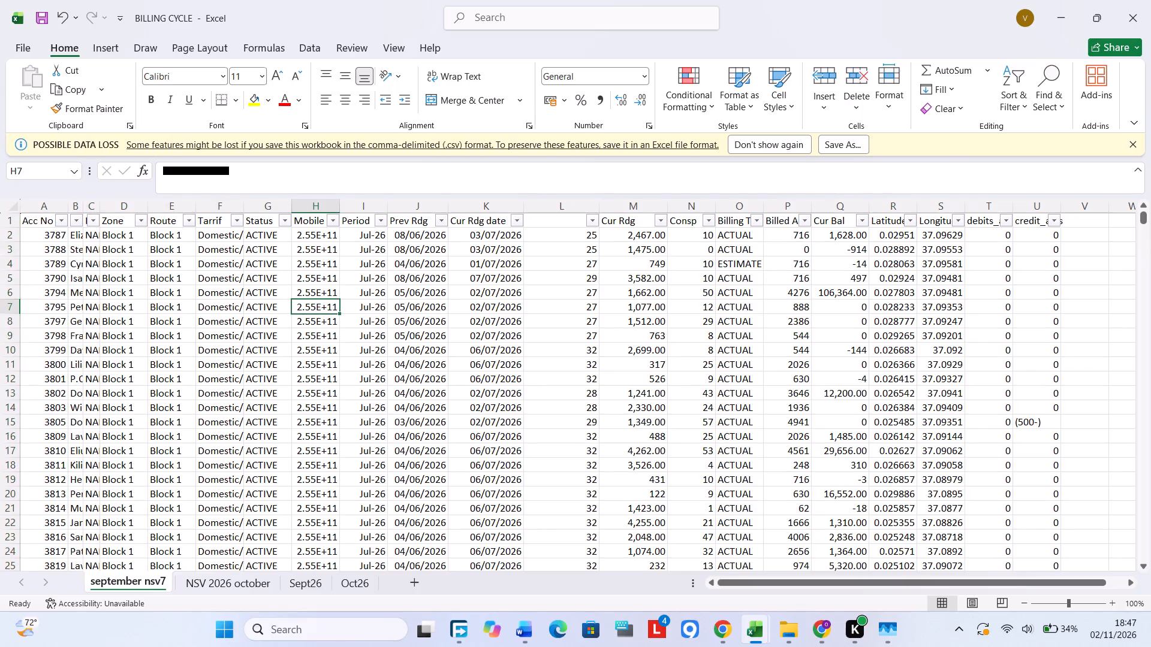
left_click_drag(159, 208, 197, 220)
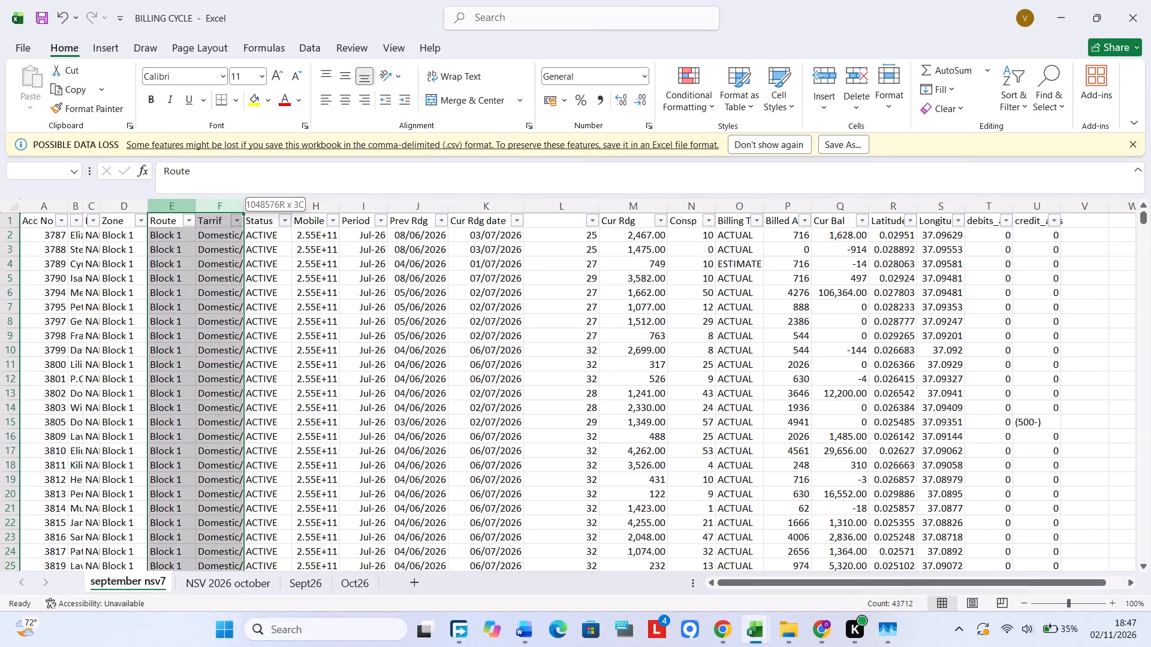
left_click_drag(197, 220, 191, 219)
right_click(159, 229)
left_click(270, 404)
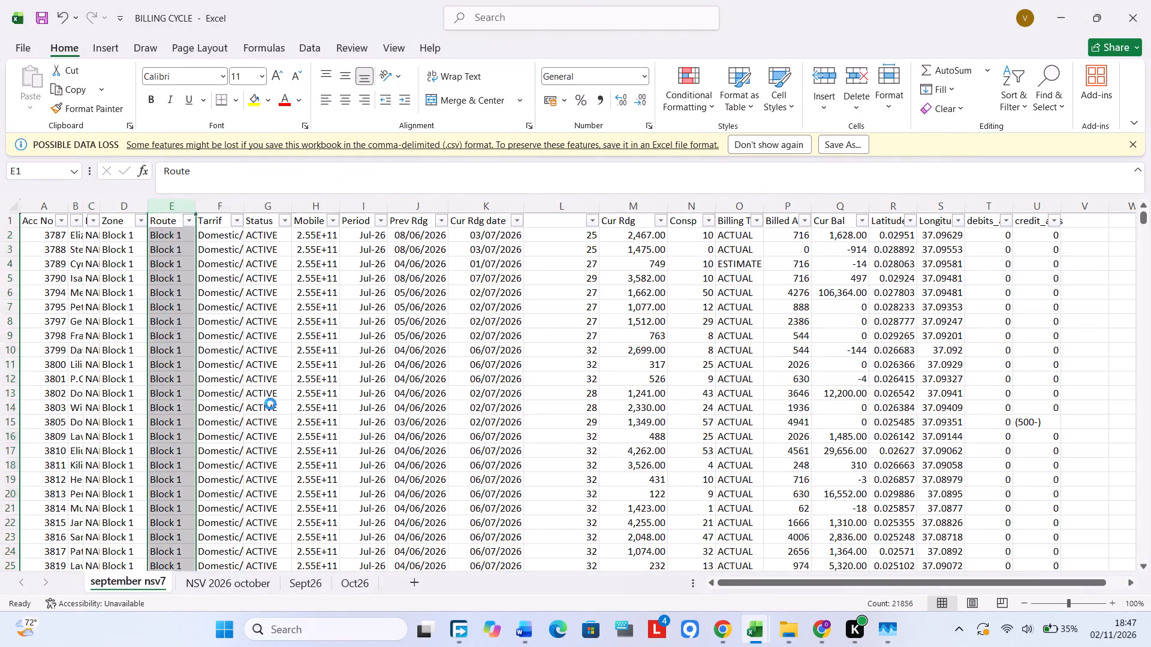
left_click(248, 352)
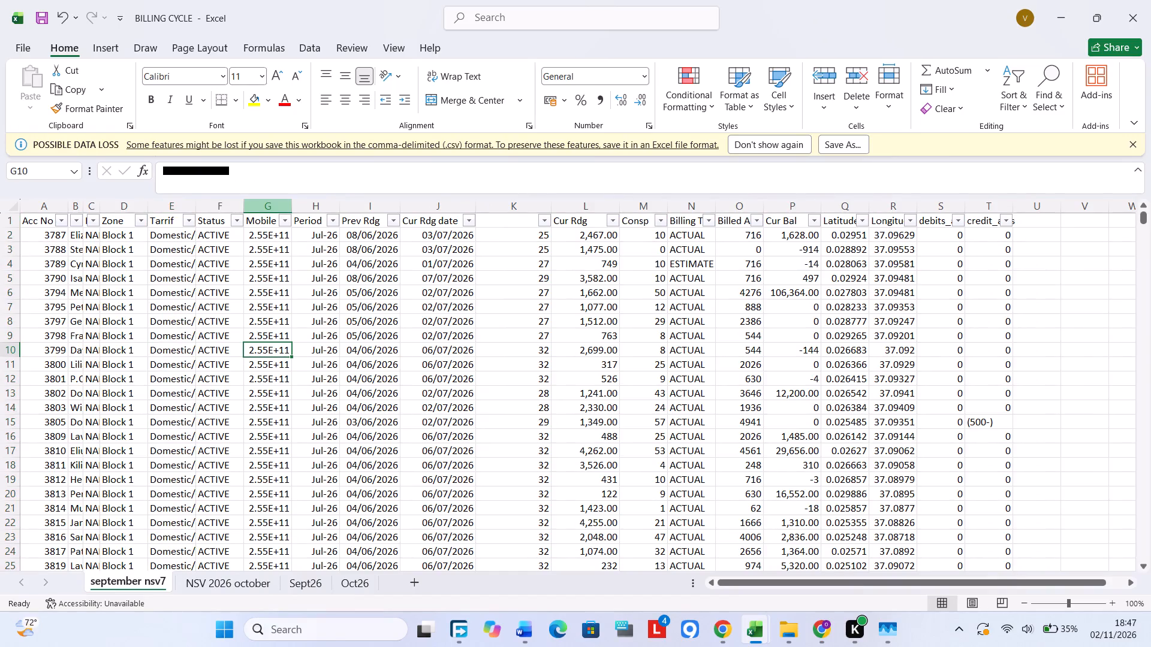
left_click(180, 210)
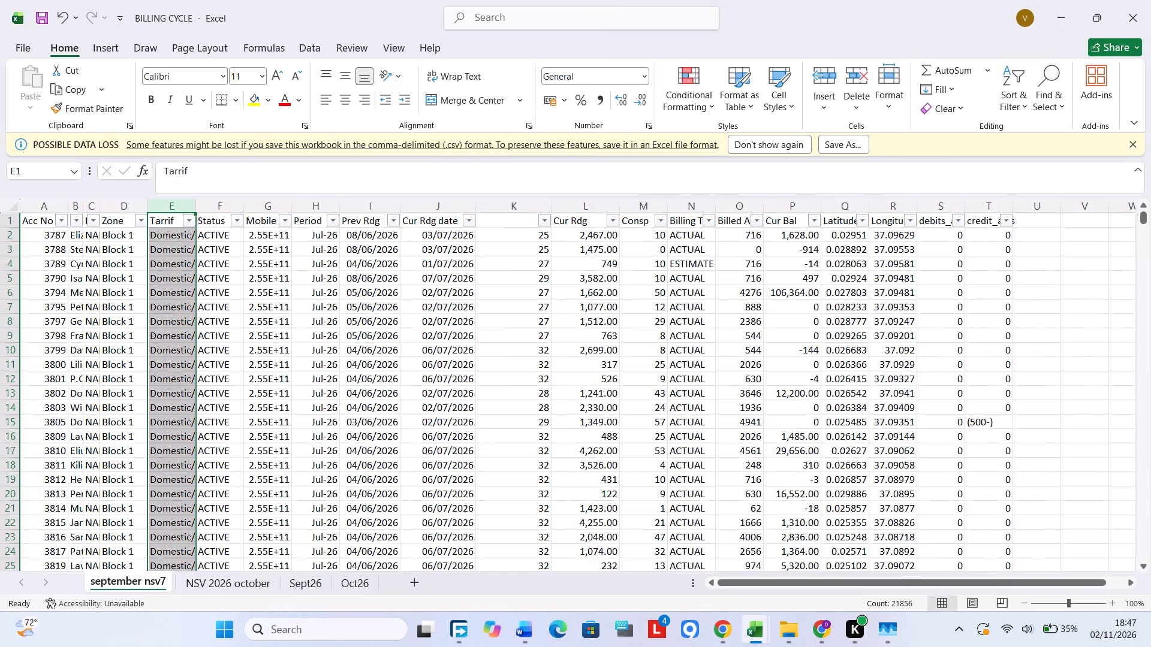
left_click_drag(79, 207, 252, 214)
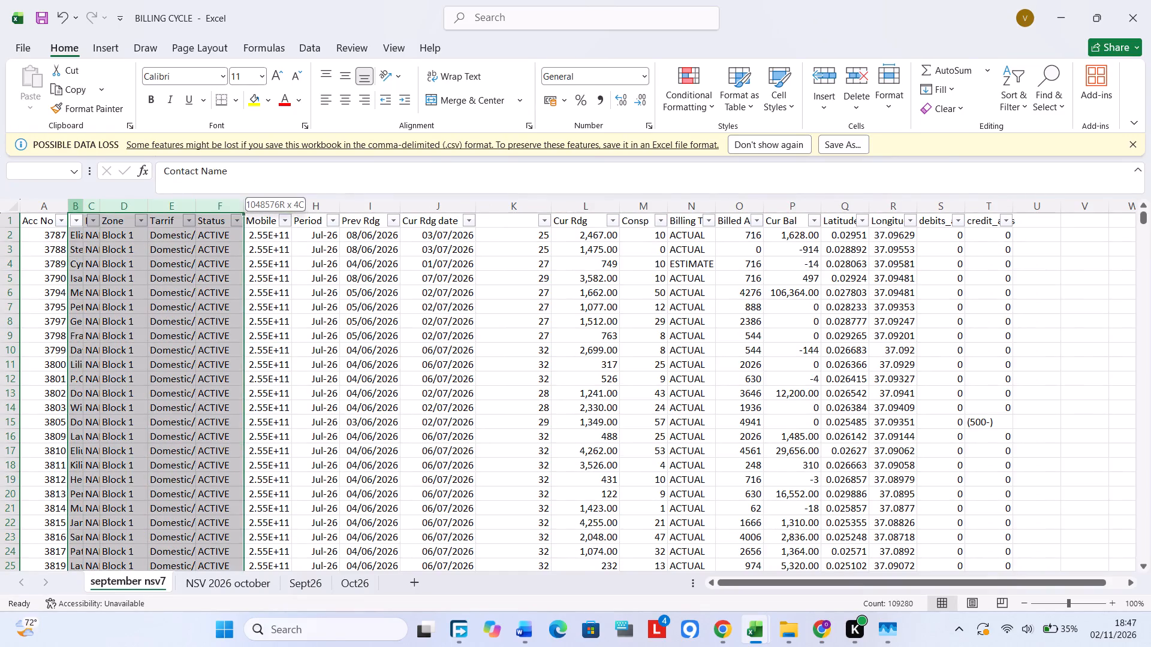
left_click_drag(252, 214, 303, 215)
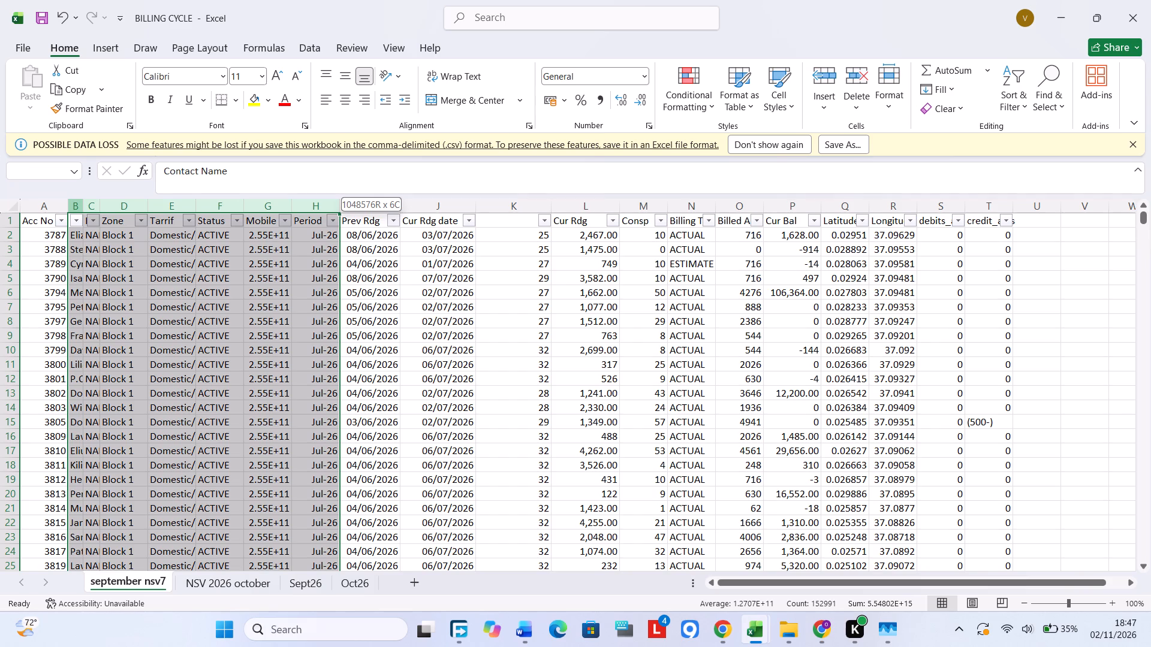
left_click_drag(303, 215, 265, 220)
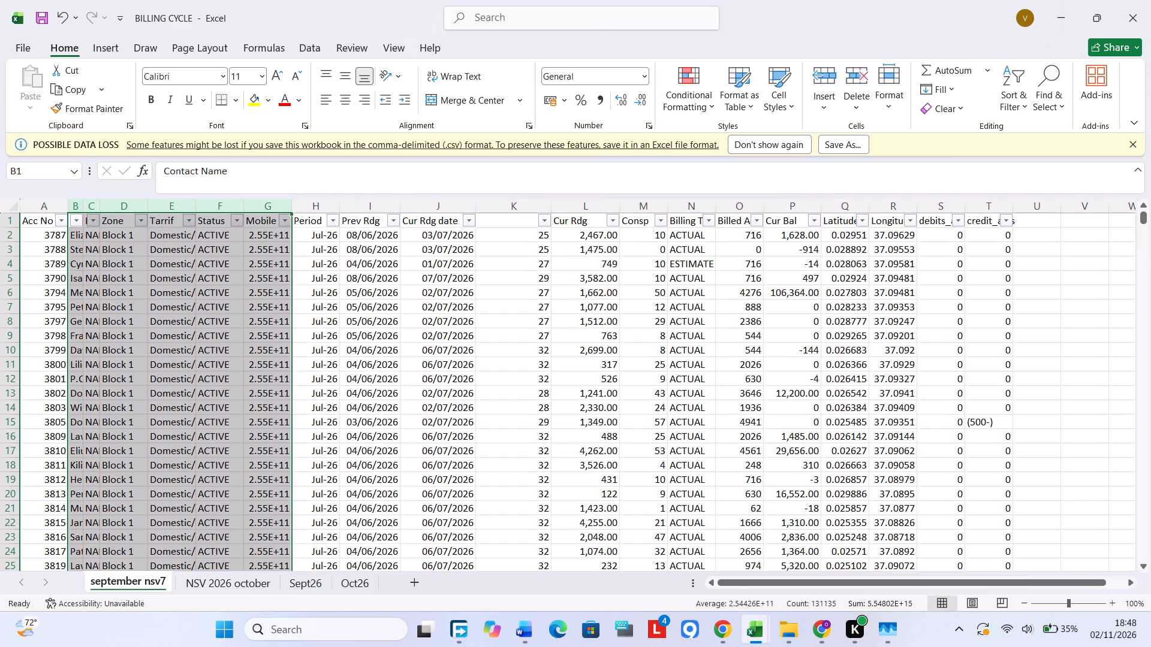
Delete the september nsv7 sheet from the workbook.
left_click(295, 581)
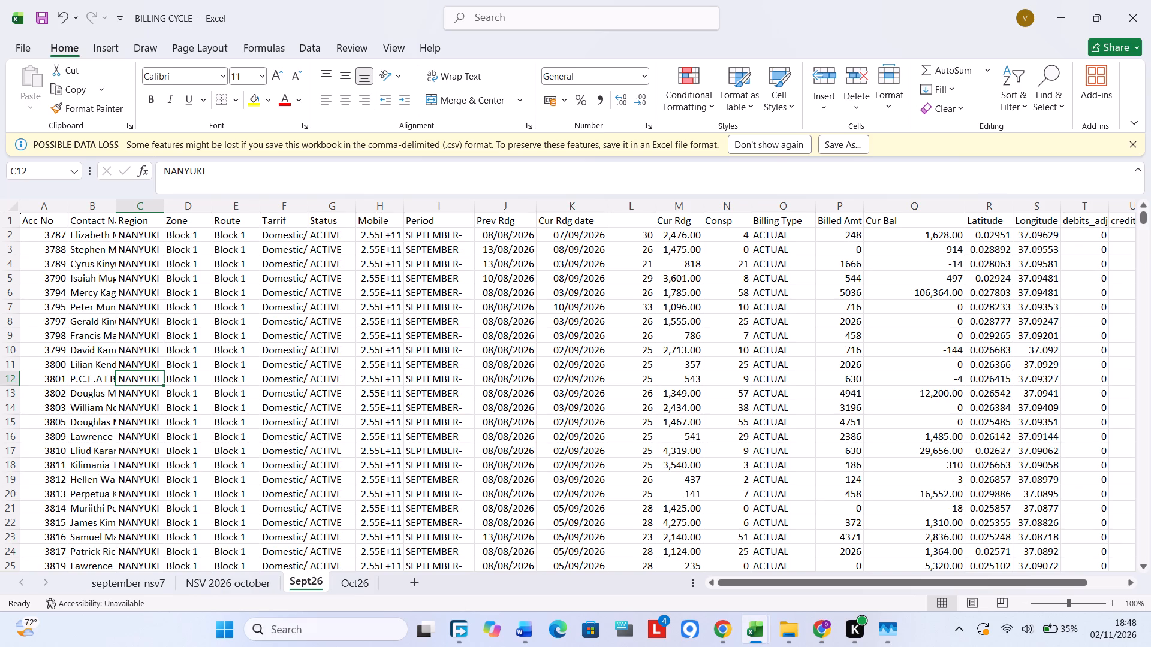
left_click(276, 585)
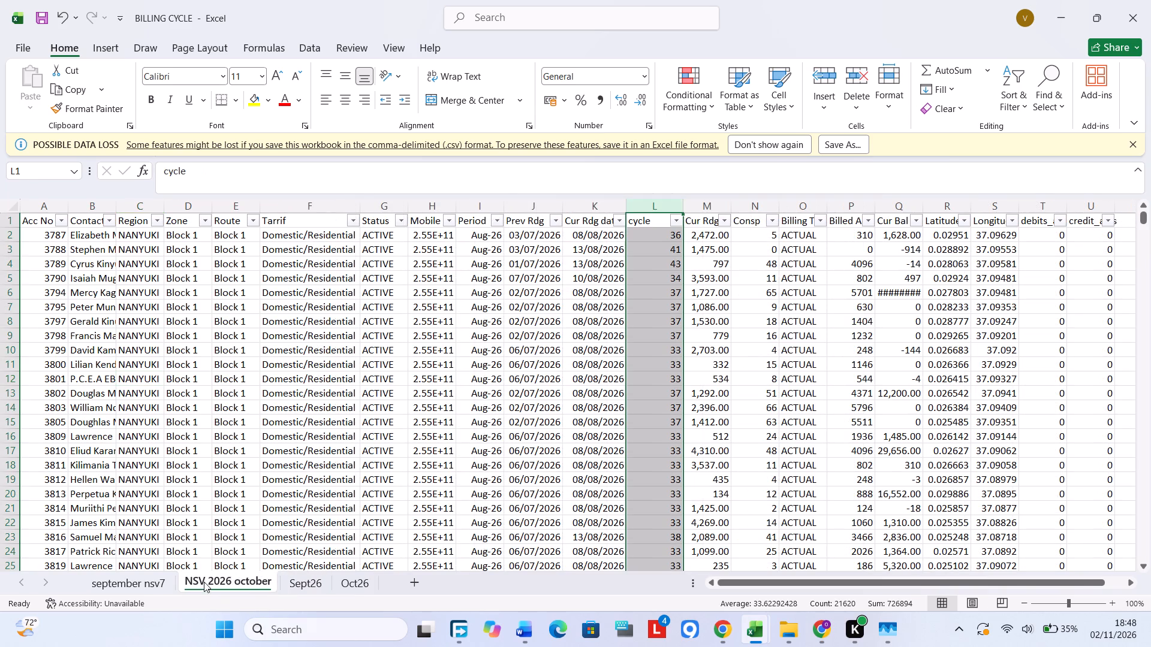
left_click(147, 588)
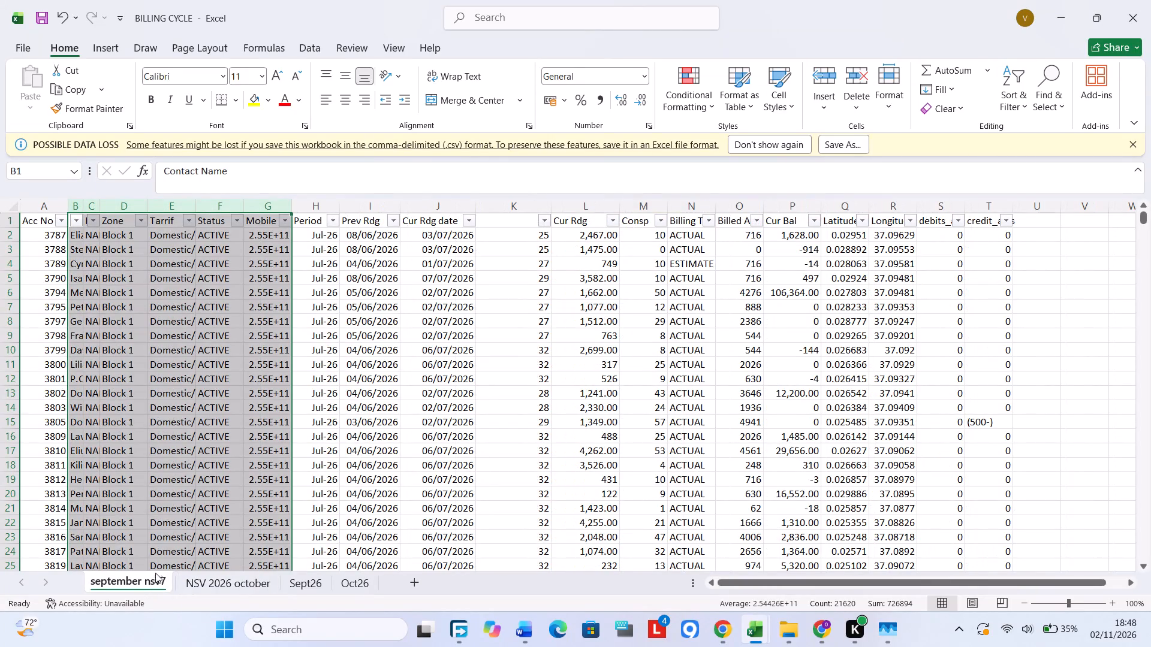
right_click(159, 585)
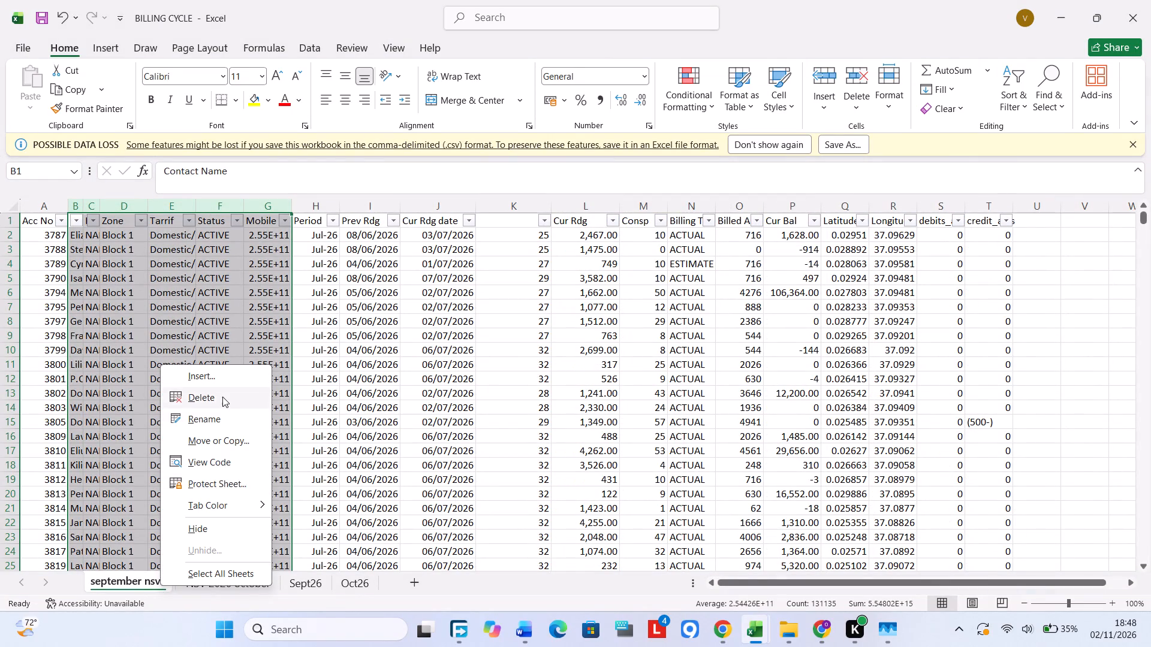
left_click(222, 397)
left_click(594, 352)
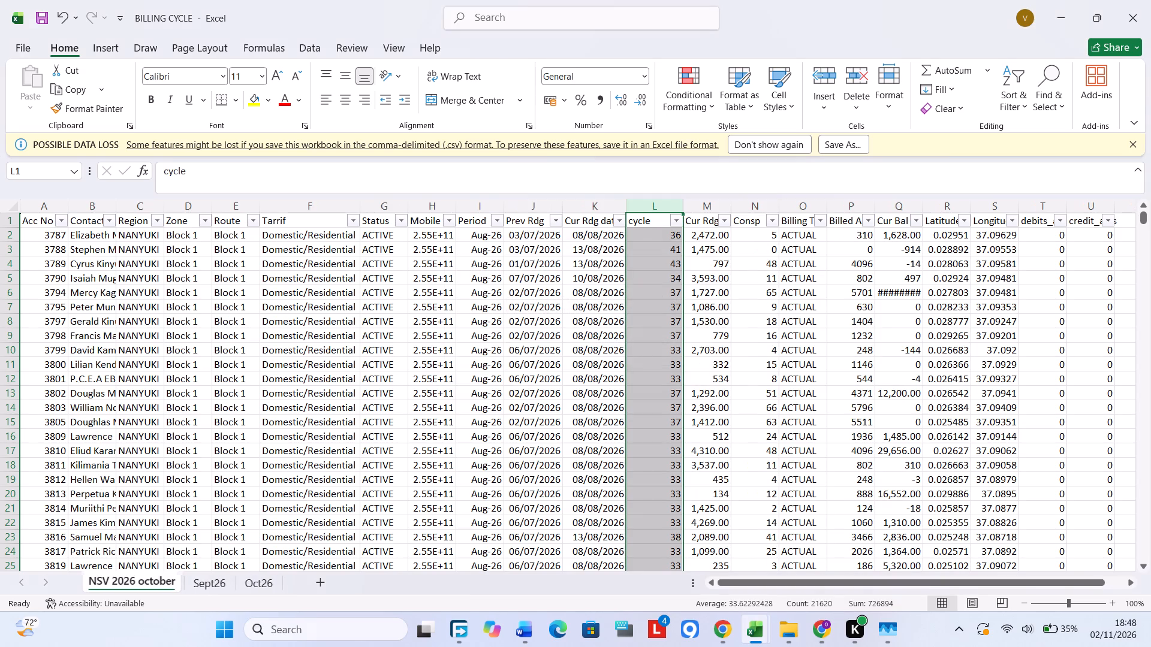
Delete the NSV 2026 october sheet from the workbook.
right_click(149, 577)
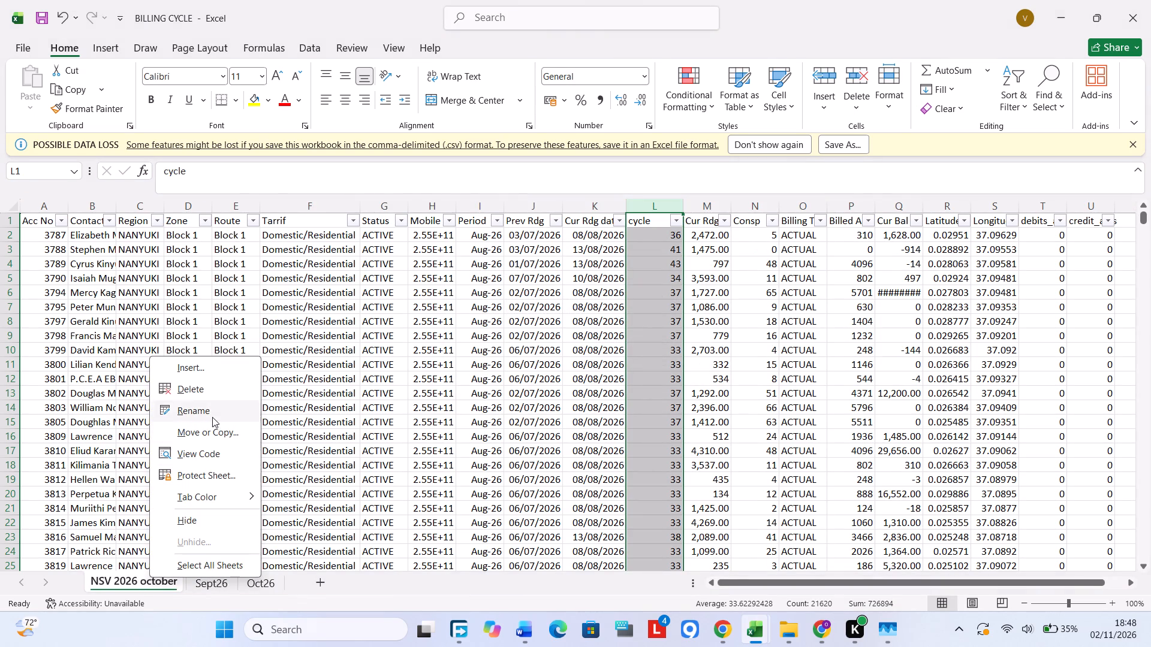
left_click(227, 395)
left_click(617, 351)
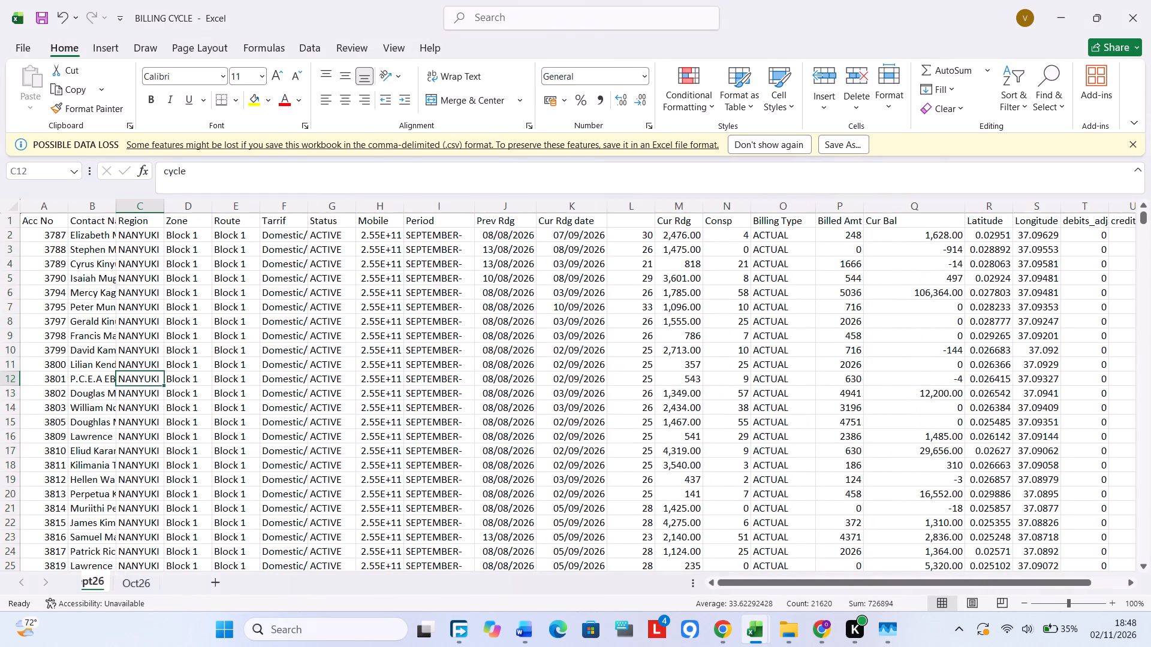
Delete the Contact Name and Region columns from the Sept26 sheet.
left_click(218, 374)
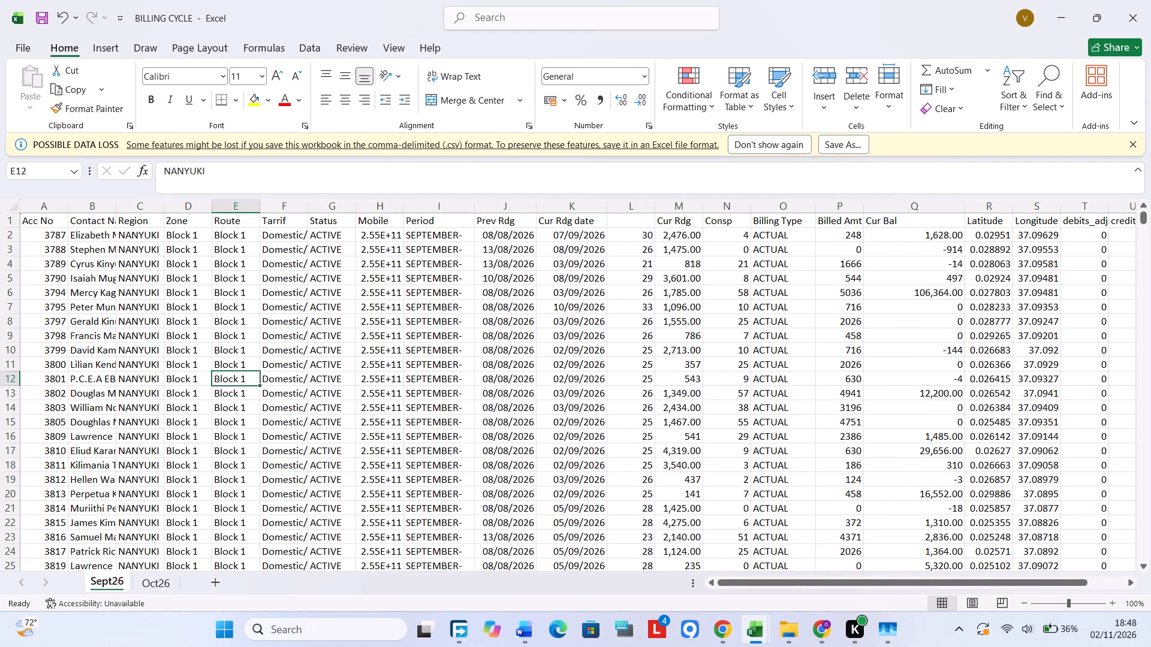
left_click(256, 265)
left_click(155, 238)
left_click_drag(113, 205, 87, 205)
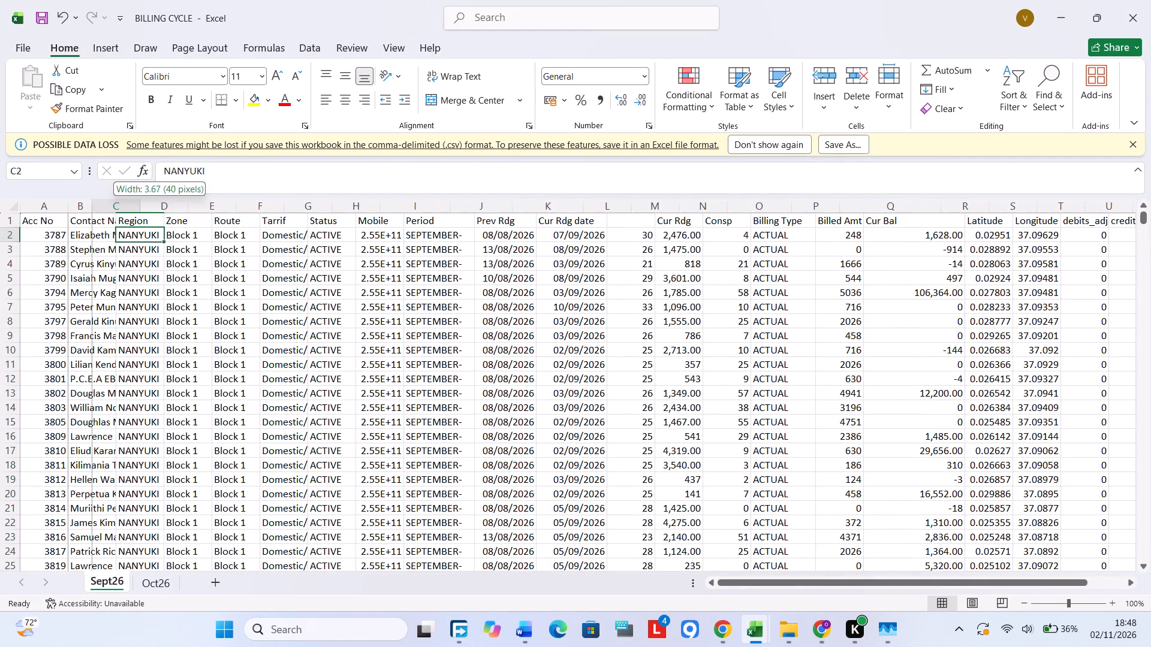
left_click_drag(87, 205, 89, 206)
left_click_drag(141, 202, 125, 208)
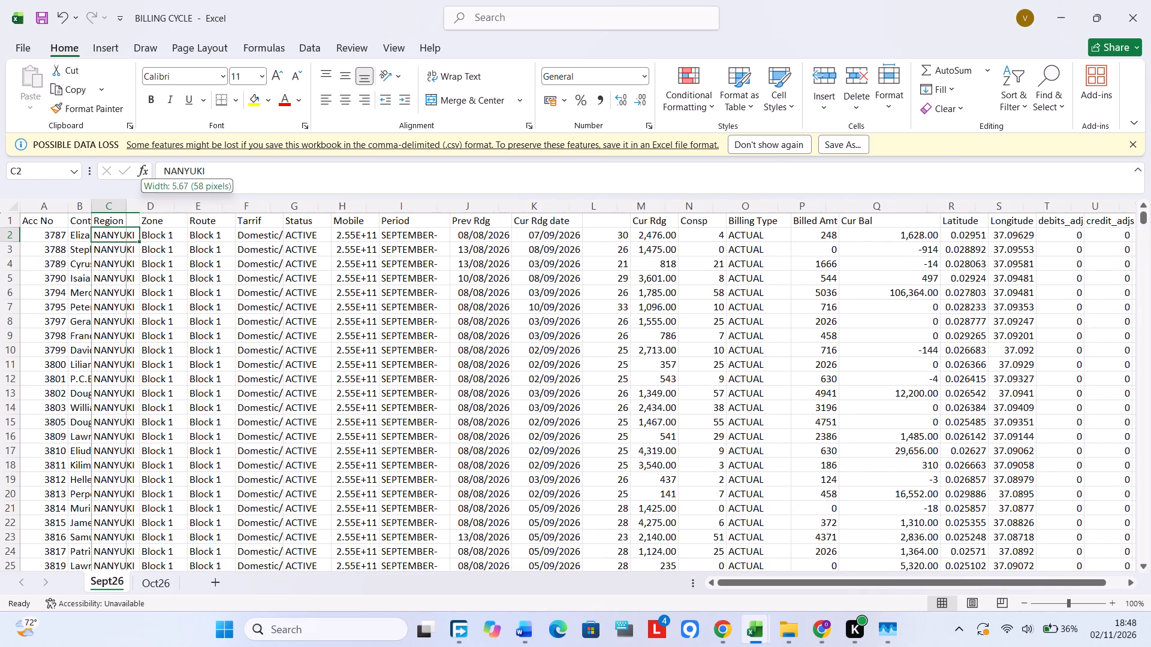
left_click_drag(125, 208, 113, 210)
left_click_drag(82, 204, 95, 204)
right_click(94, 209)
left_click(180, 379)
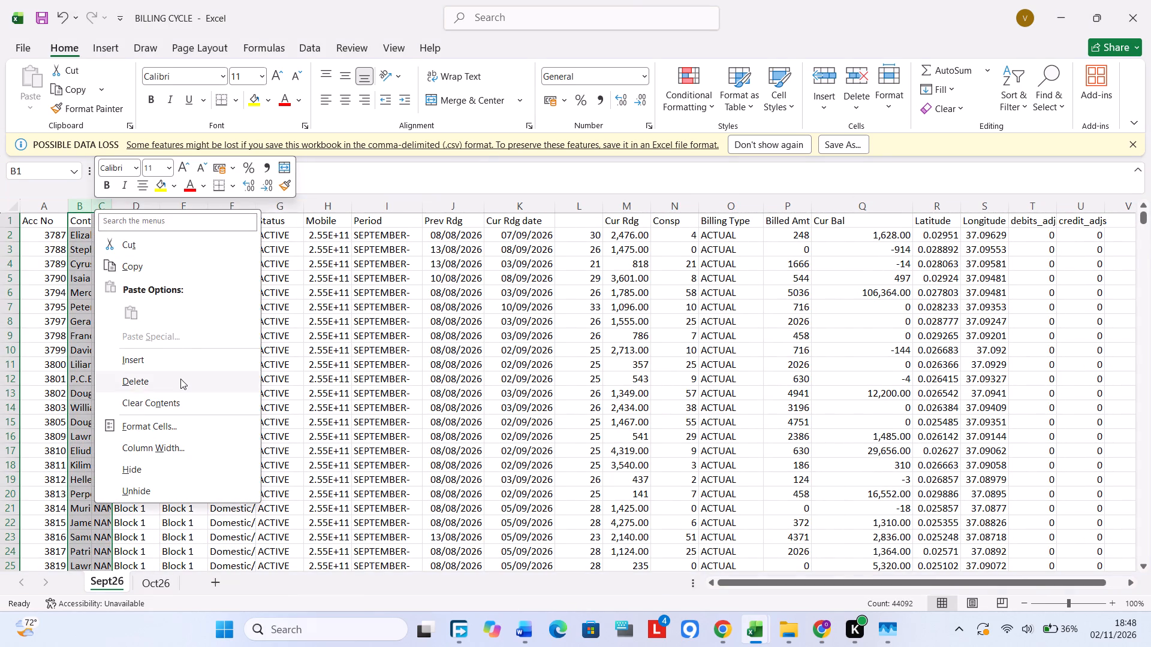
left_click(171, 347)
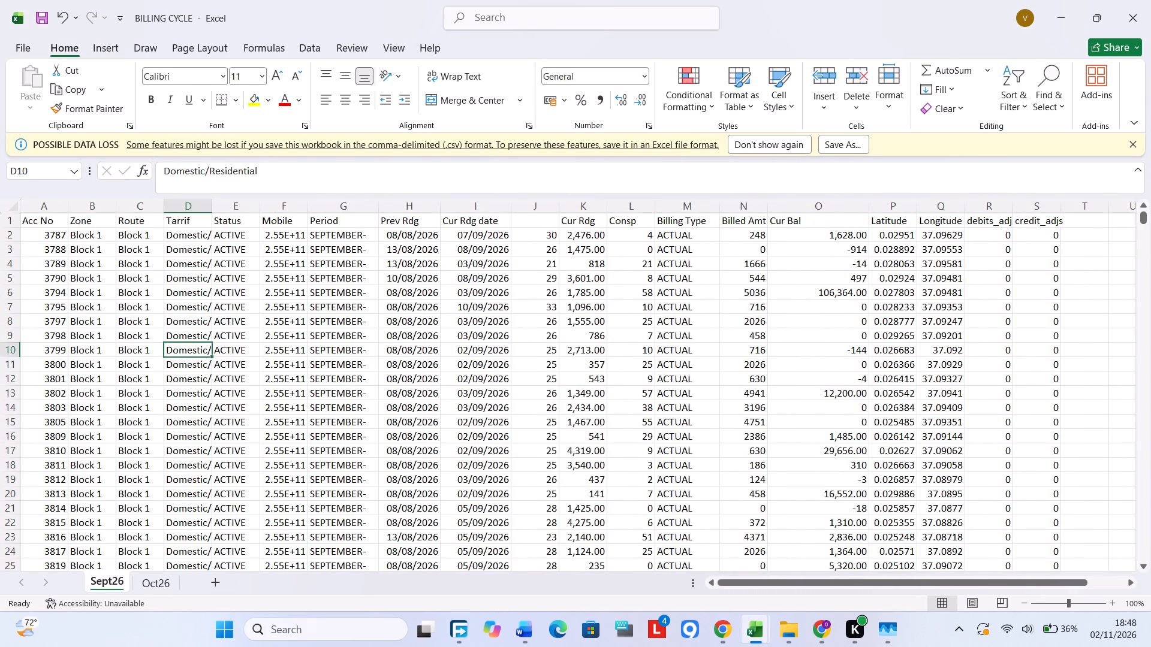
Delete all columns from Cur Rdg through credit_adjs on the Sept26 sheet, keeping the Cur Rdg date column and the day counts.
left_click_drag(594, 204, 646, 213)
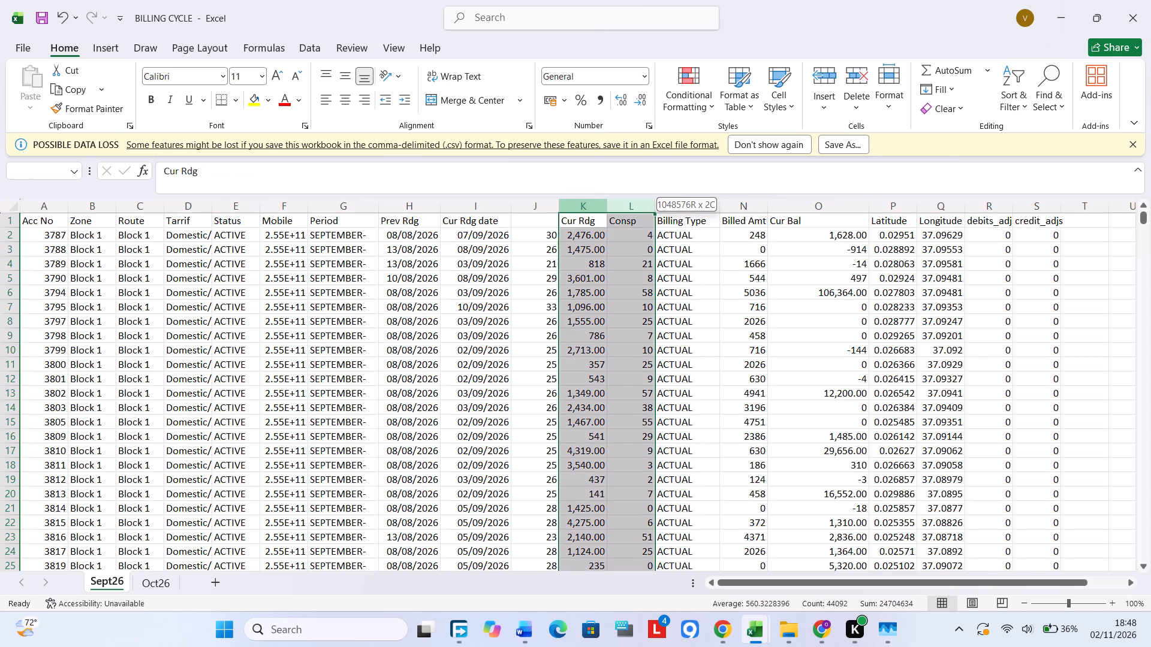
left_click_drag(646, 213, 1053, 220)
right_click(1012, 232)
left_click(932, 405)
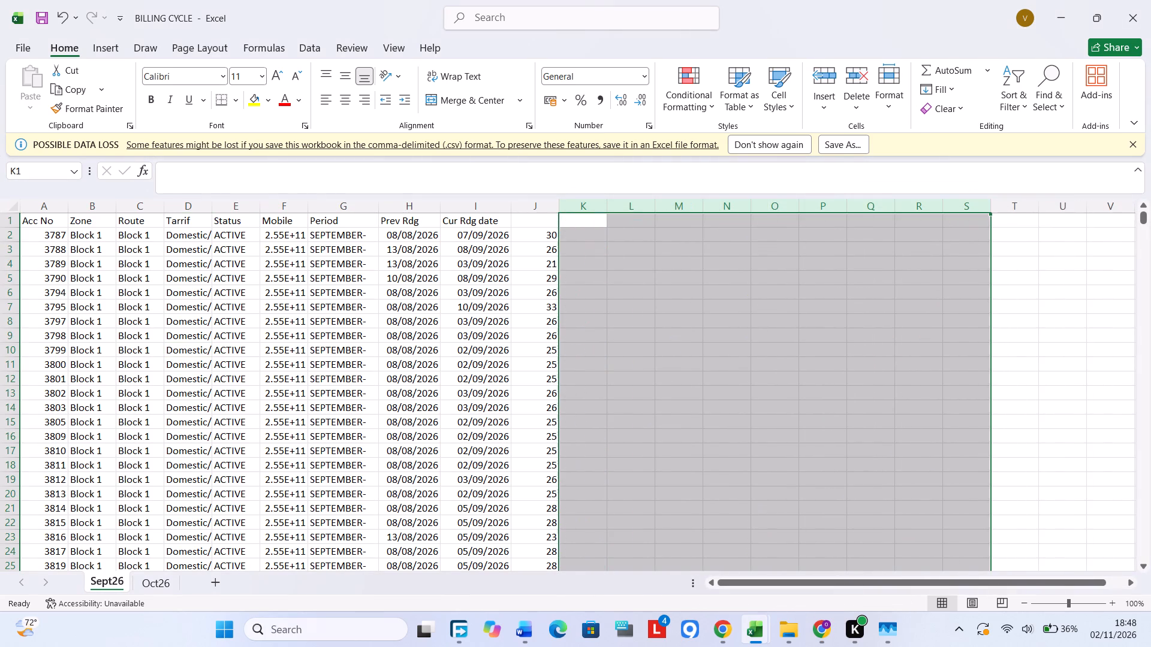
Delete the Zone, Route, Tarrif, Status and Mobile columns from the Sept26 sheet.
double_click(514, 222)
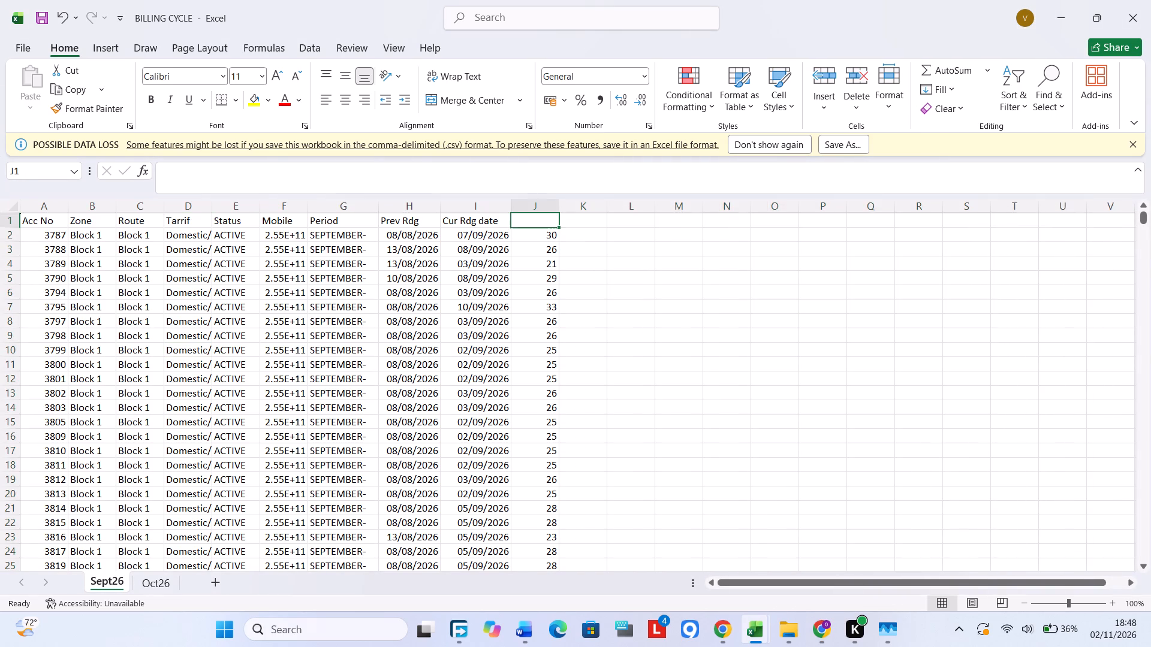
left_click_drag(90, 204, 92, 204)
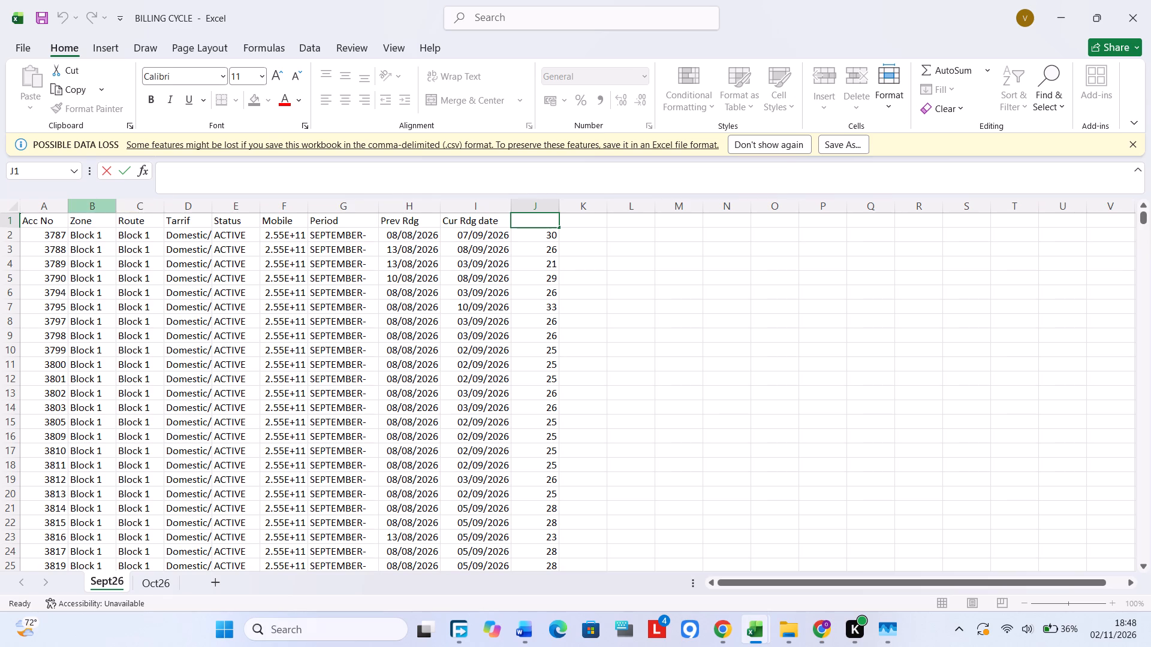
left_click_drag(92, 204, 490, 201)
left_click(490, 201)
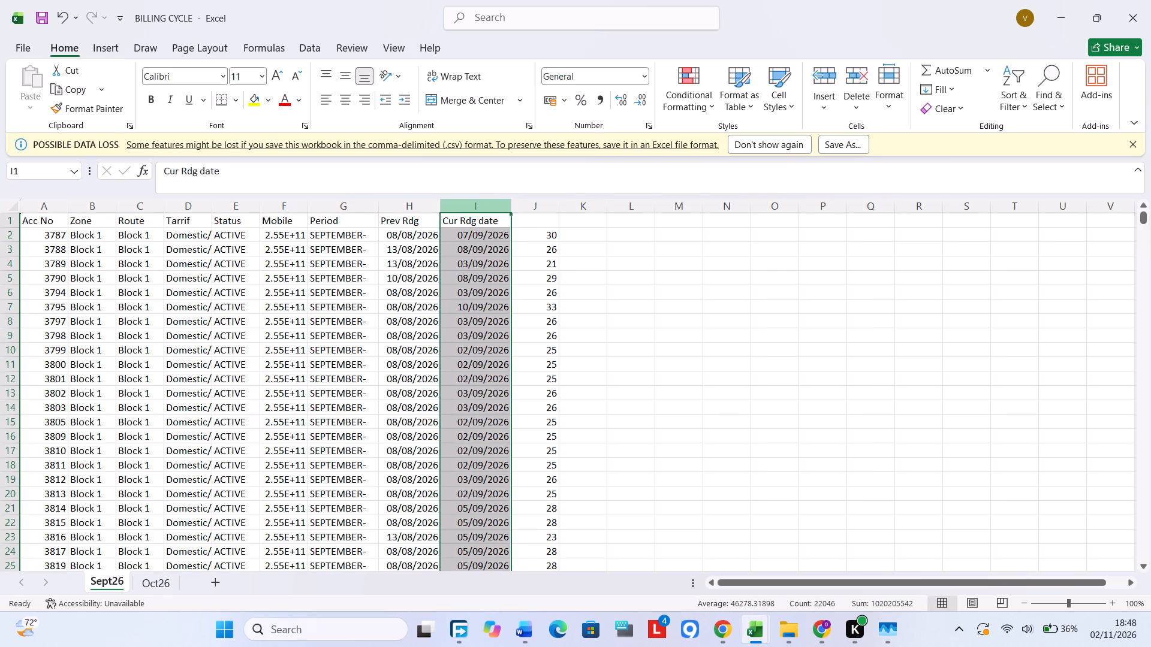
left_click_drag(96, 202, 346, 202)
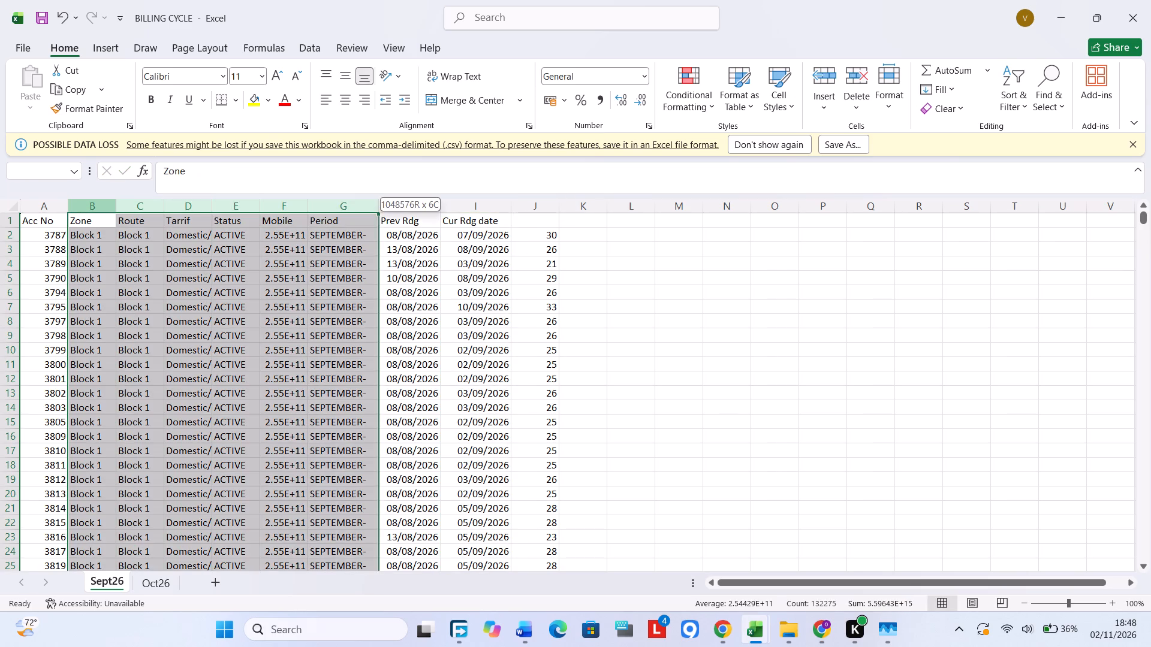
left_click_drag(346, 202, 366, 199)
right_click(332, 206)
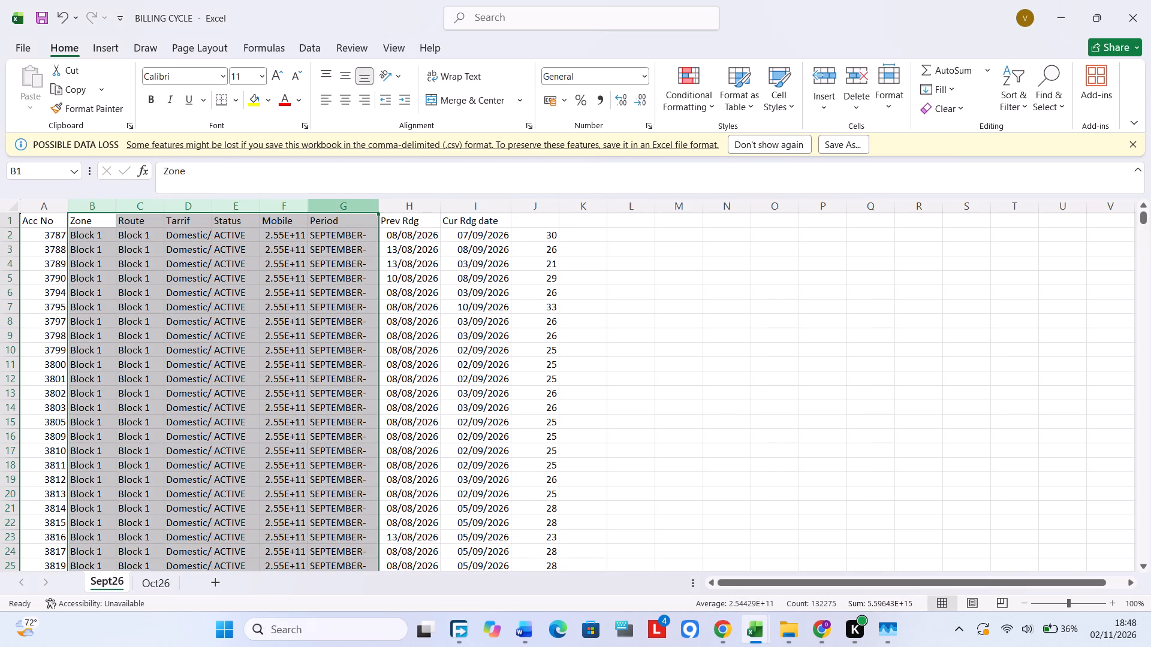
left_click(303, 246)
left_click(246, 229)
left_click_drag(87, 207, 87, 208)
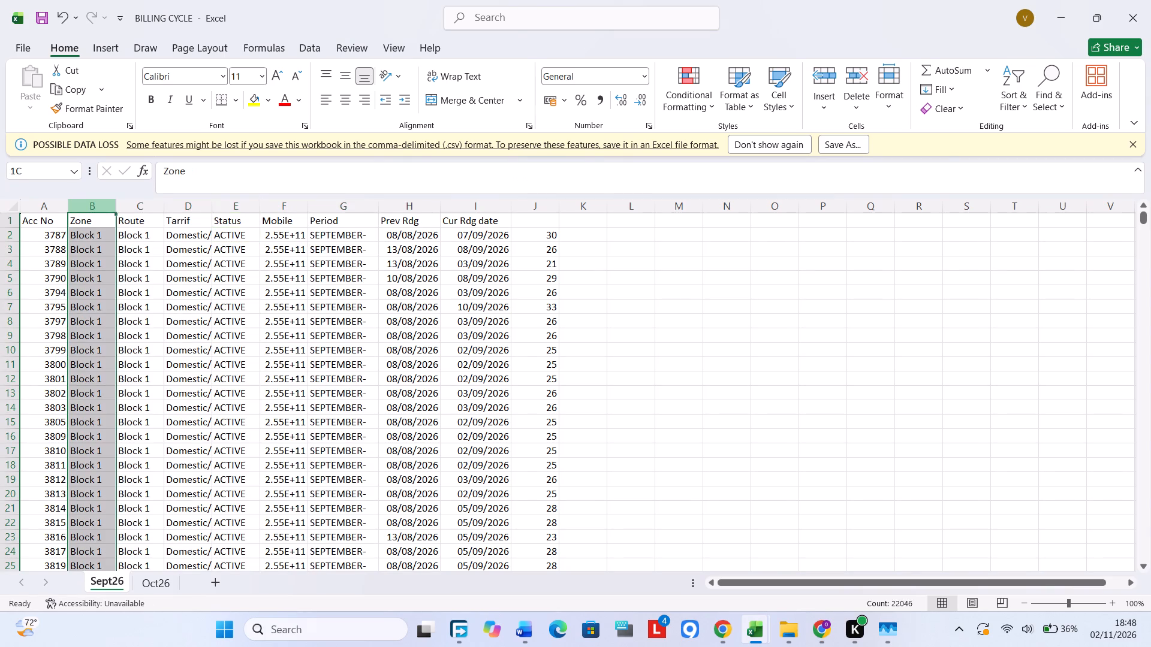
left_click_drag(87, 208, 303, 197)
right_click(292, 207)
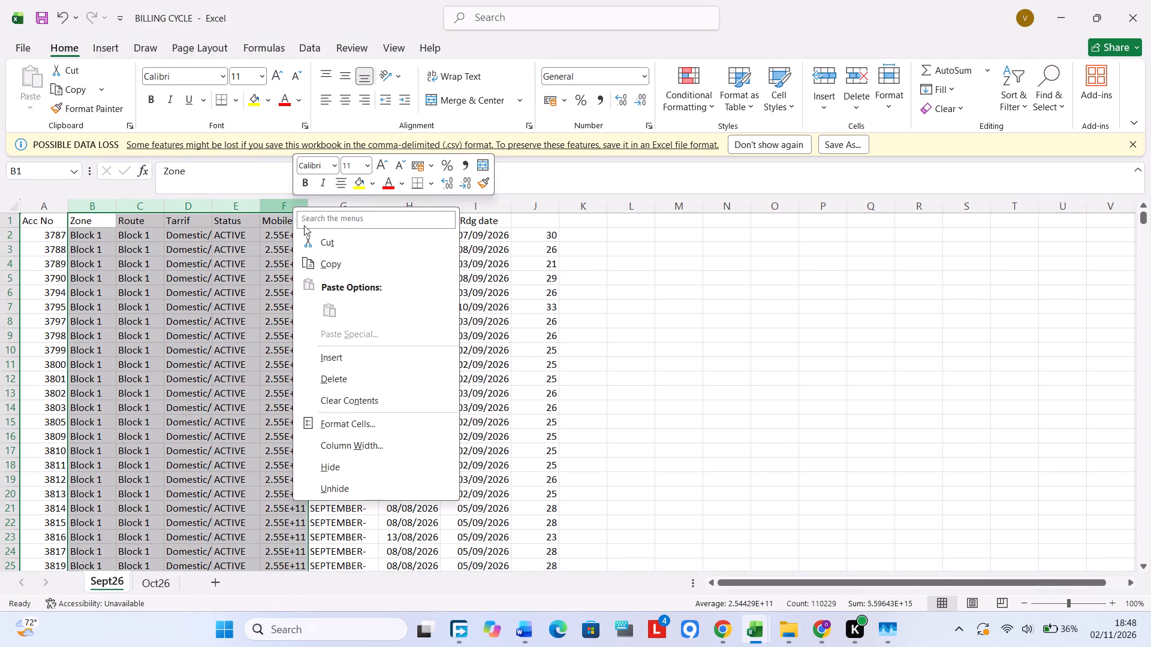
left_click(329, 384)
left_click(262, 347)
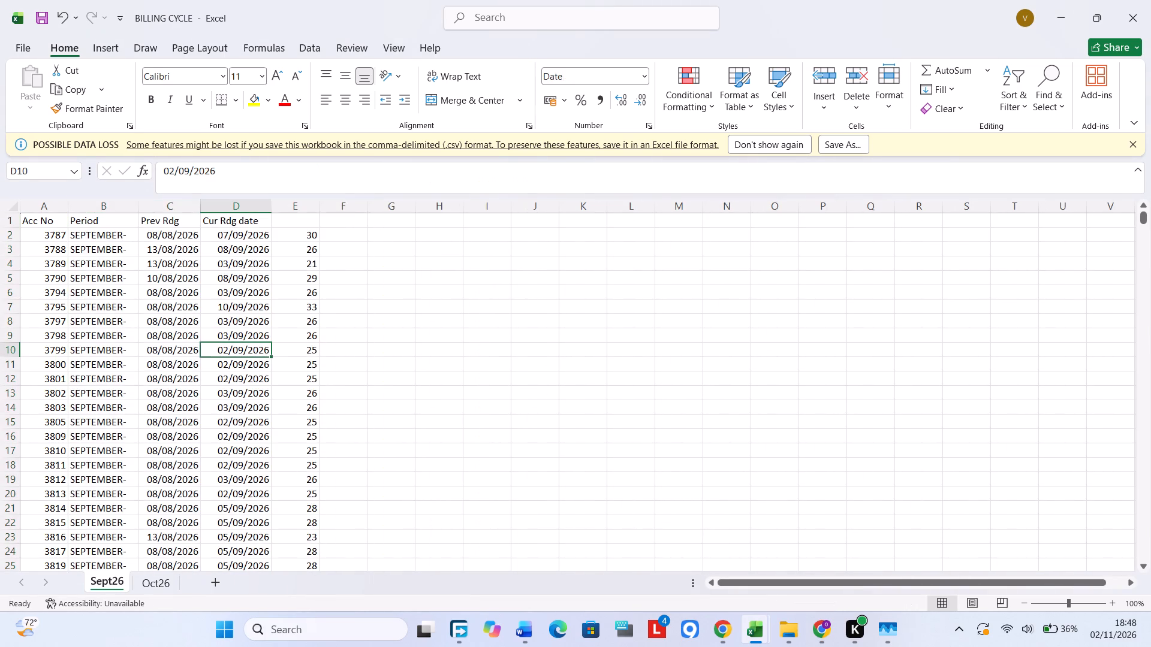
Enter the header Billing Cycle in cell E1 above the day counts on the Sept26 sheet.
double_click(297, 224)
key("b")
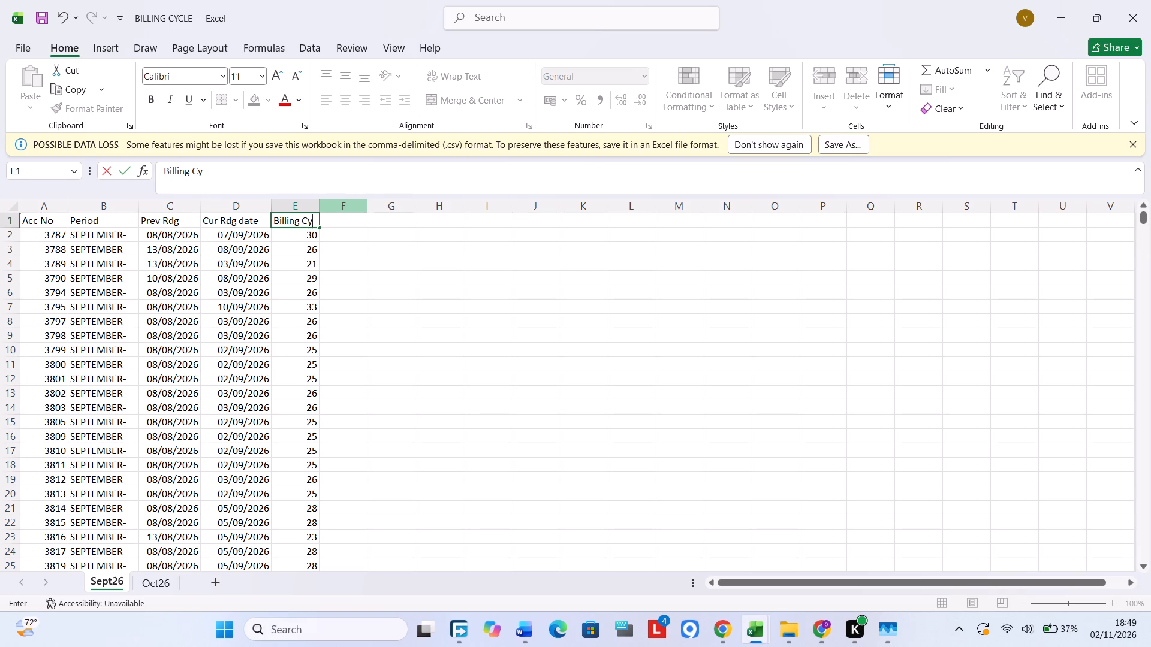
left_click(374, 267)
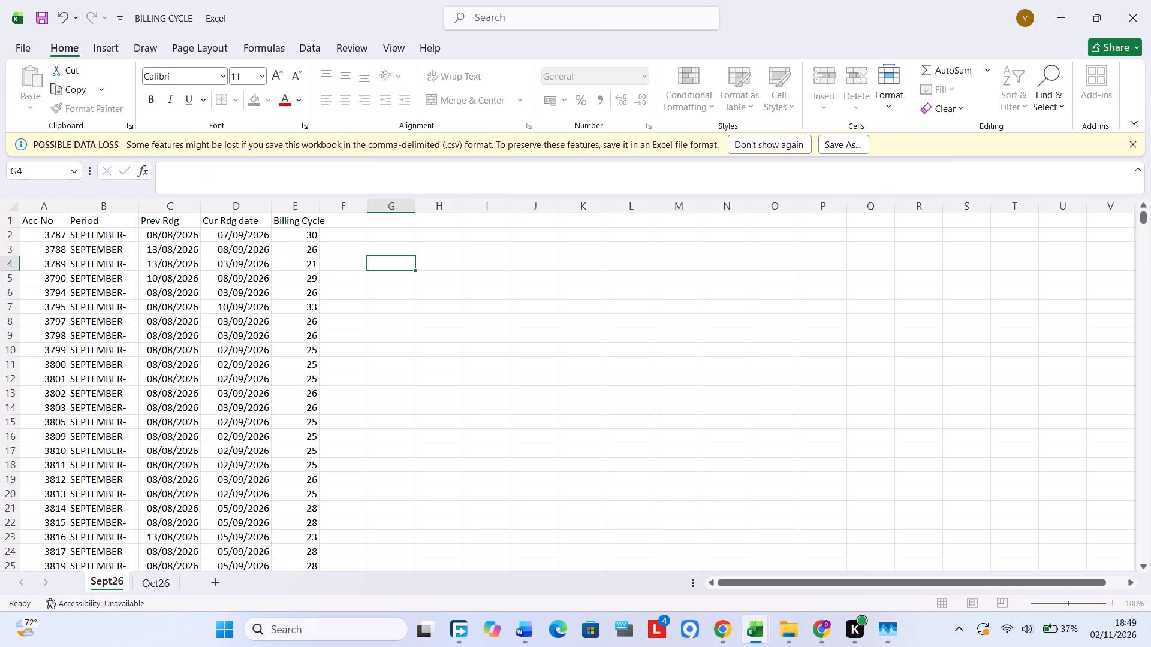
Delete the columns from Contact Name through Mobile on the Oct26 sheet.
left_click(143, 587)
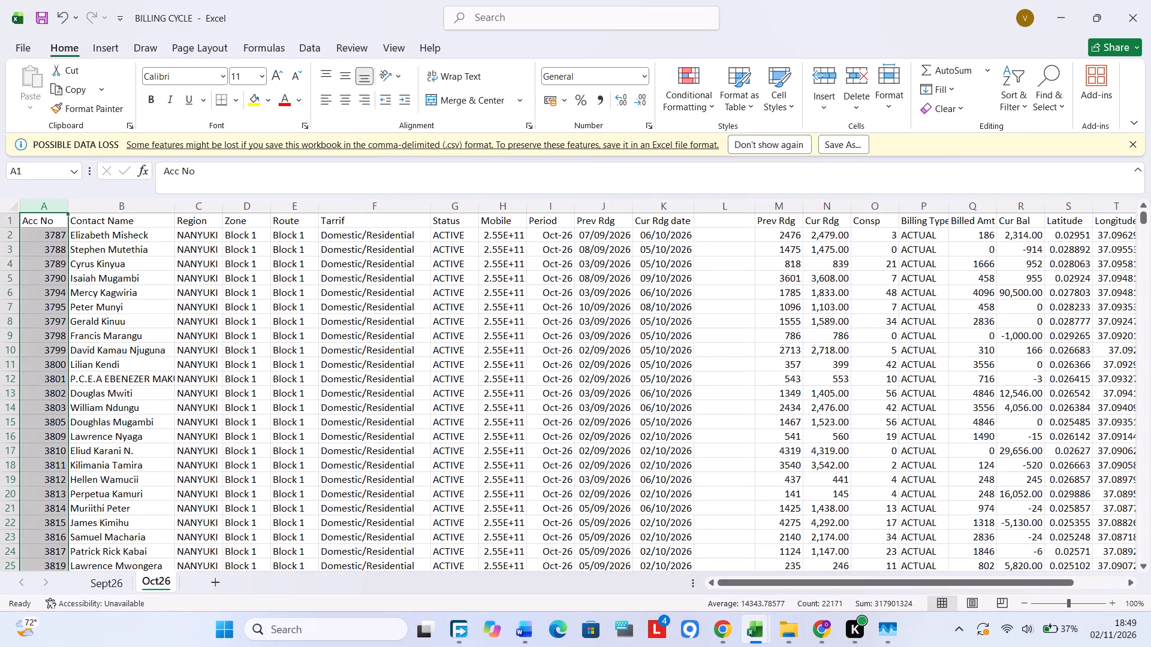
left_click(115, 272)
left_click_drag(100, 205, 159, 200)
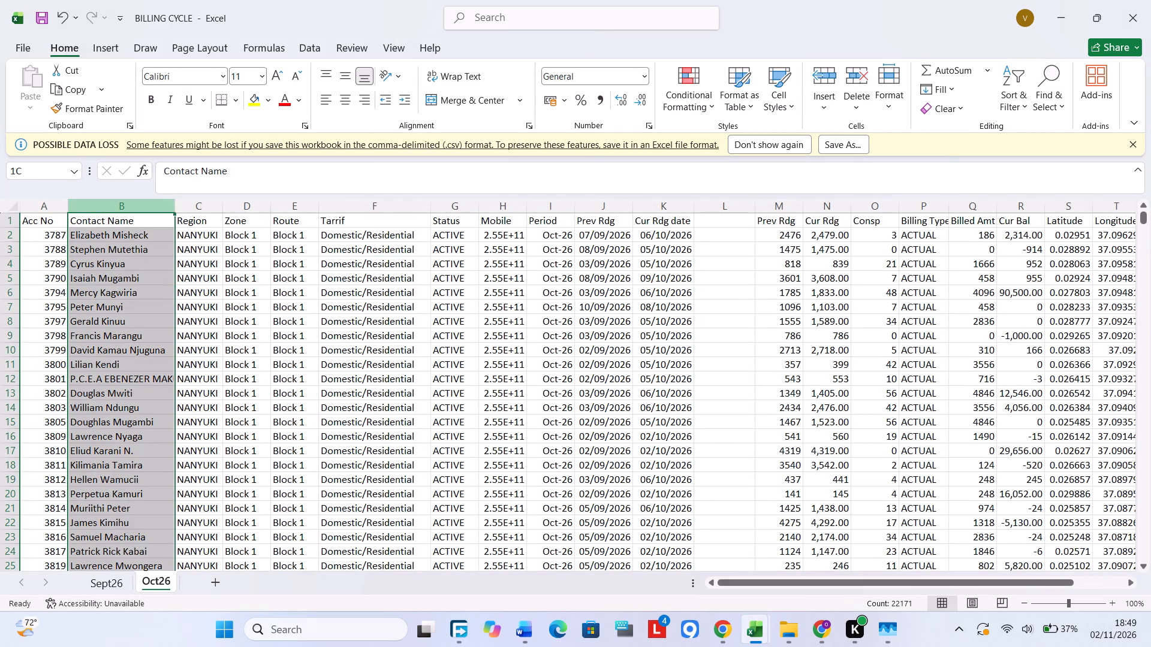
left_click_drag(159, 200, 495, 199)
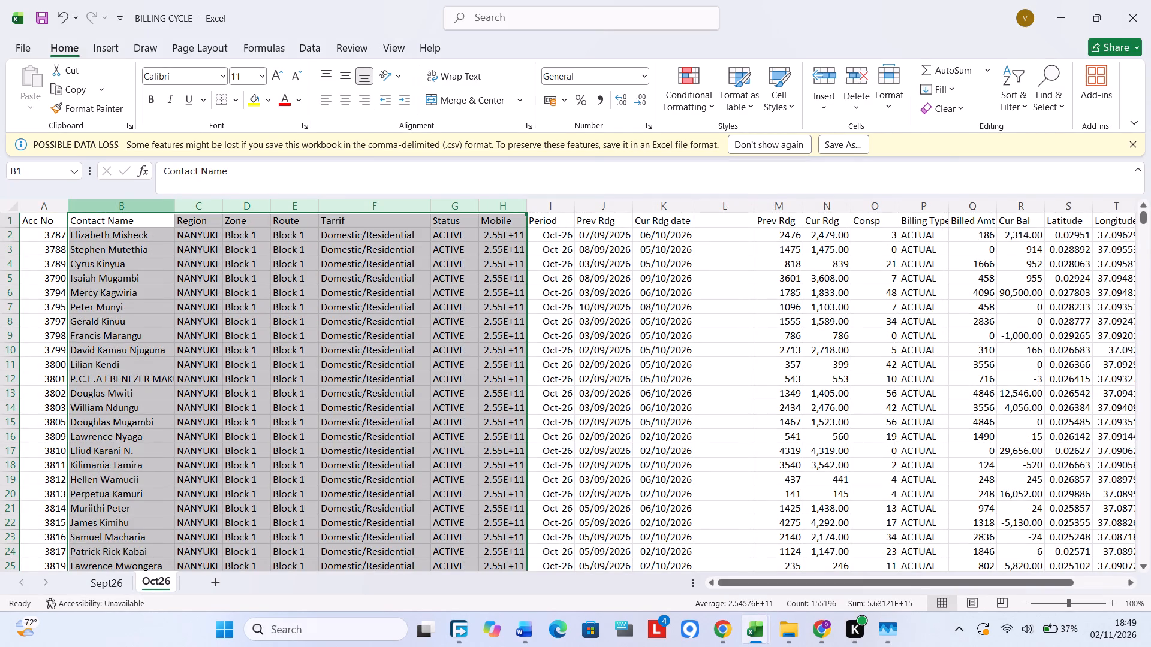
right_click(453, 229)
left_click(516, 397)
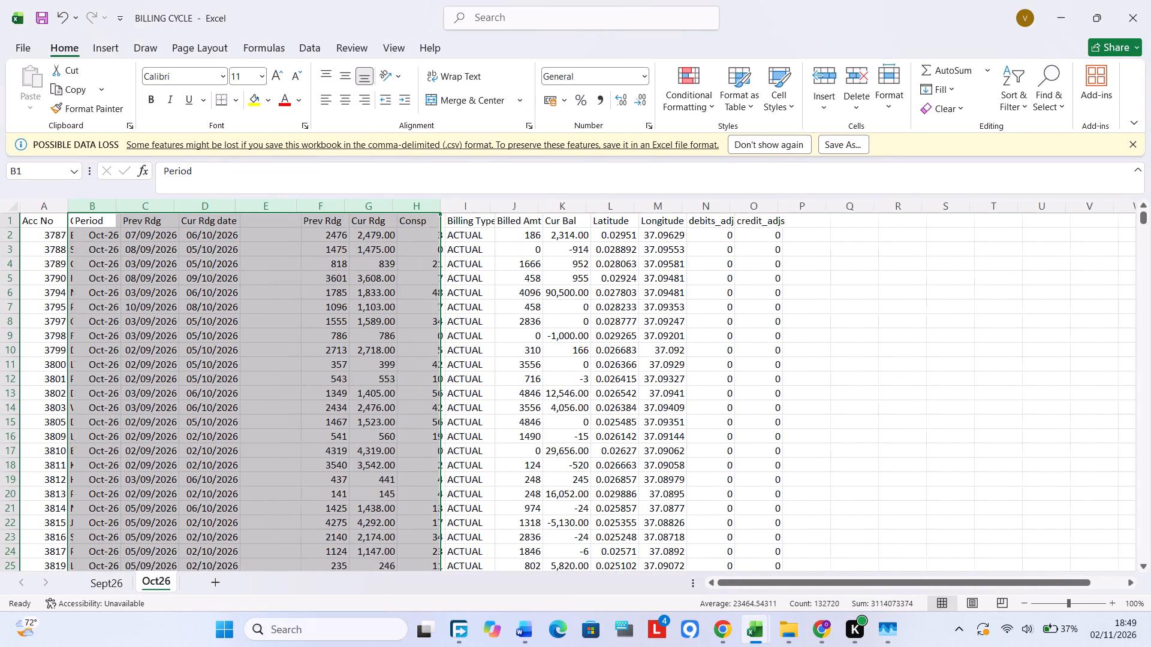
left_click(215, 313)
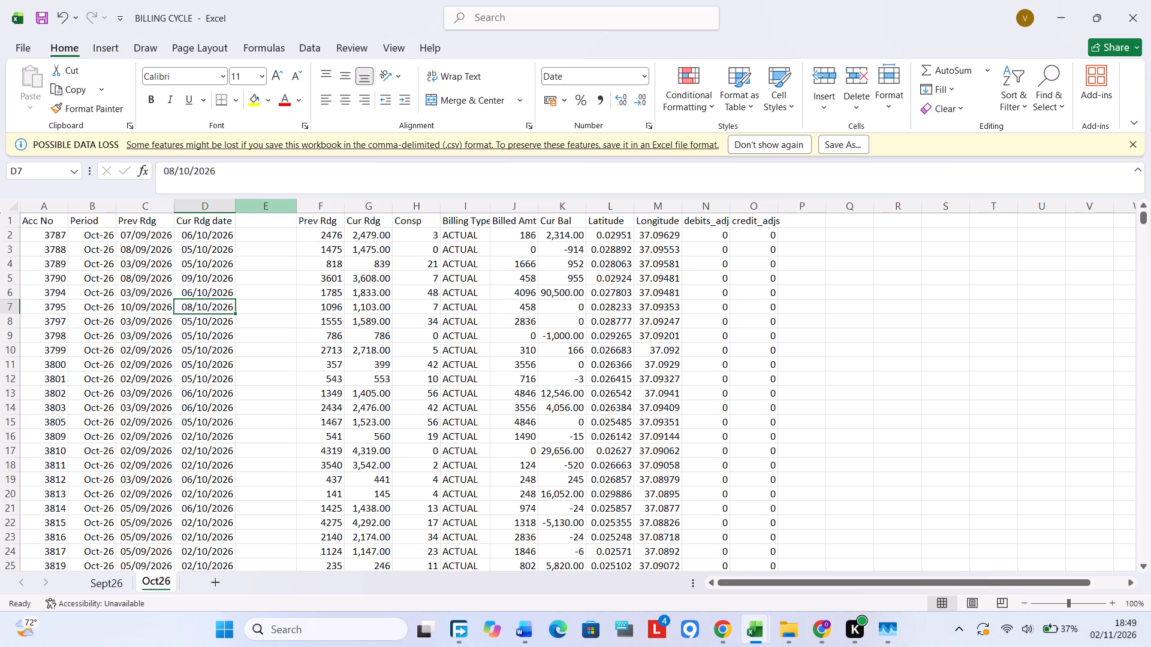
Enter the header Billing Cycle in cell E1 of the empty column beside Cur Rdg date on the Oct26 sheet.
left_click(258, 211)
double_click(255, 217)
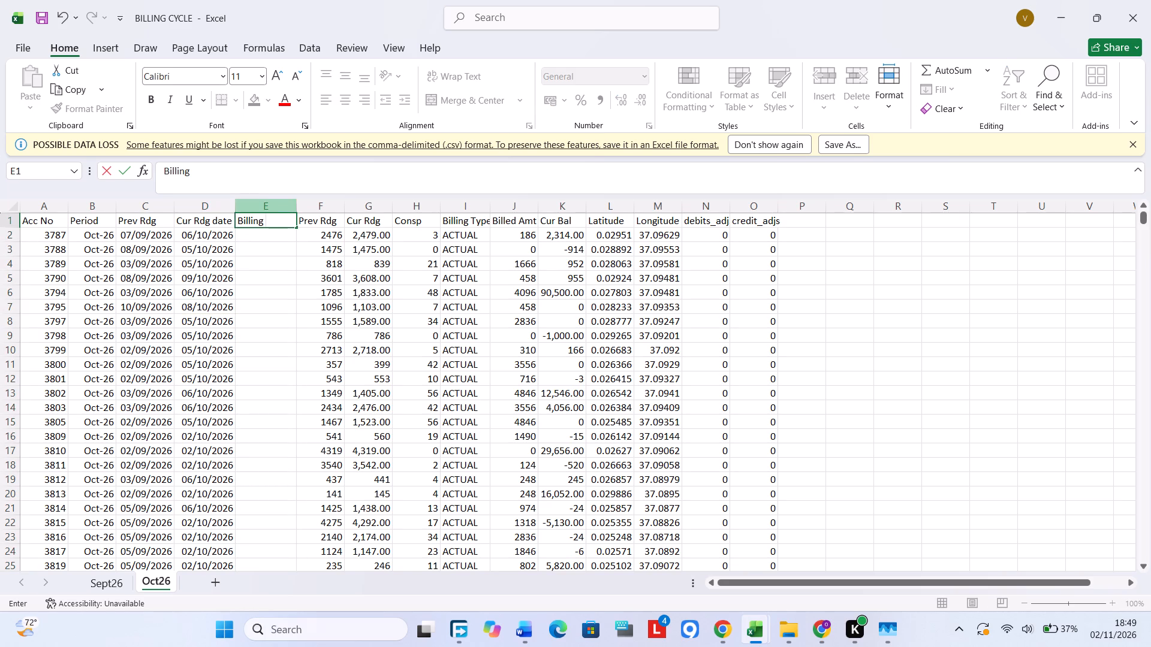
type("ycle")
left_click(285, 315)
Delete all columns after Billing Cycle on the Oct26 sheet, from the numeric Prev Rdg readings through credit_adjs.
left_click(314, 218)
left_click_drag(315, 206, 463, 213)
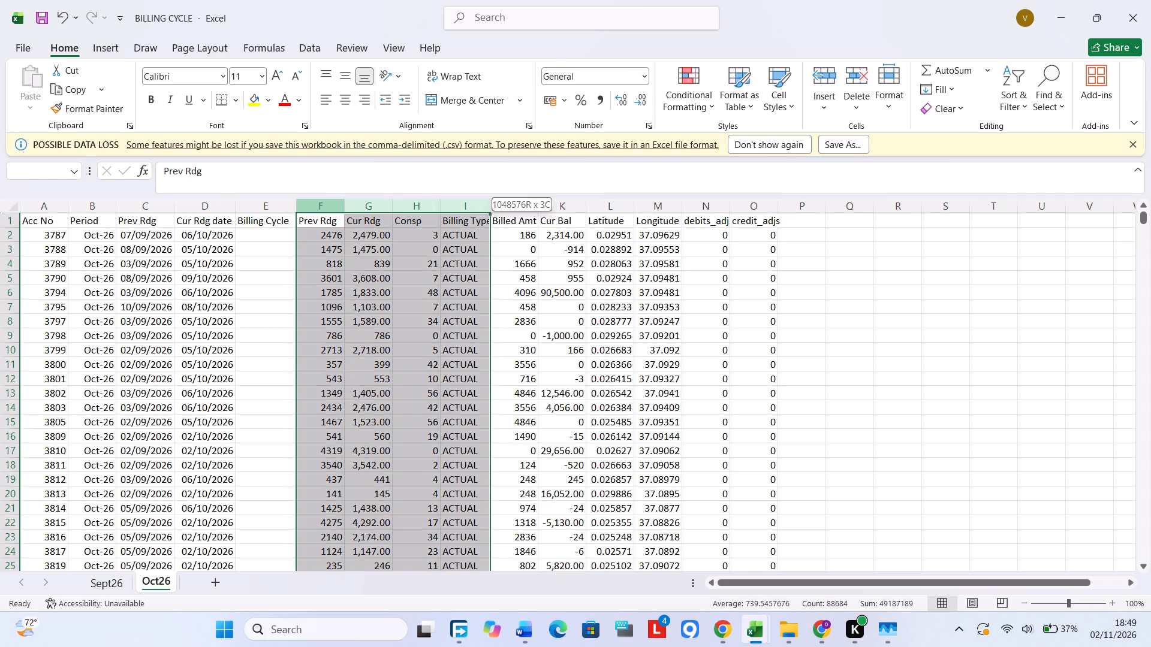
left_click_drag(463, 213, 665, 245)
right_click(665, 245)
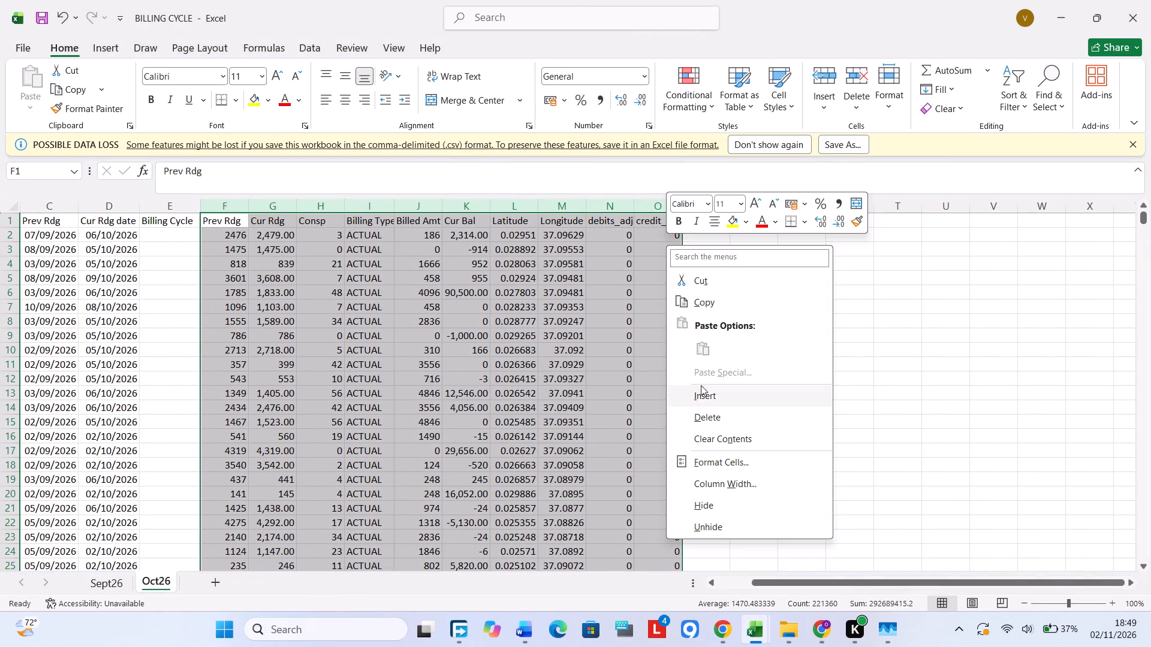
left_click(696, 407)
left_click(346, 359)
left_click(219, 303)
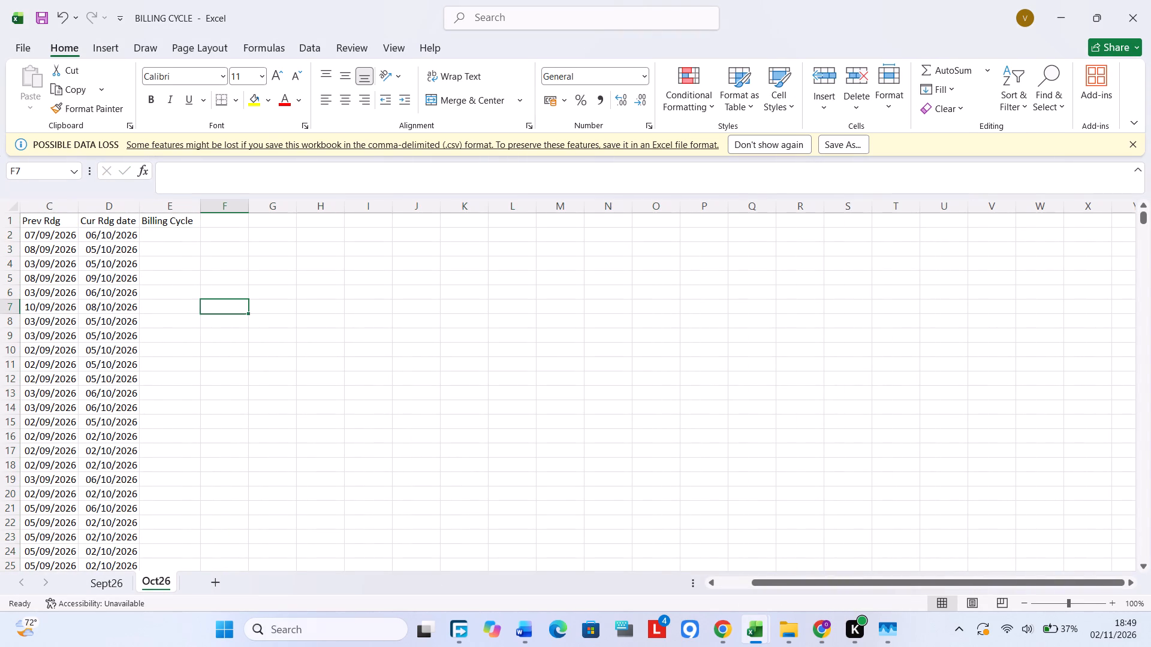
Enter the formula =D2-C2 in cell E2 of the Oct26 sheet and fill it down the Billing Cycle column.
scroll(240, 264, "right", 3)
left_click(242, 260)
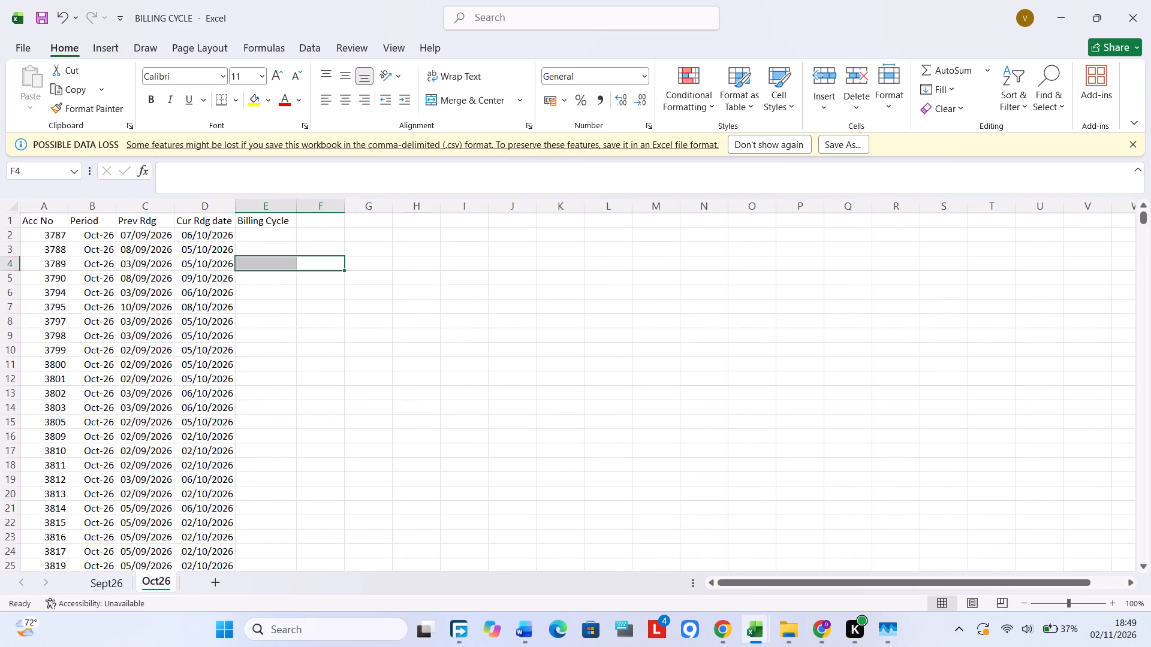
triple_click(260, 234)
key("equal")
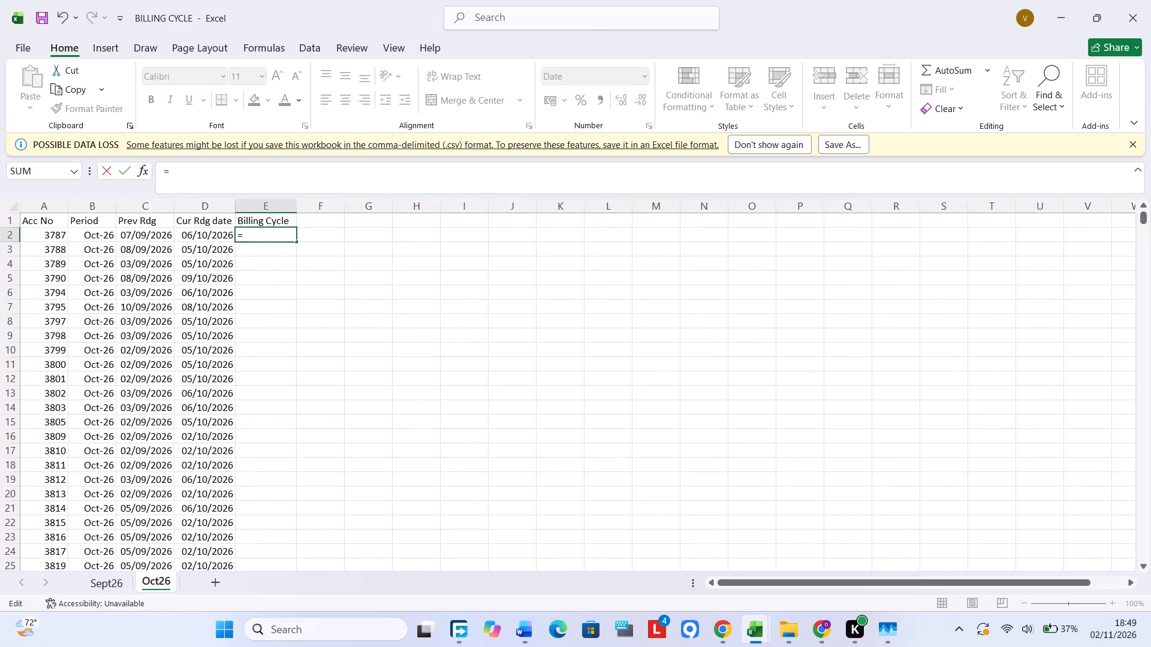
left_click(219, 233)
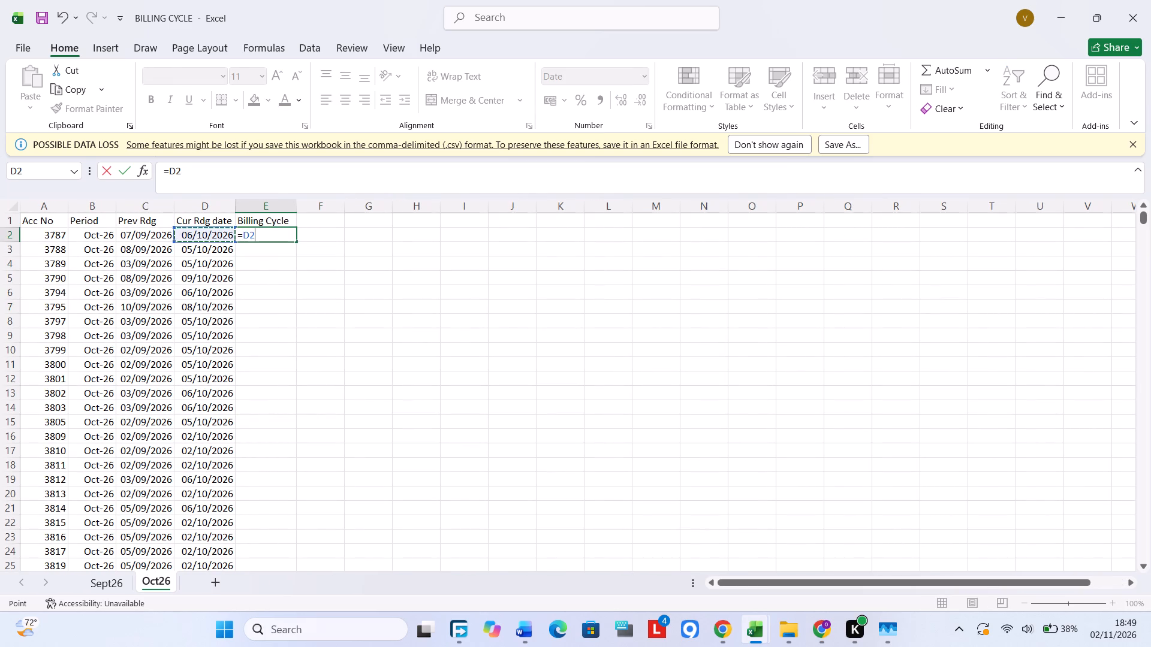
key("minus")
left_click(152, 231)
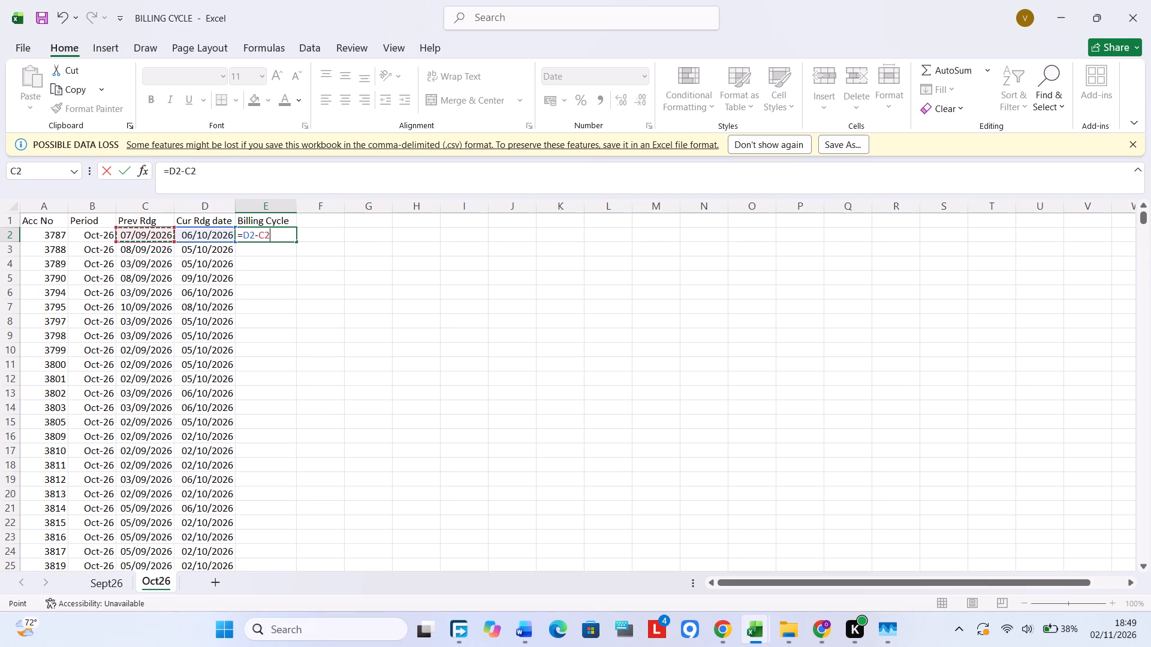
key("Return")
left_click(254, 235)
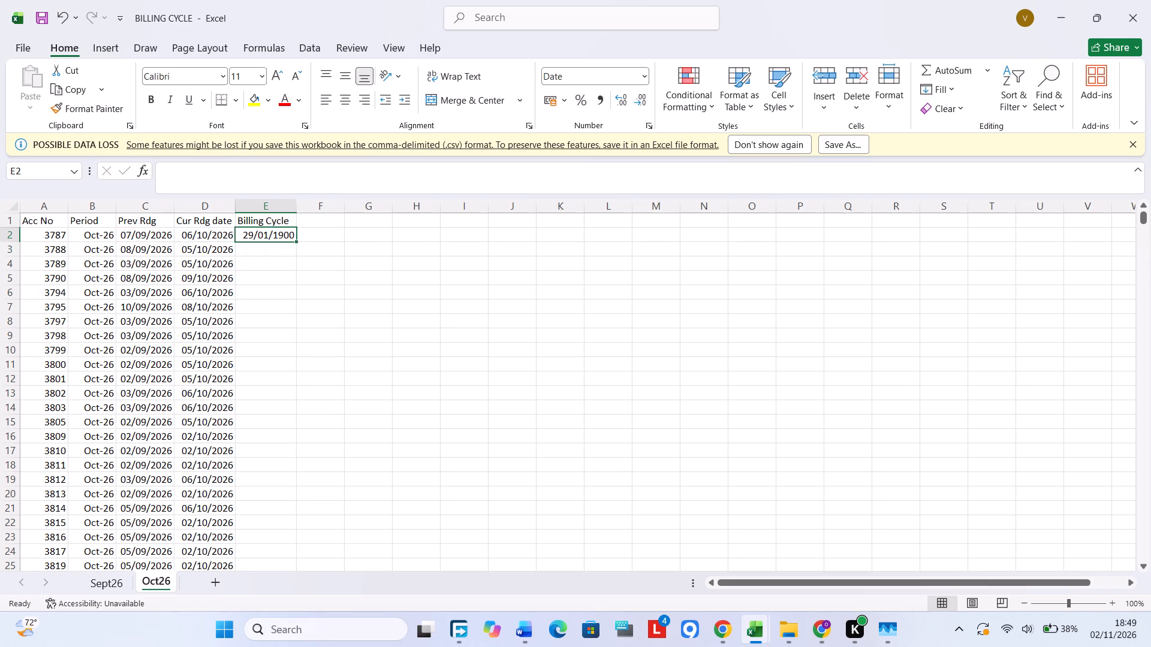
double_click(295, 241)
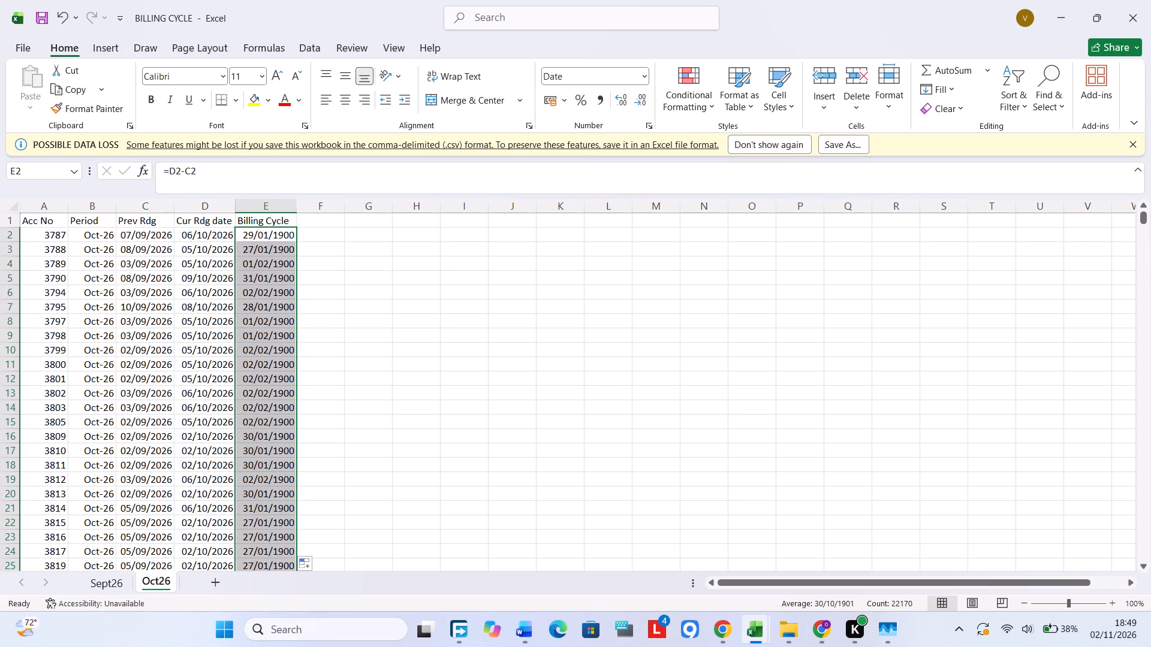
Format cell E2 as Number with no decimal places and fill it down the Oct26 Billing Cycle column.
left_click(275, 232)
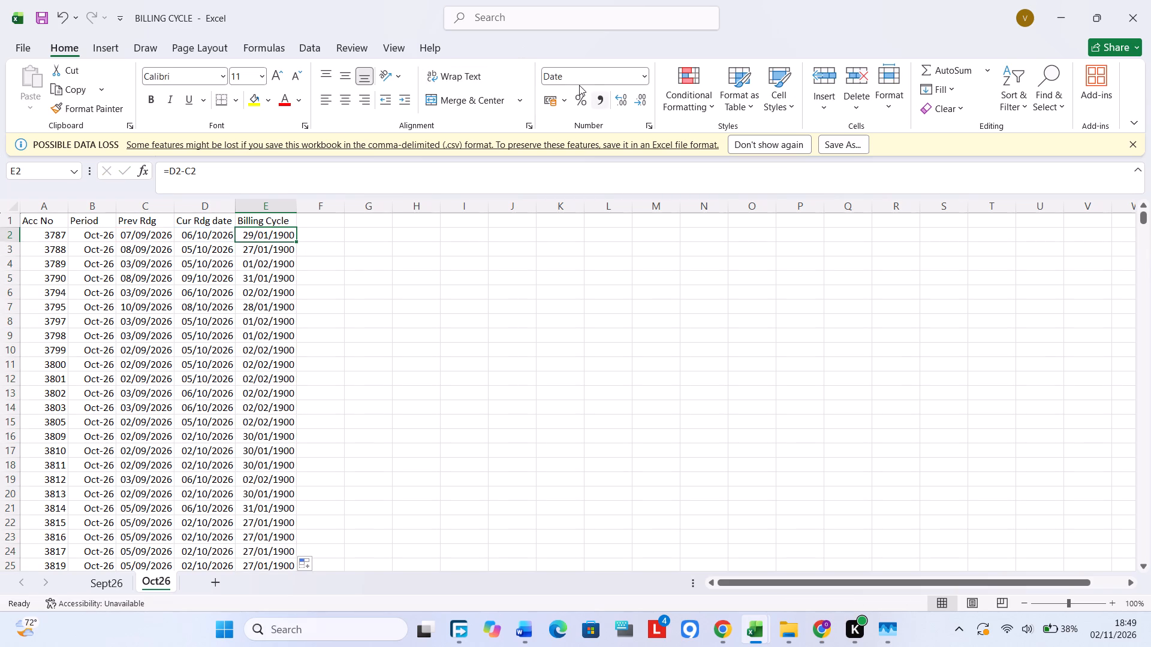
left_click(608, 81)
left_click(646, 83)
left_click(608, 134)
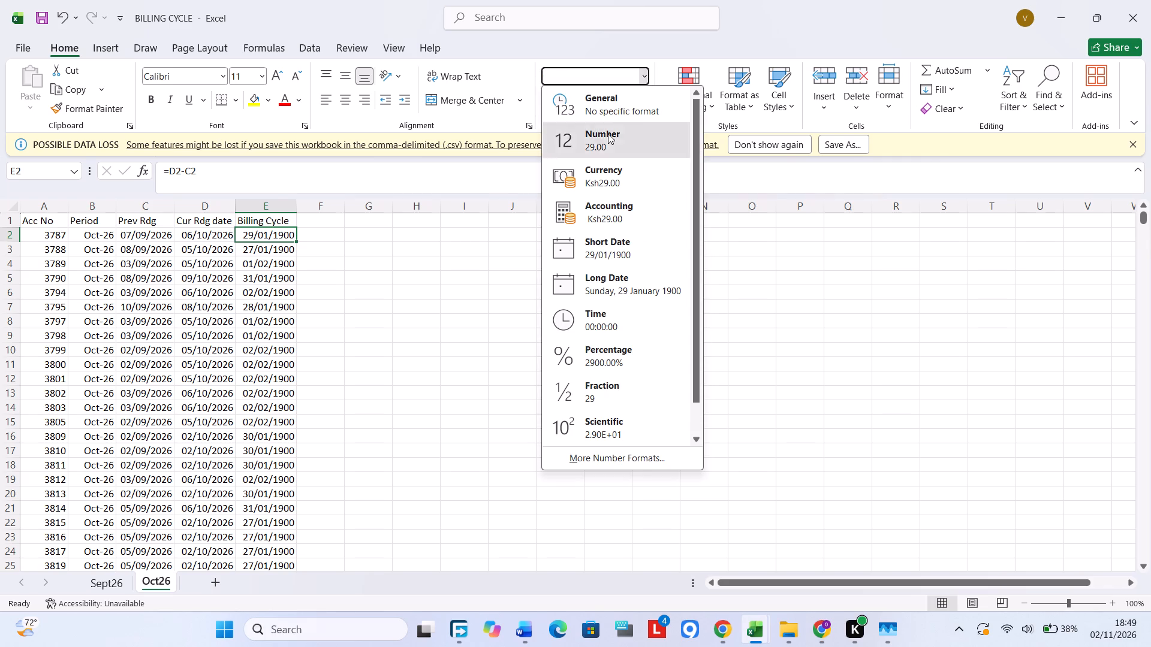
left_click(622, 108)
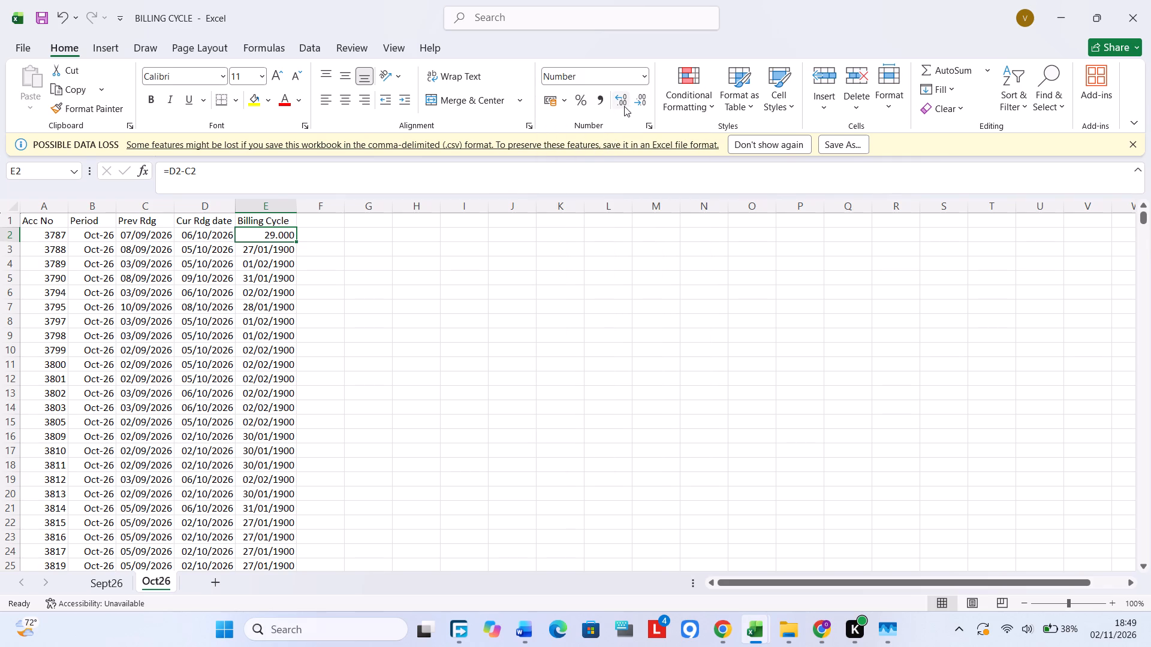
left_click(624, 106)
triple_click(647, 103)
double_click(647, 103)
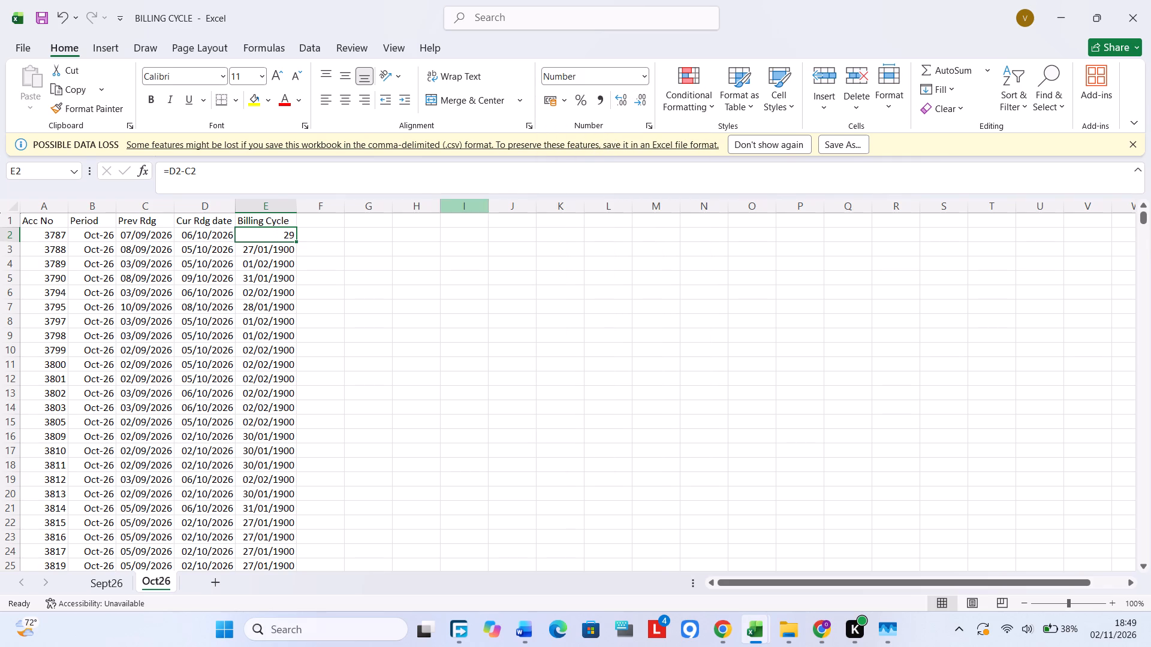
left_click(429, 252)
left_click(270, 230)
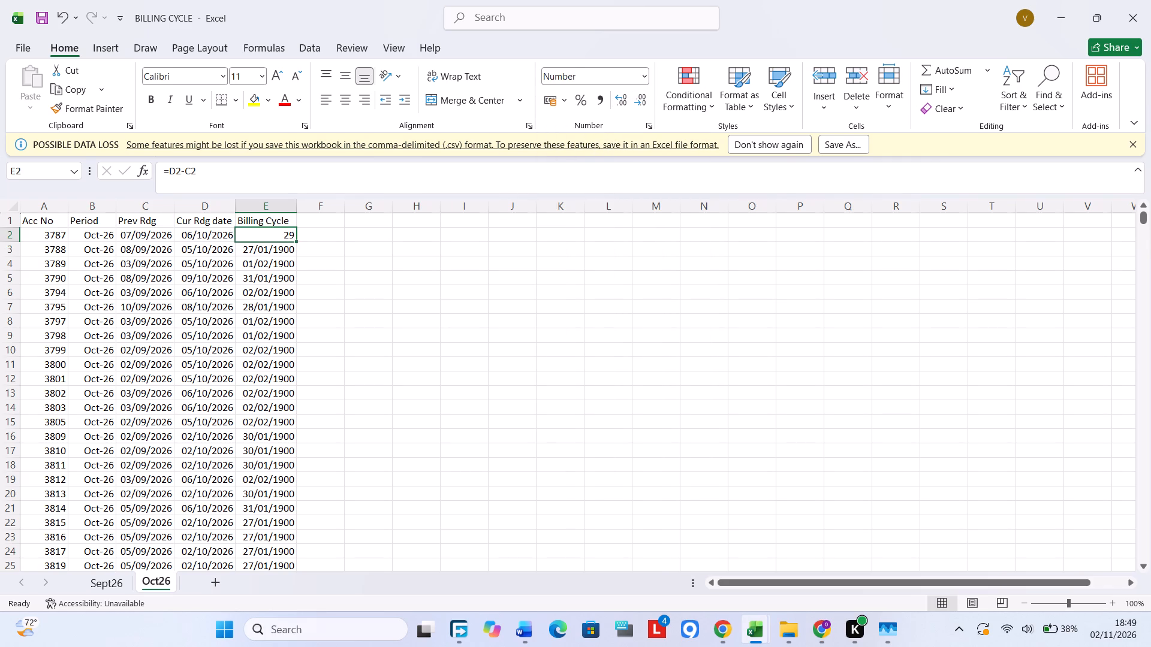
double_click(297, 240)
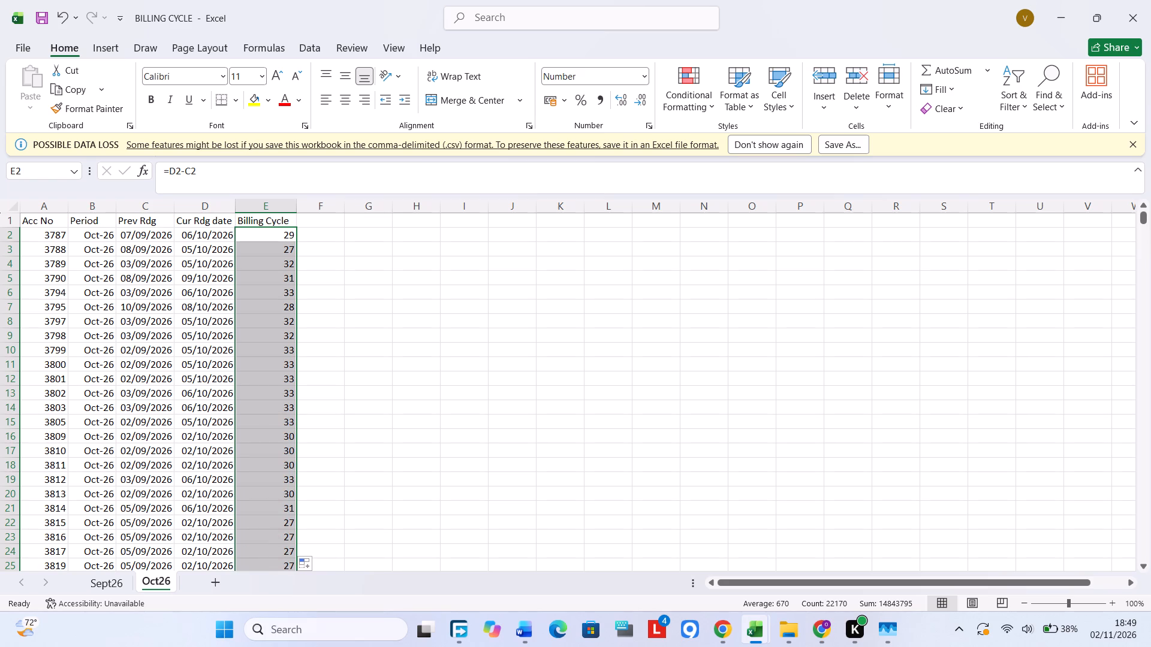
left_click(262, 419)
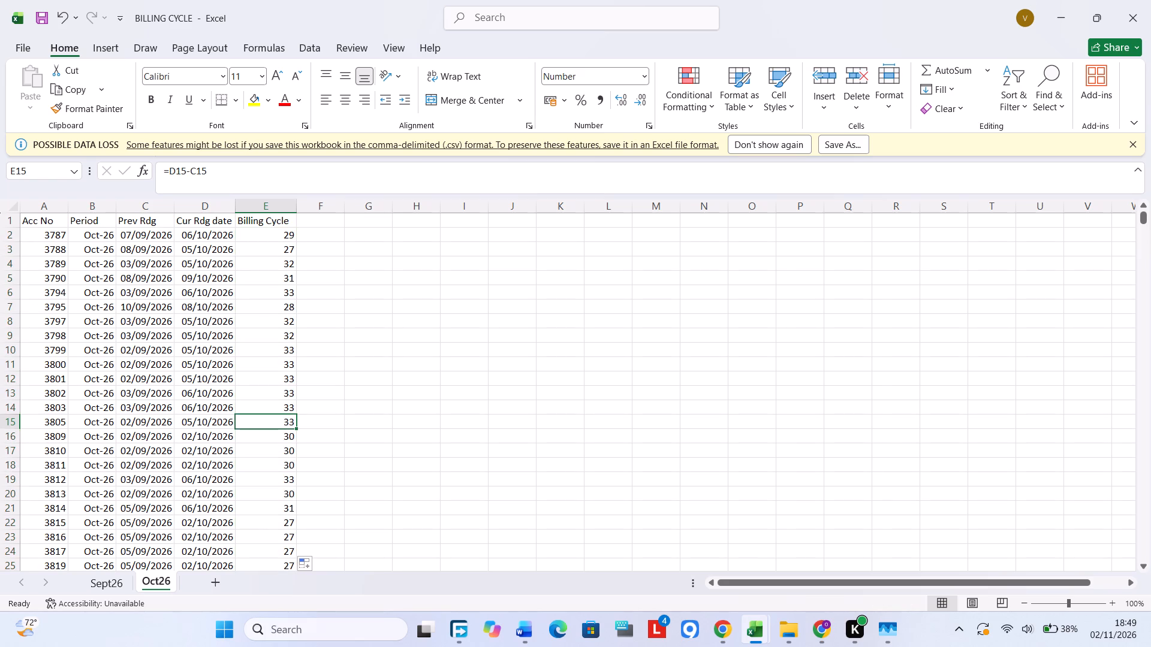
Save the BILLING CYCLE workbook.
key("ctrl+s")
left_click(276, 394)
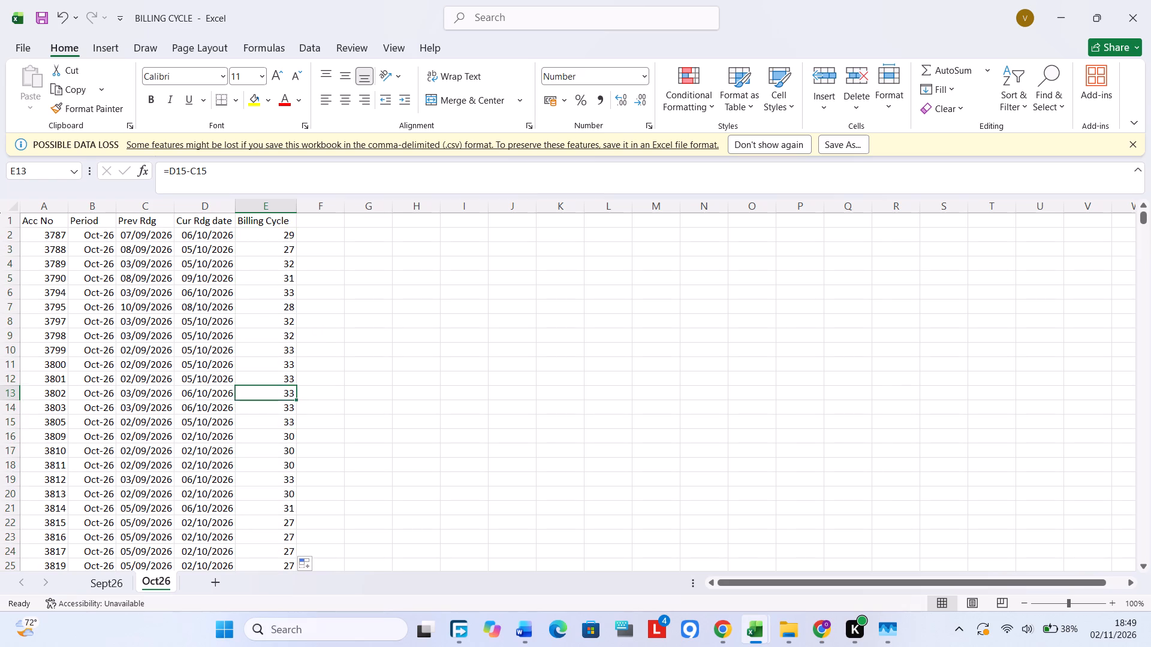
Compare the Billing Cycle columns of the Sept26 and Oct26 sheets.
left_click(224, 518)
left_click(103, 579)
left_click(271, 412)
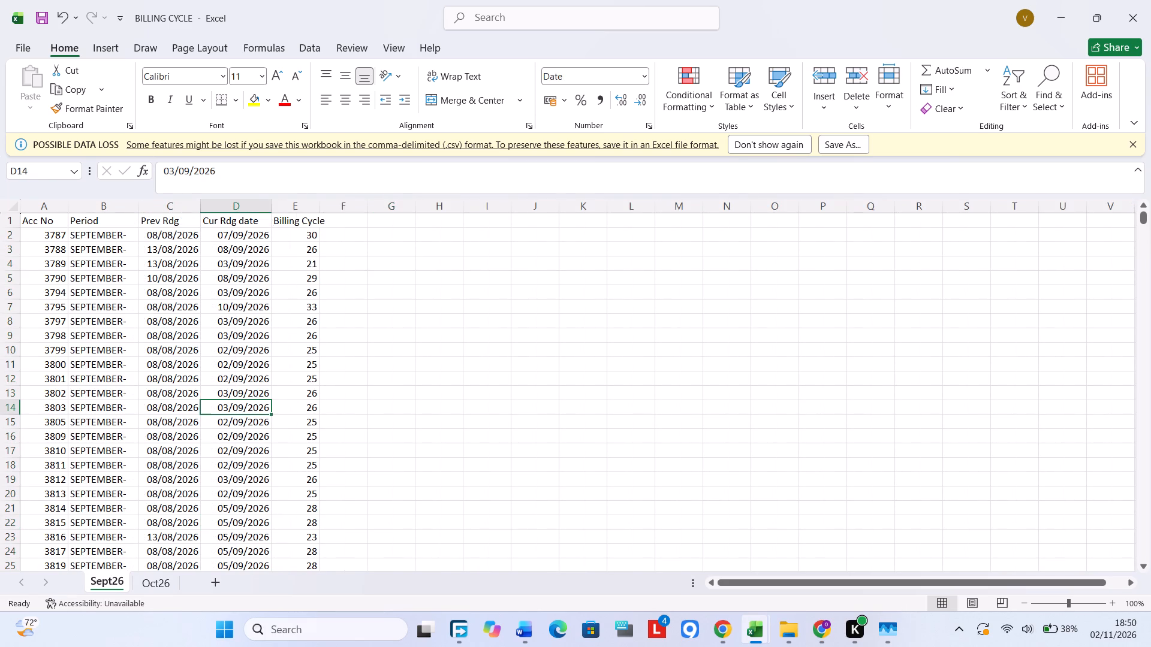
left_click(305, 234)
left_click(150, 583)
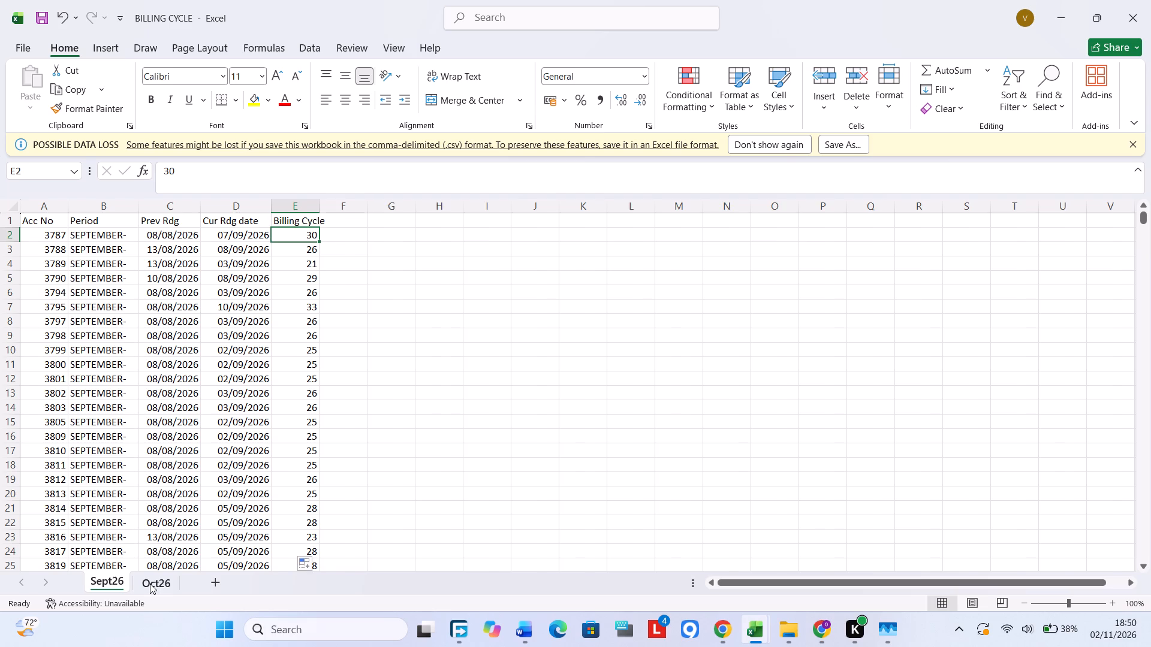
left_click(296, 434)
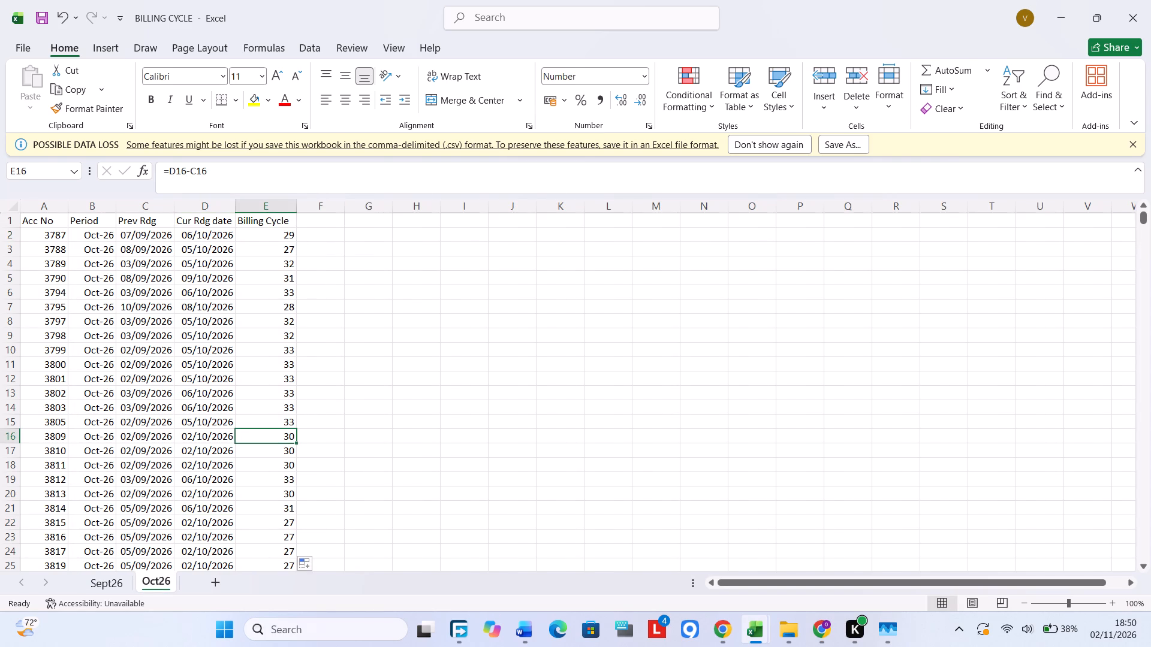
left_click(285, 340)
left_click(286, 247)
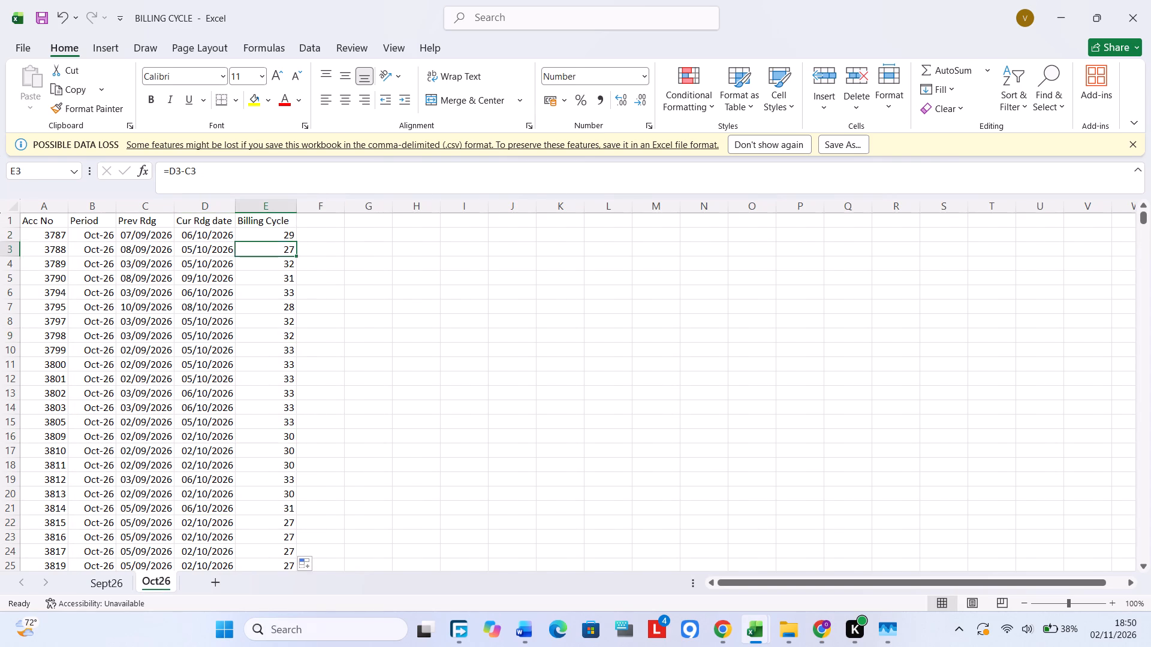
left_click(290, 225)
Add filters to the header row of the Oct26 sheet.
left_click(4, 226)
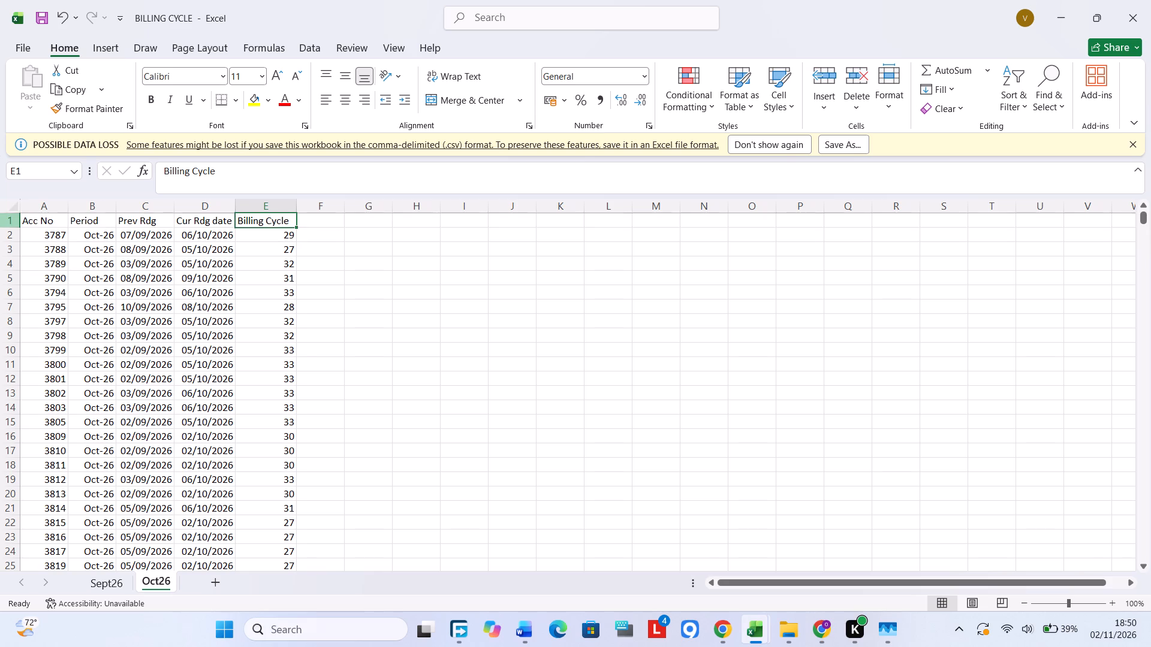
left_click(10, 220)
left_click(1020, 102)
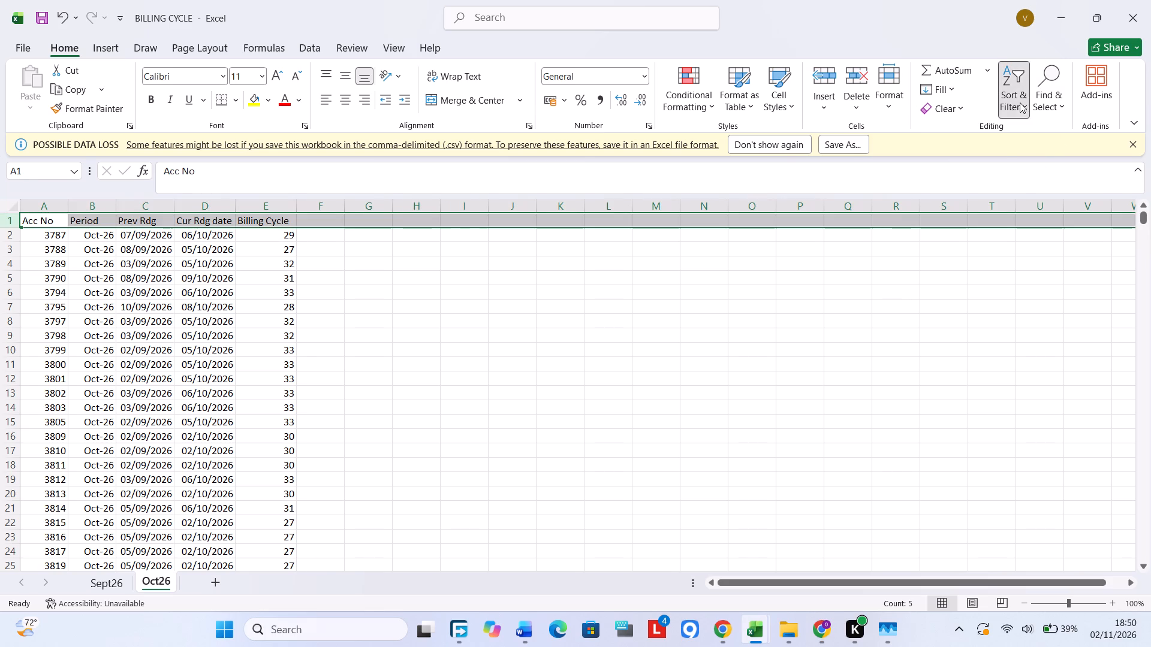
left_click(1039, 191)
Filter the Oct26 Billing Cycle column to show only values greater than 40000.
left_click(281, 214)
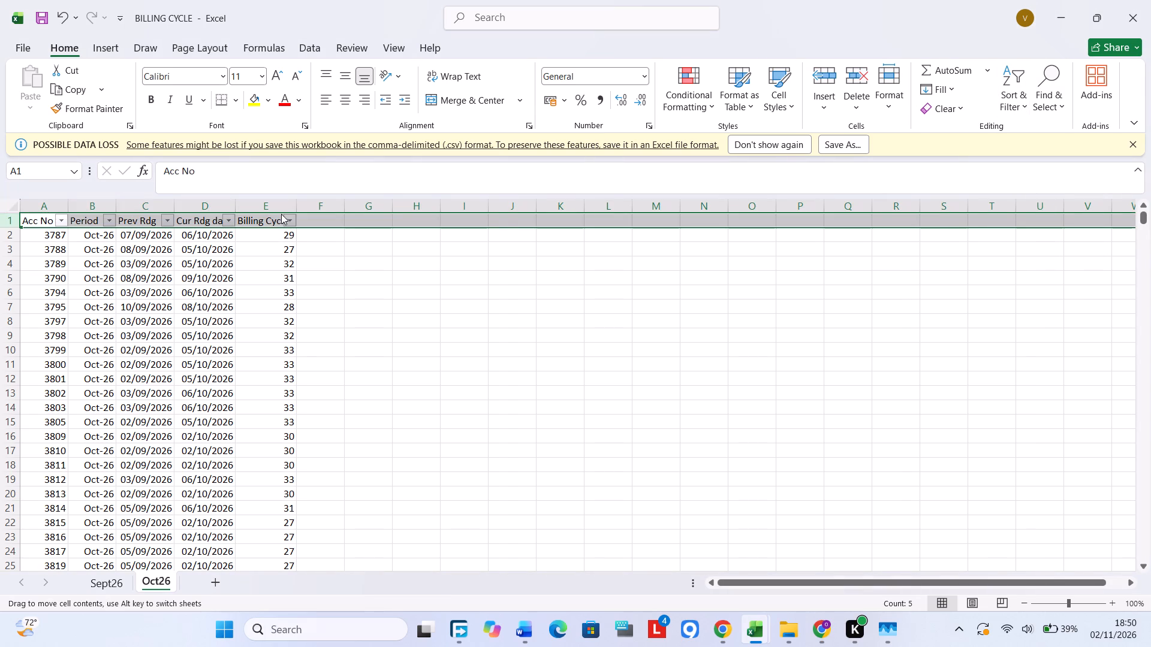
left_click(284, 218)
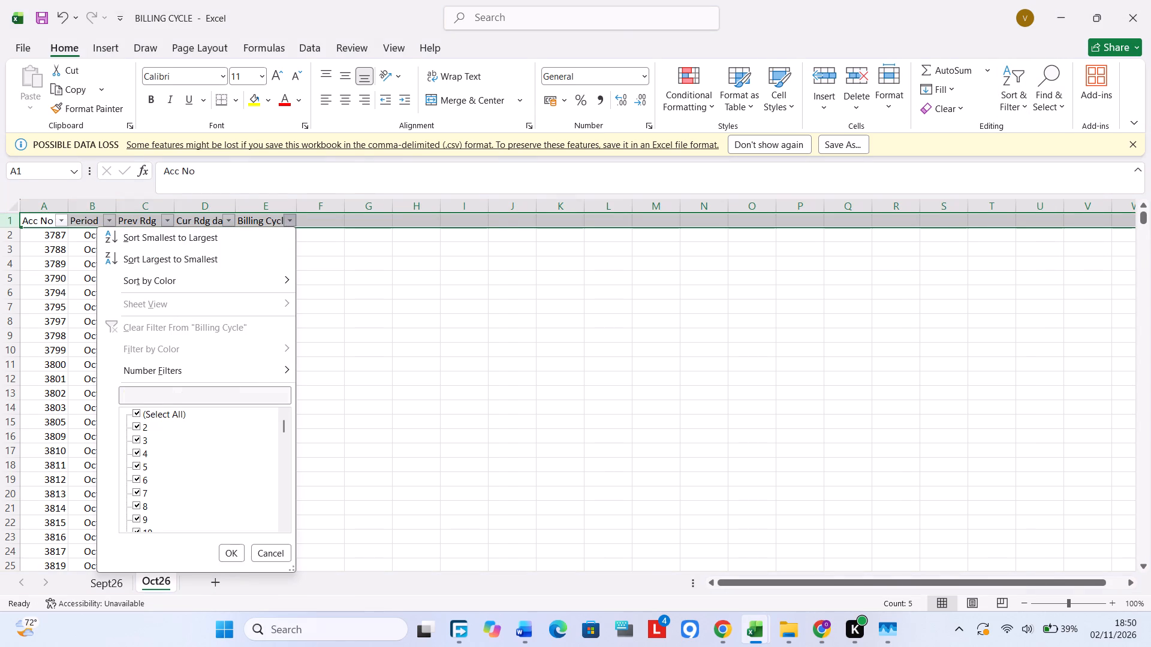
left_click(208, 395)
left_click(233, 368)
left_click(364, 422)
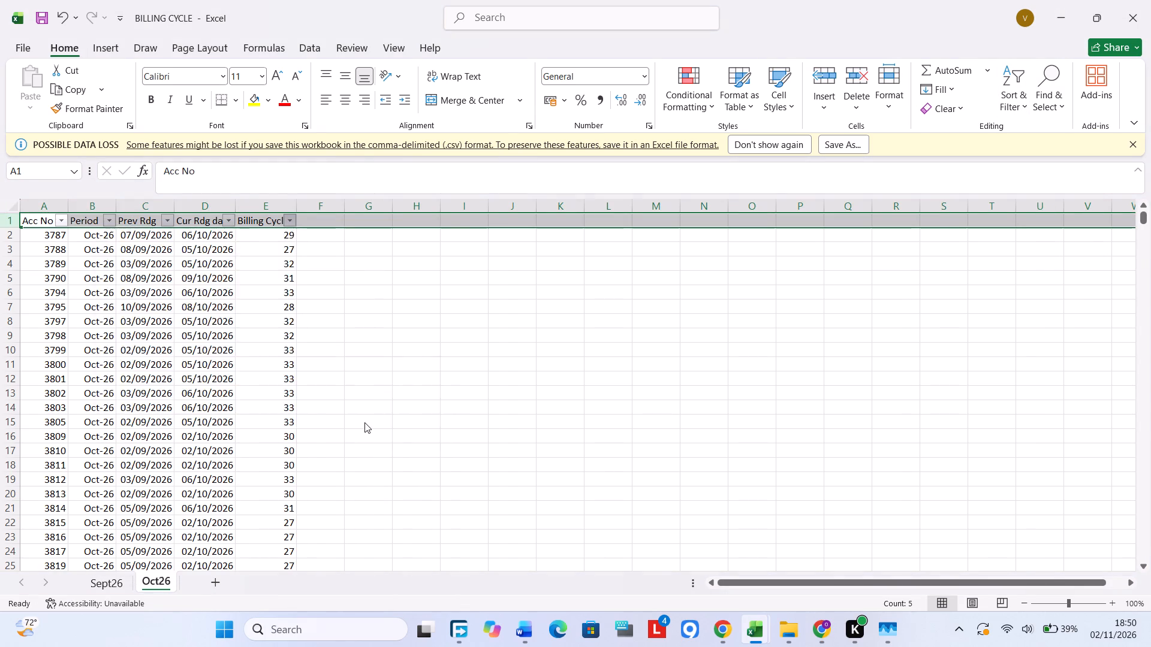
type("400")
key("0")
key("0")
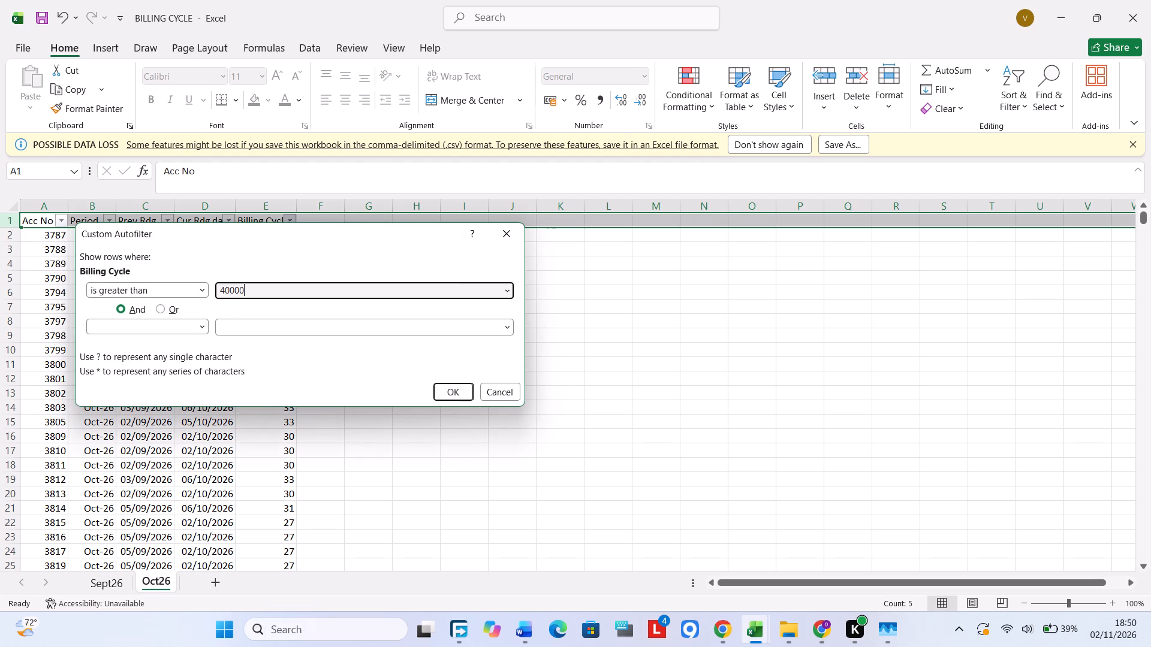
left_click(448, 397)
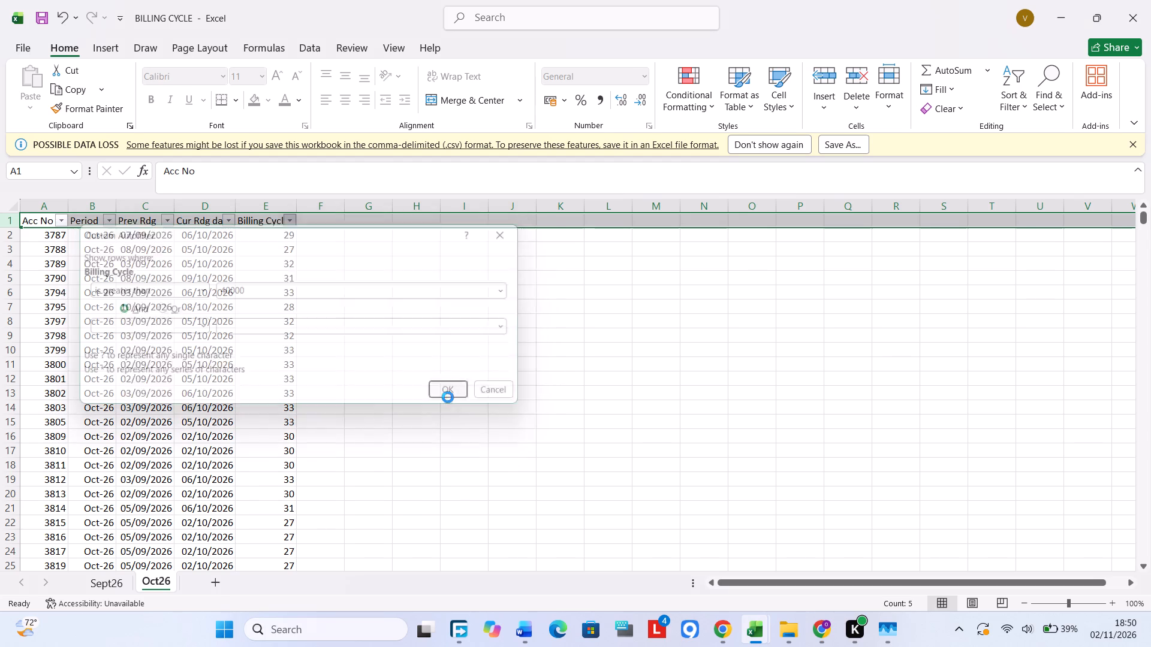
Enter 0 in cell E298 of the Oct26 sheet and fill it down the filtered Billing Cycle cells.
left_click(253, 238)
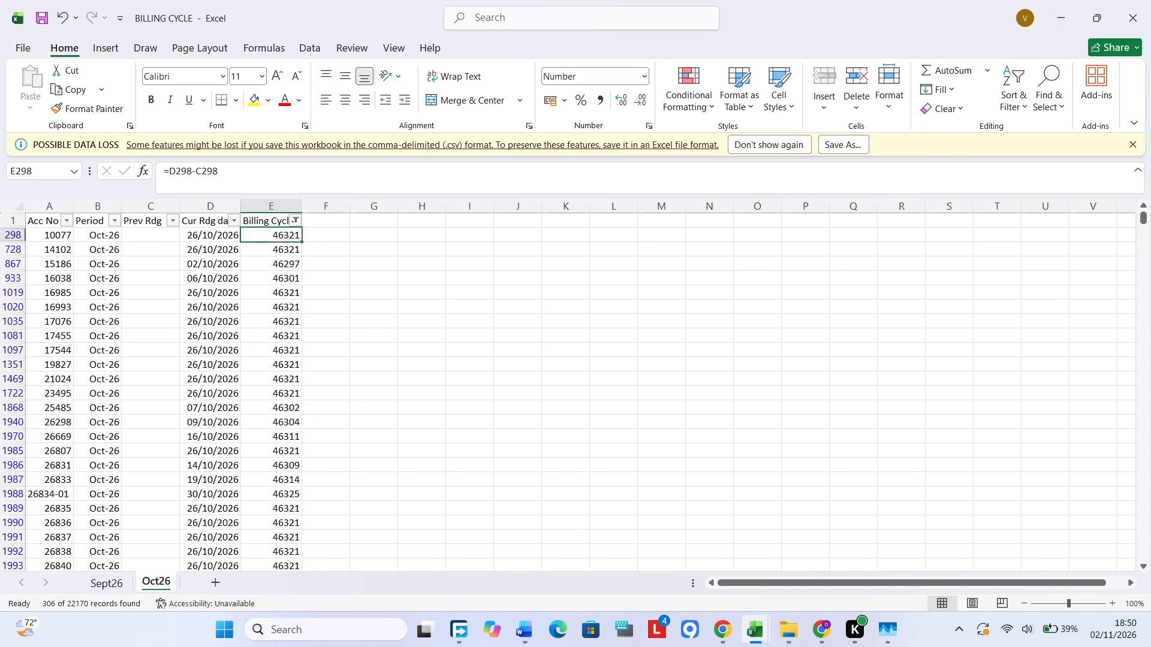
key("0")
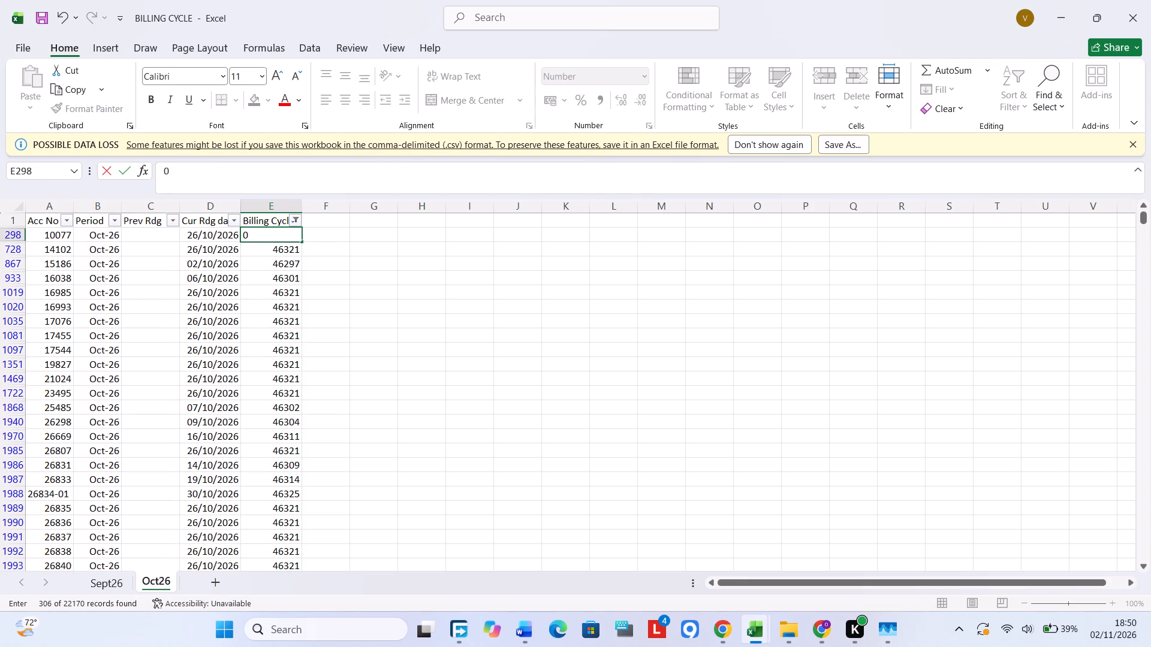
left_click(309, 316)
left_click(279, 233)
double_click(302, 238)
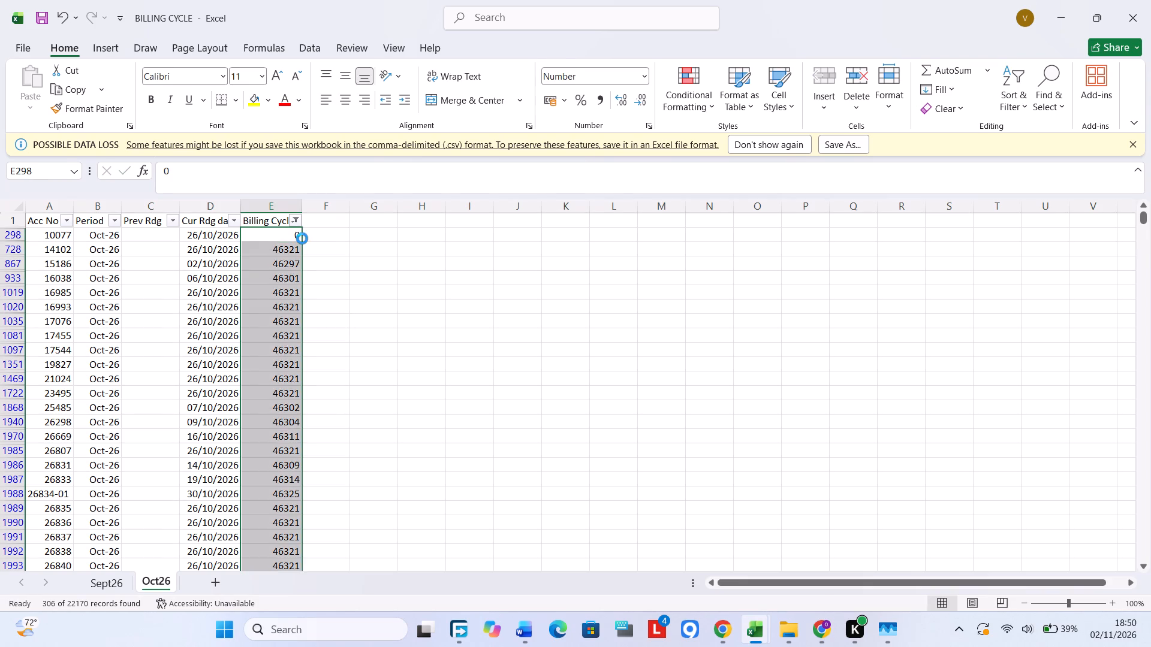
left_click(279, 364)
Save the BILLING CYCLE workbook.
key("ctrl+s")
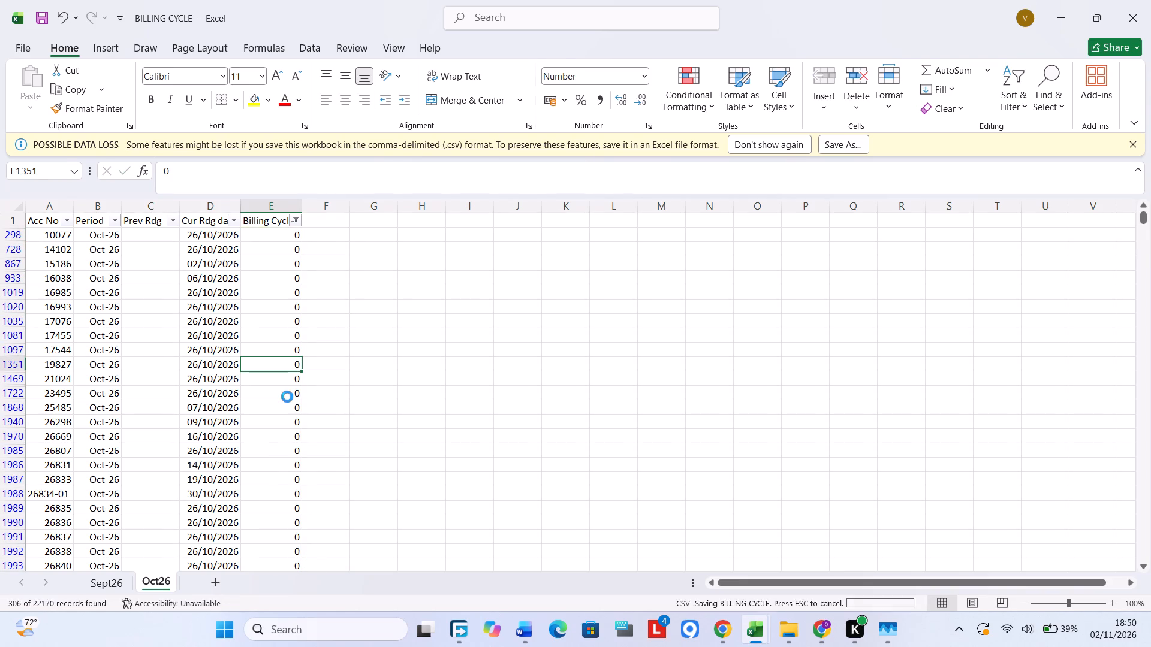
left_click(333, 386)
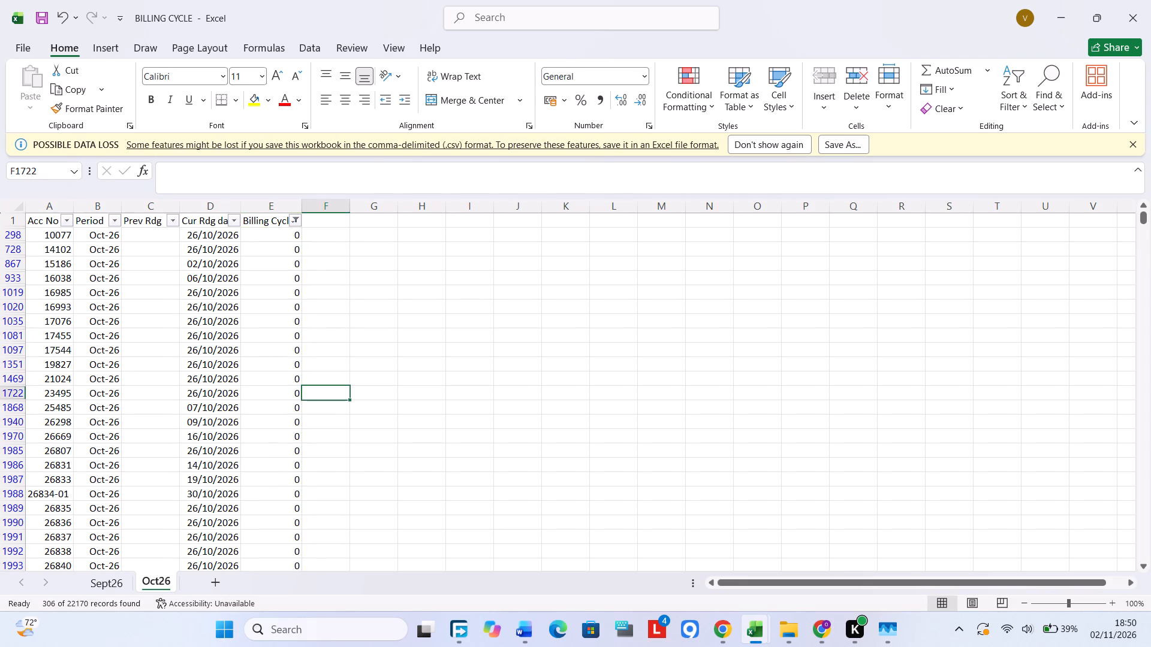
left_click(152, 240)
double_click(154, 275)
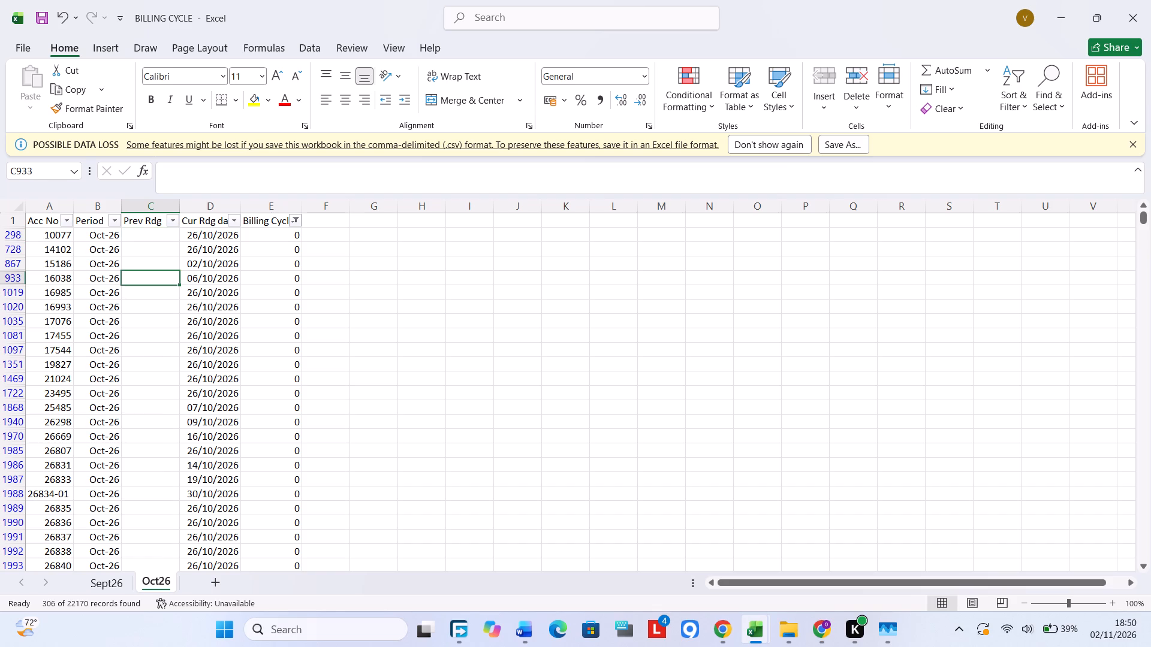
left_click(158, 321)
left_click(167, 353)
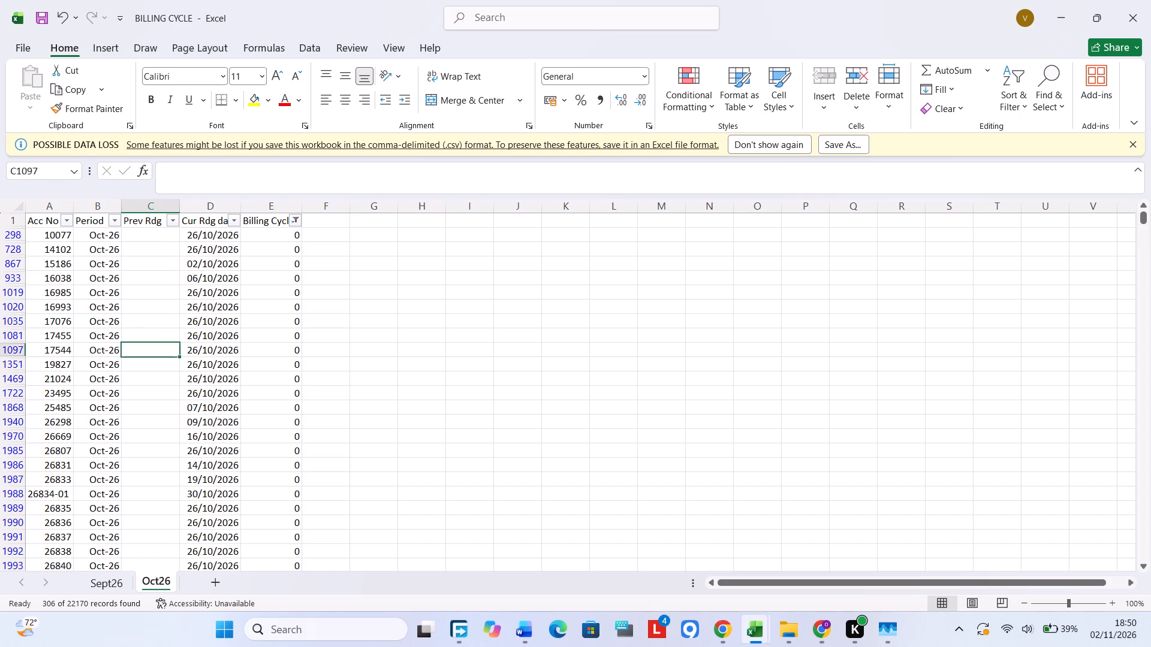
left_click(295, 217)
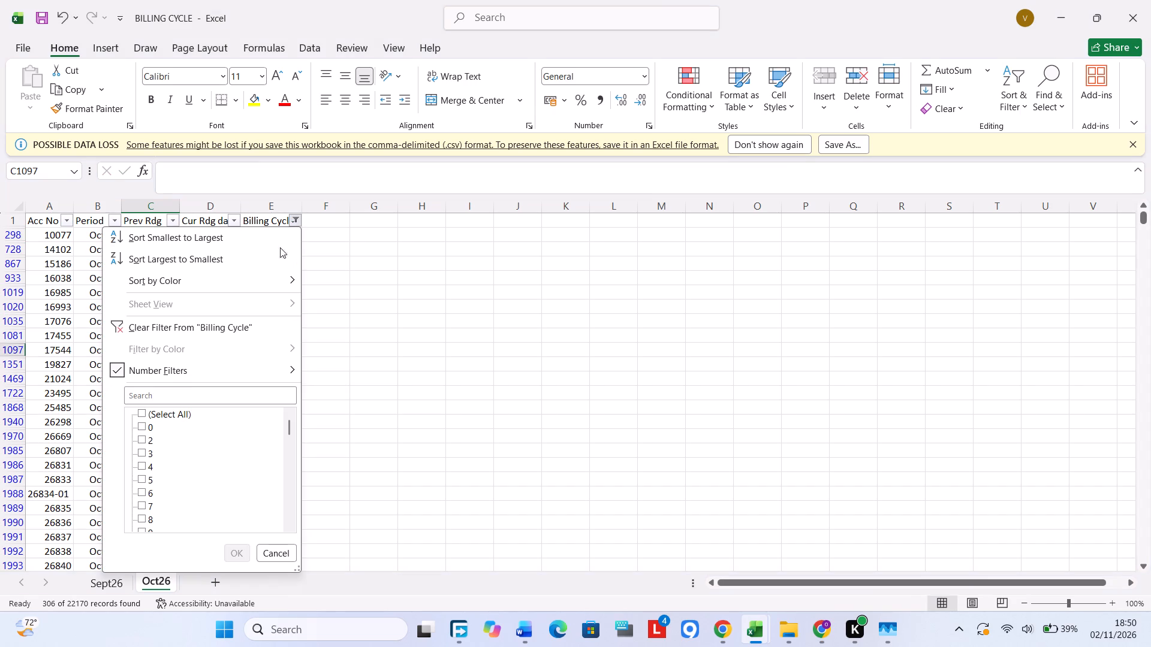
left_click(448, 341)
Clear cell E298 on the Oct26 sheet and fill the blank down the filtered Billing Cycle cells through row 22171.
left_click(293, 231)
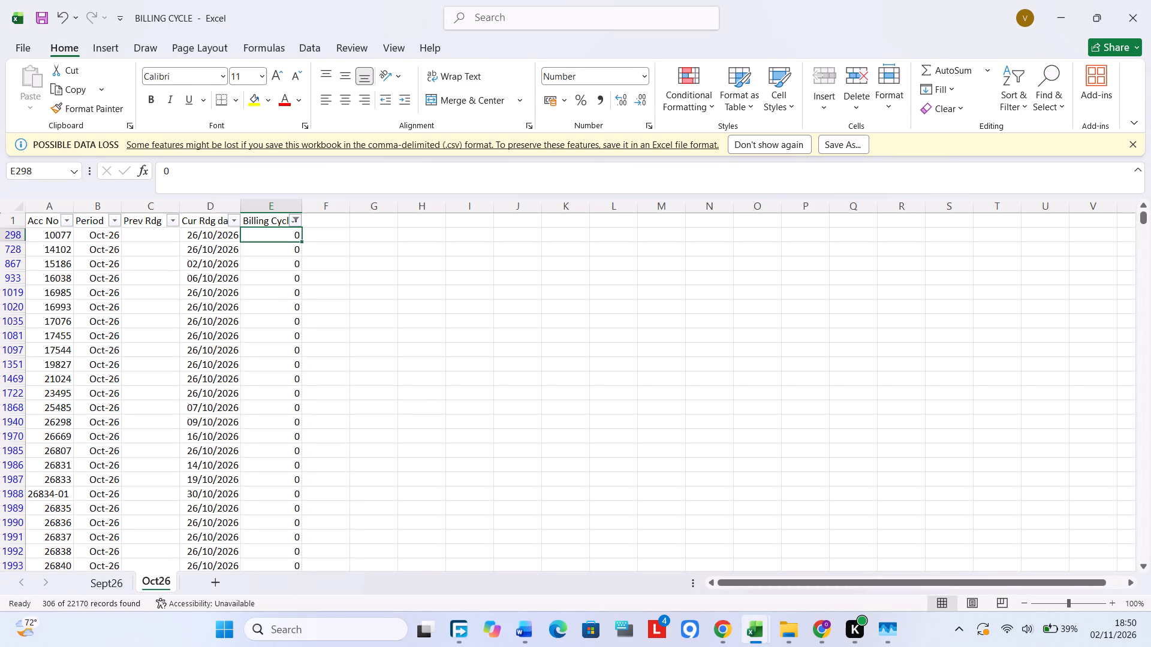
key("BackSpace")
left_click(339, 287)
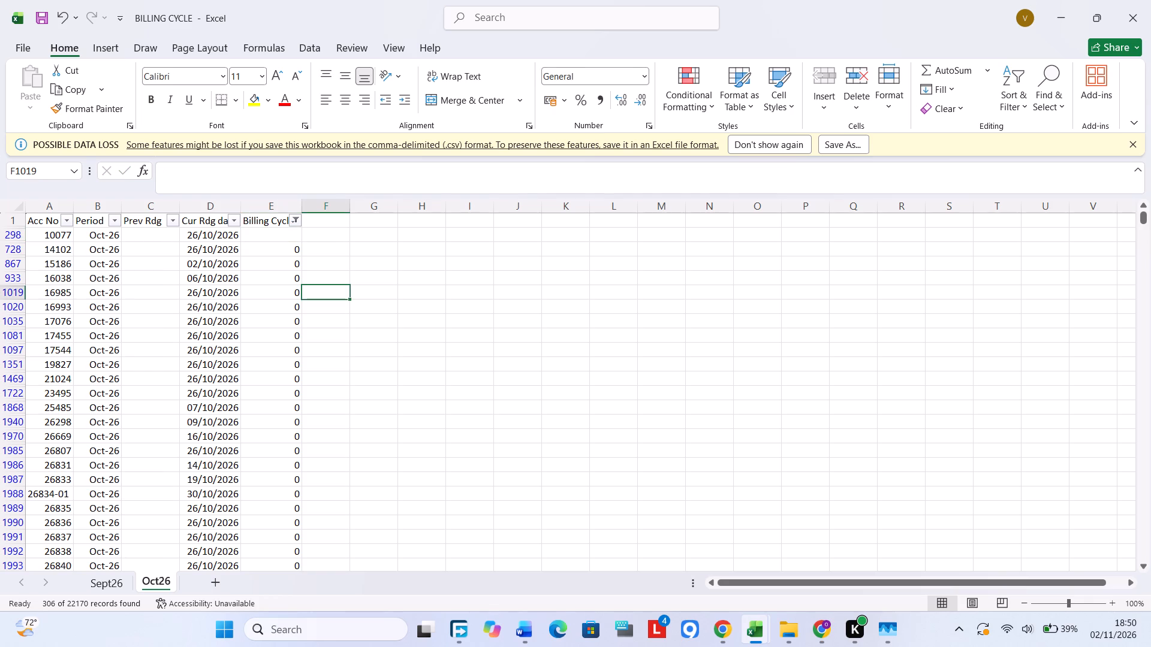
left_click(252, 237)
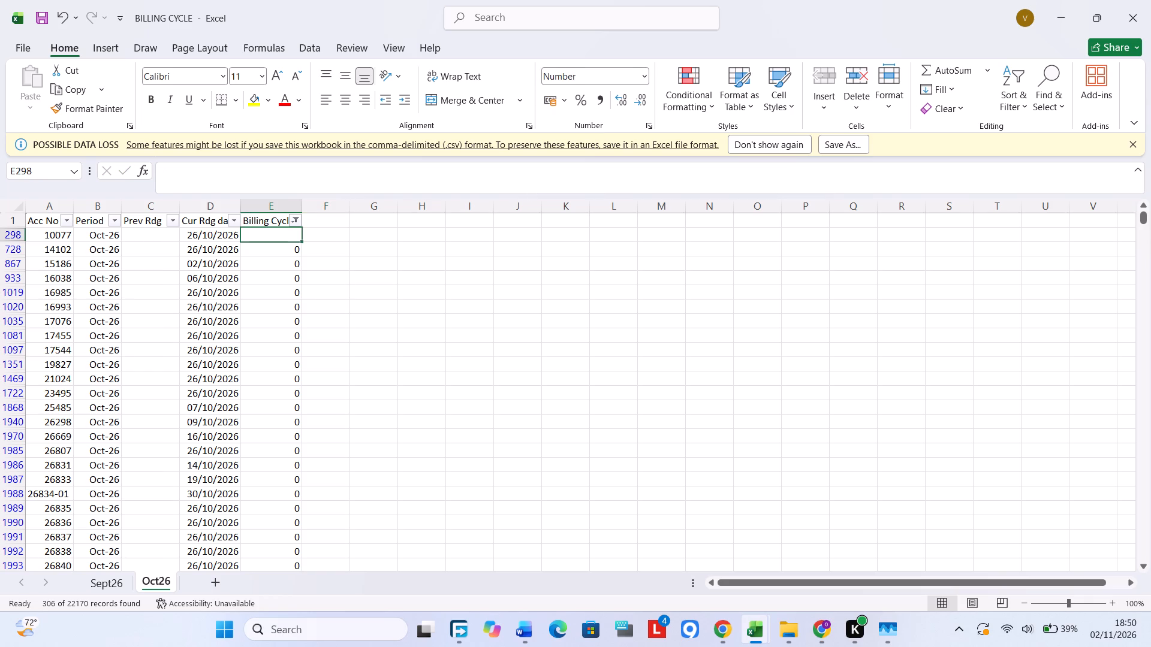
double_click(299, 240)
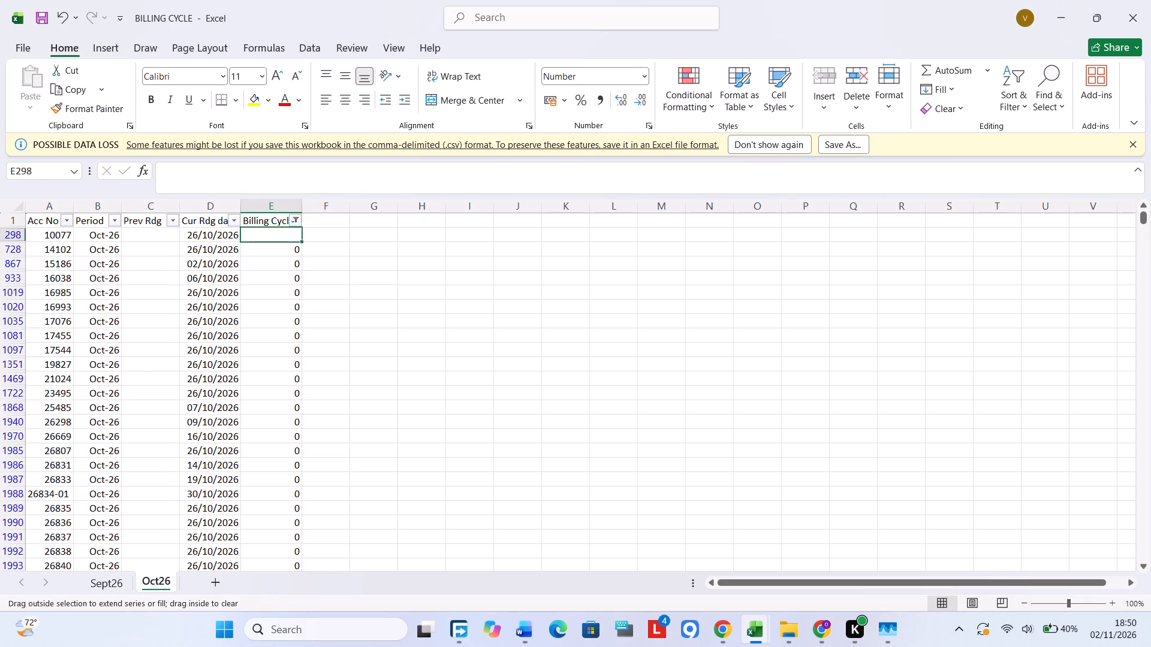
double_click(303, 242)
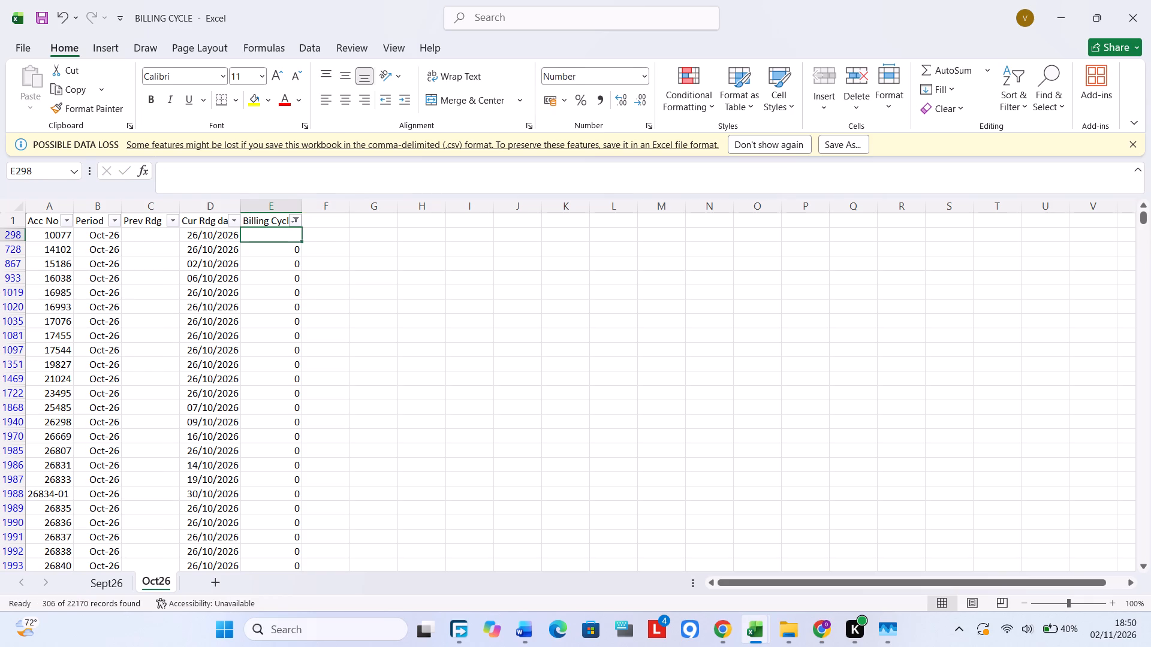
left_click_drag(301, 241, 304, 325)
triple_click(300, 327)
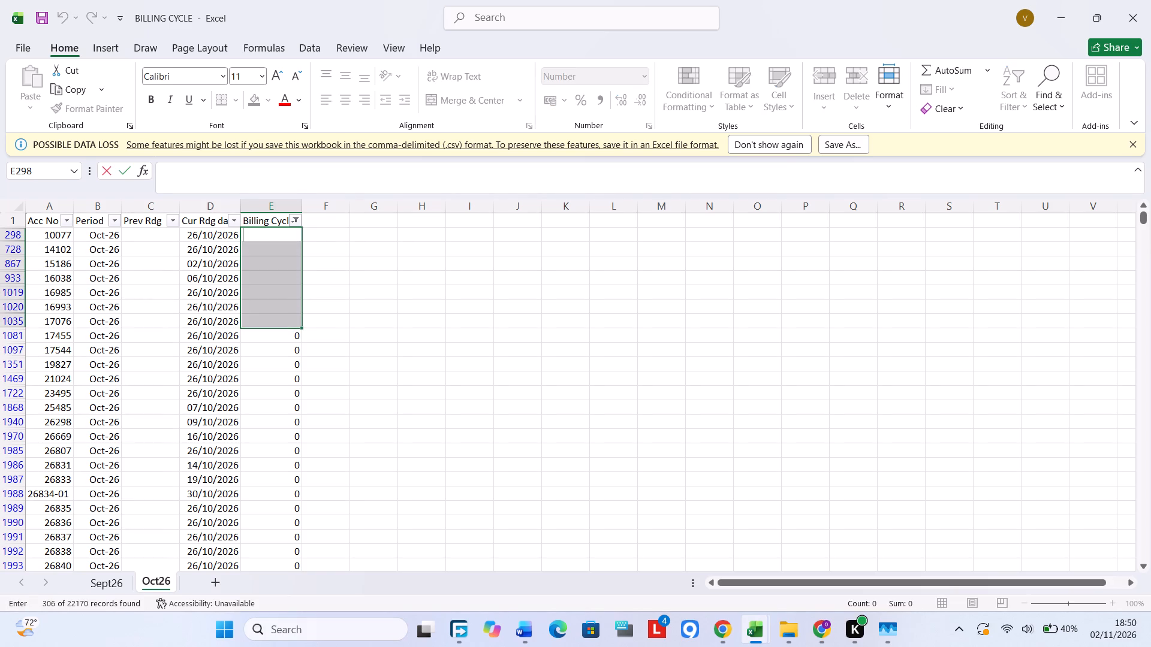
double_click(300, 325)
left_click_drag(300, 325, 309, 646)
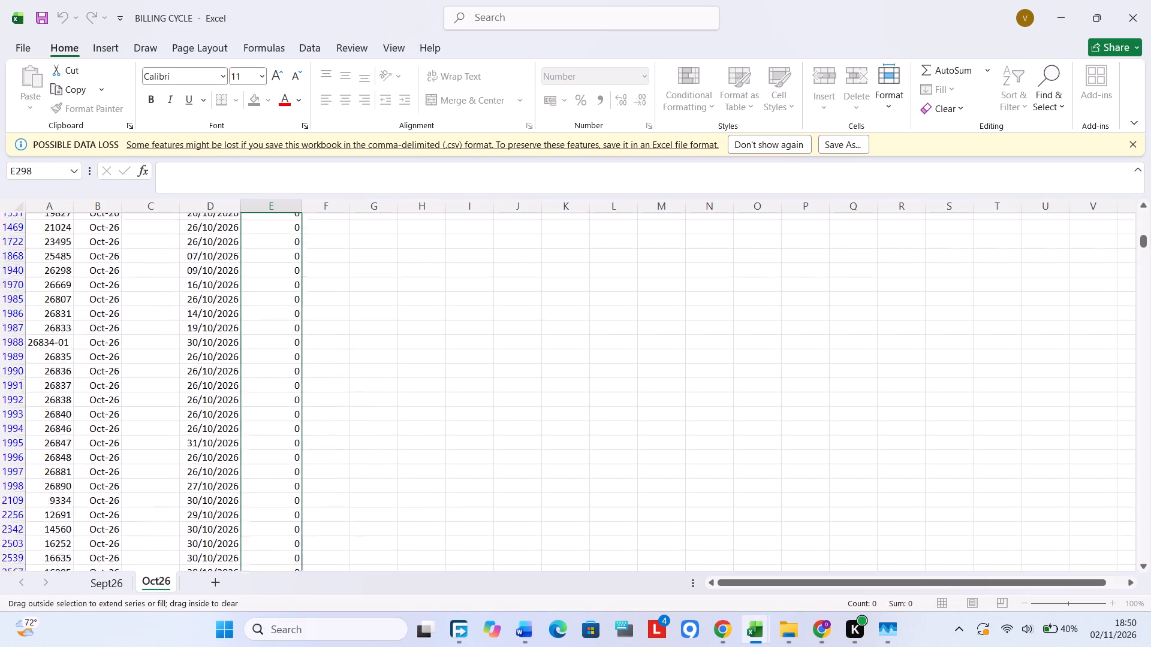
left_click_drag(309, 646, 334, 646)
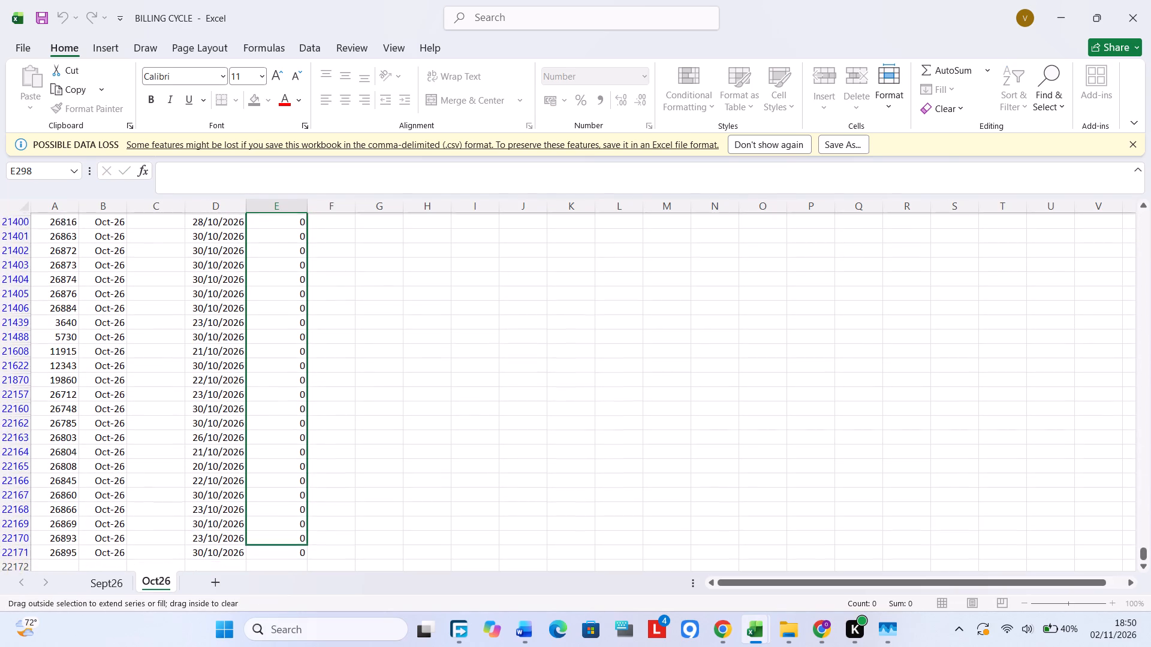
left_click_drag(334, 646, 312, 537)
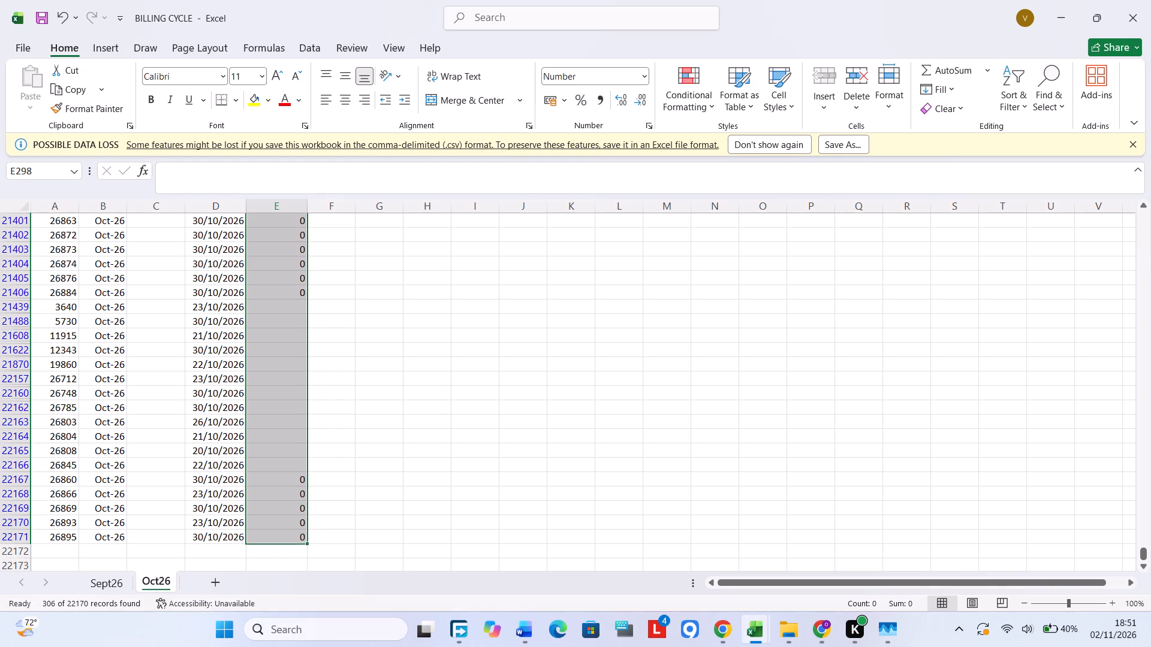
left_click(306, 339)
left_click(430, 332)
left_click(147, 275)
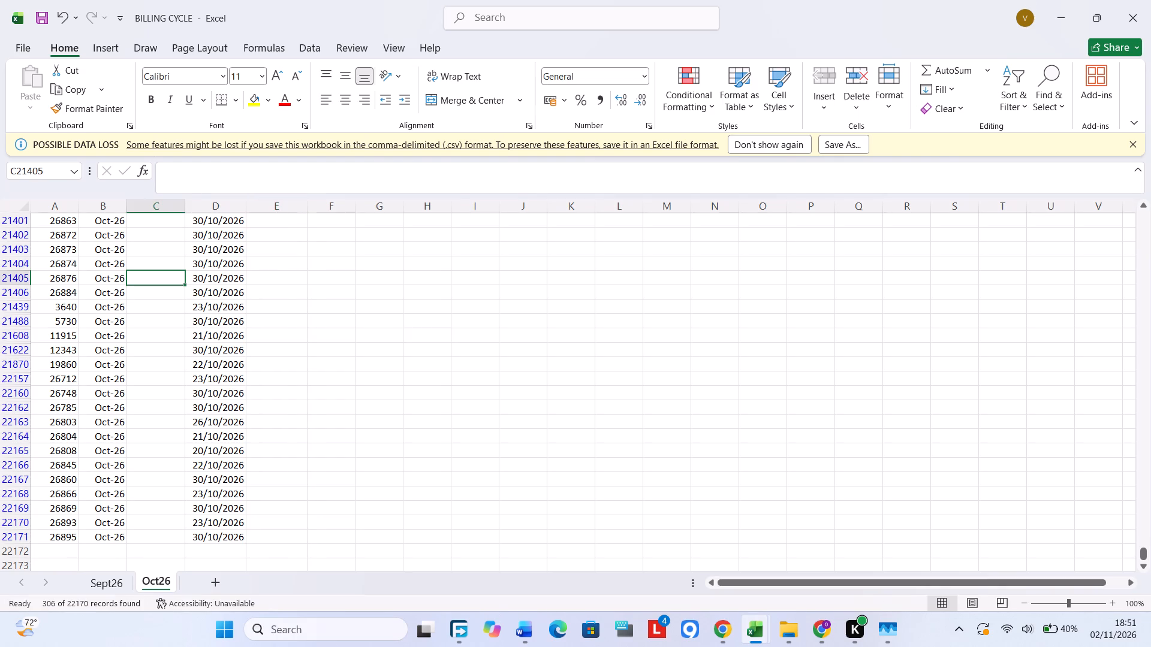
Add filters to the header row of the Sept26 sheet.
left_click(115, 575)
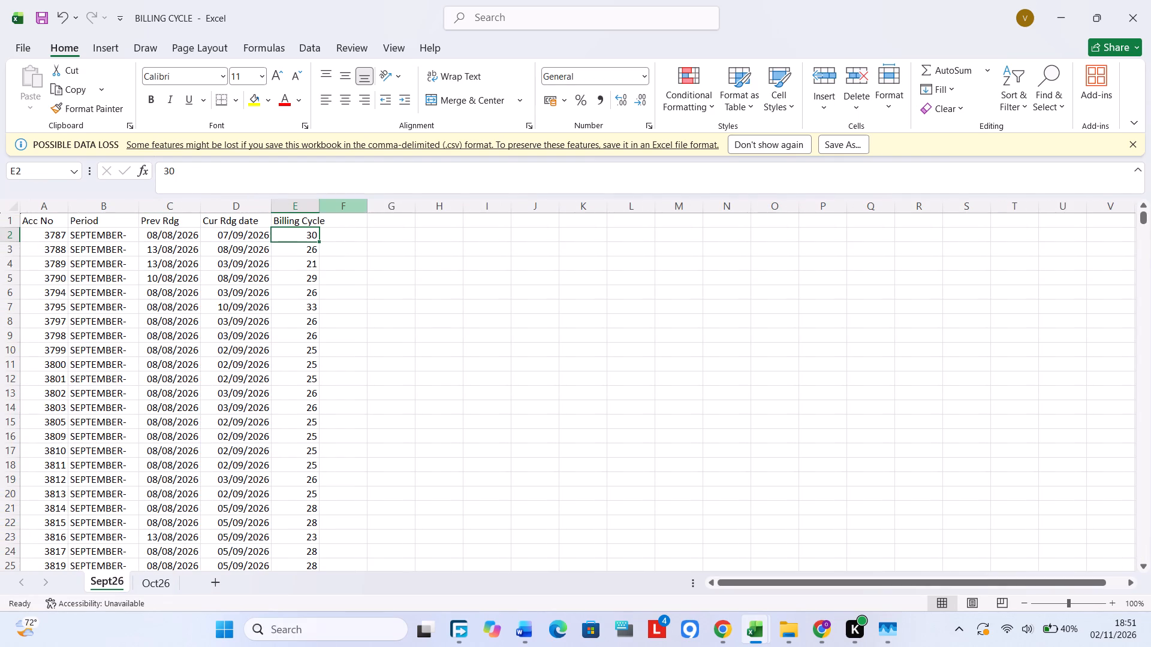
left_click(0, 220)
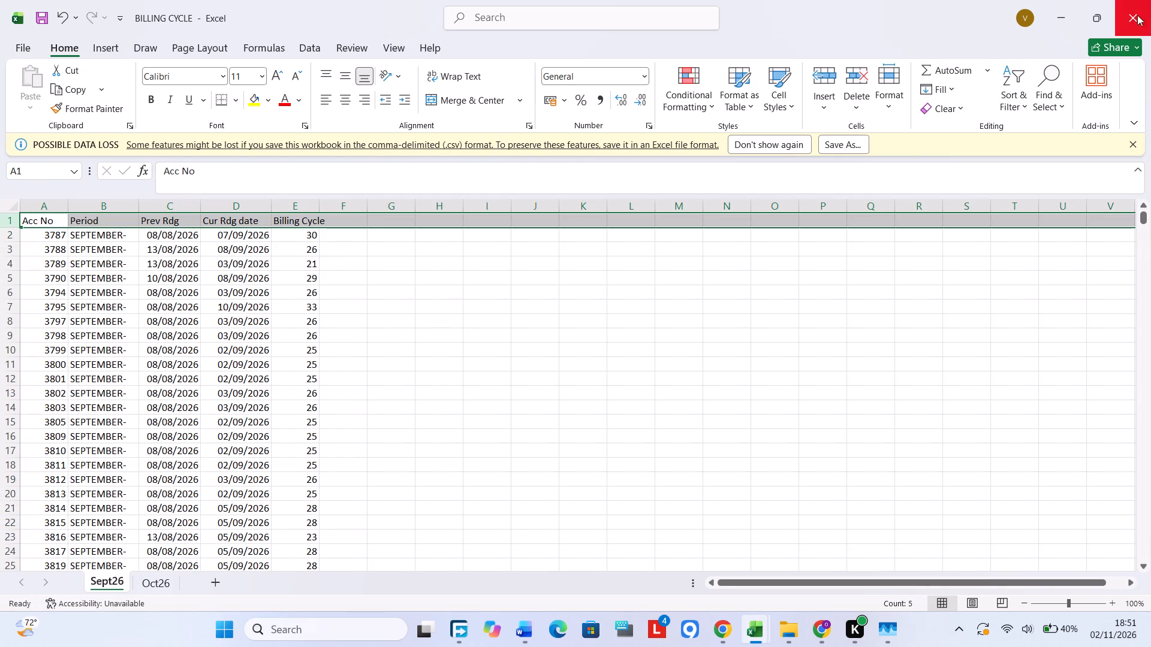
left_click(1023, 104)
left_click(1026, 200)
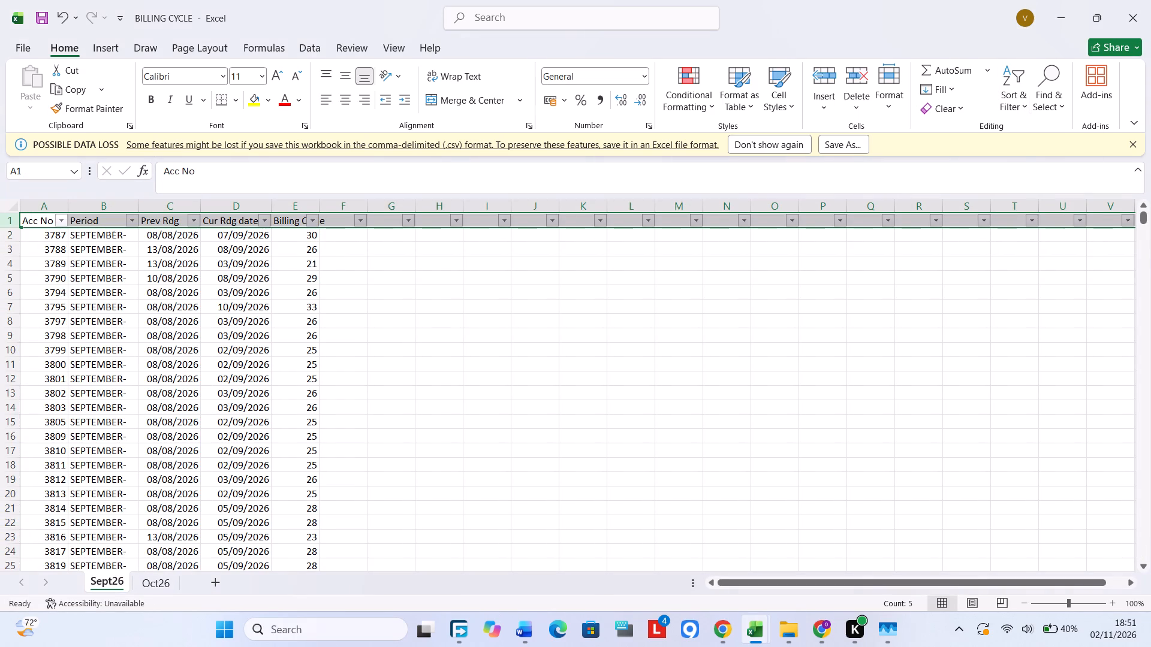
Filter the Billing Cycle column of the Sept26 sheet to values greater than 40000.
left_click(317, 217)
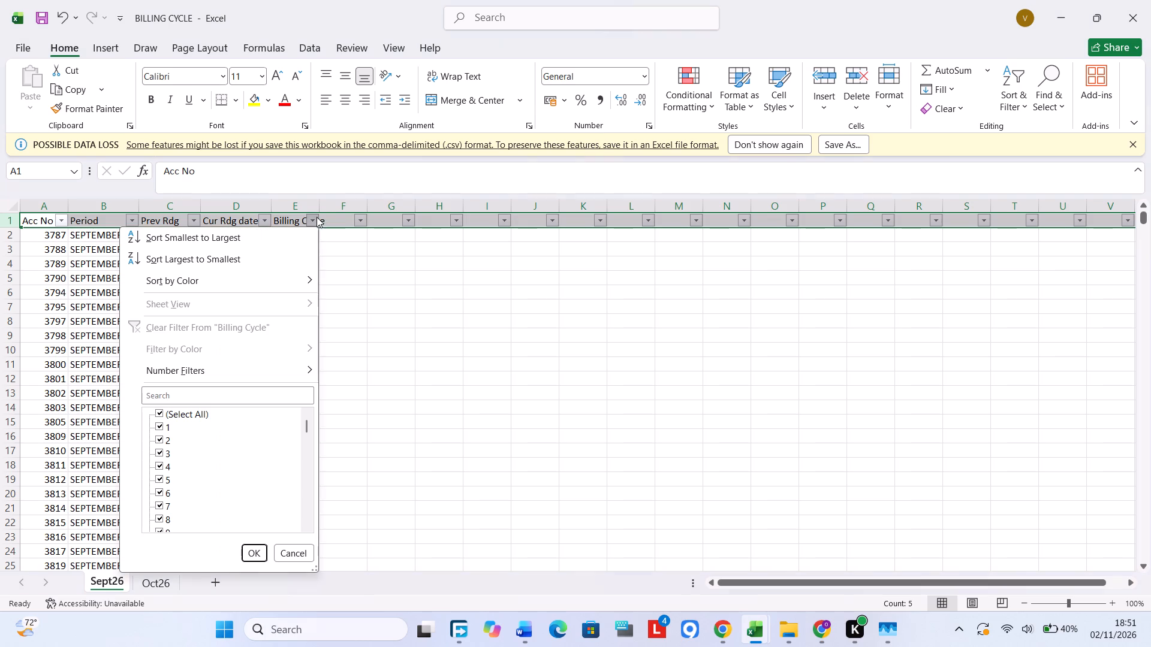
left_click(246, 373)
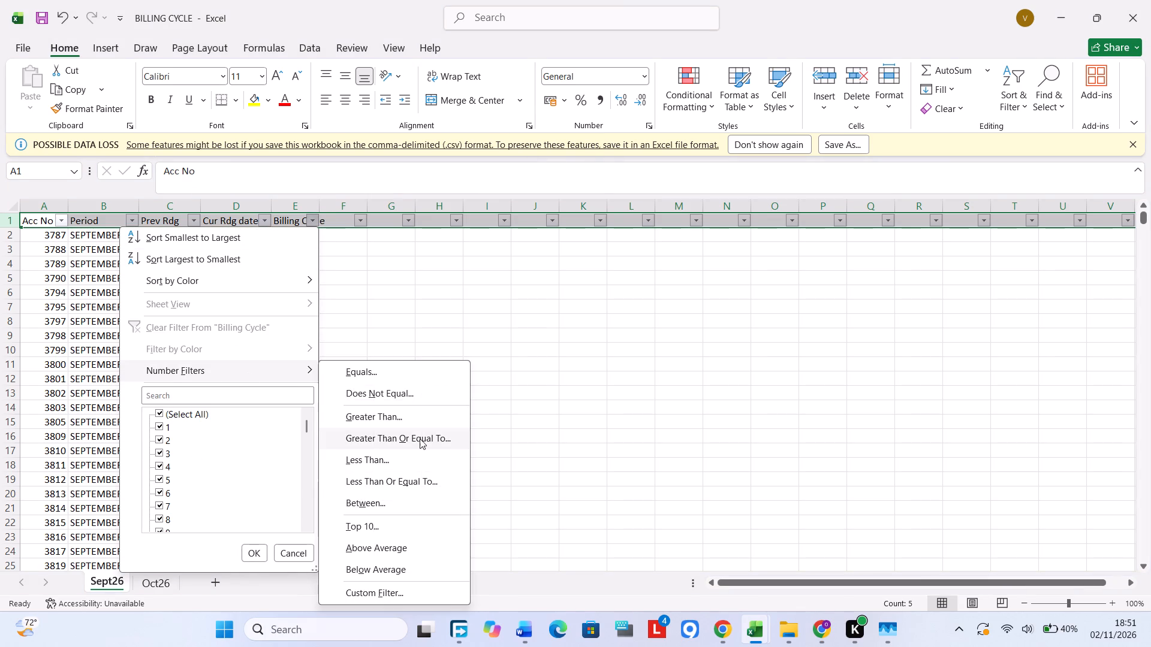
left_click(381, 414)
type("40000")
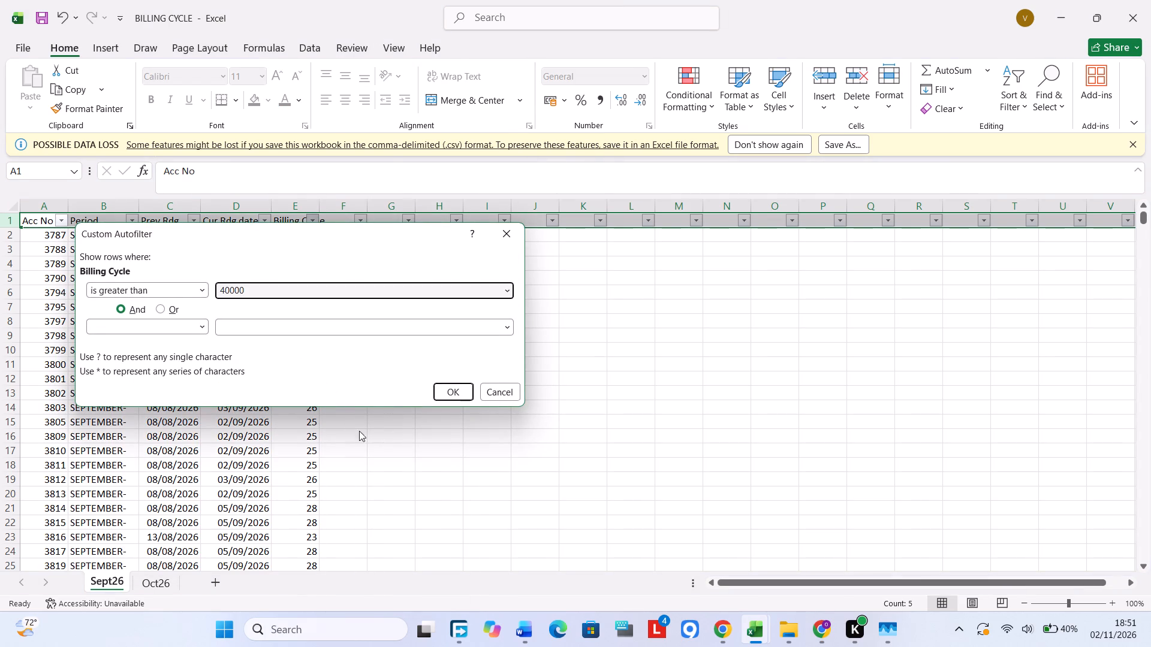
left_click(440, 396)
Clear cell E216 on the Sept26 sheet and fill the blank down the filtered Billing Cycle cells through row 22046.
left_click(317, 241)
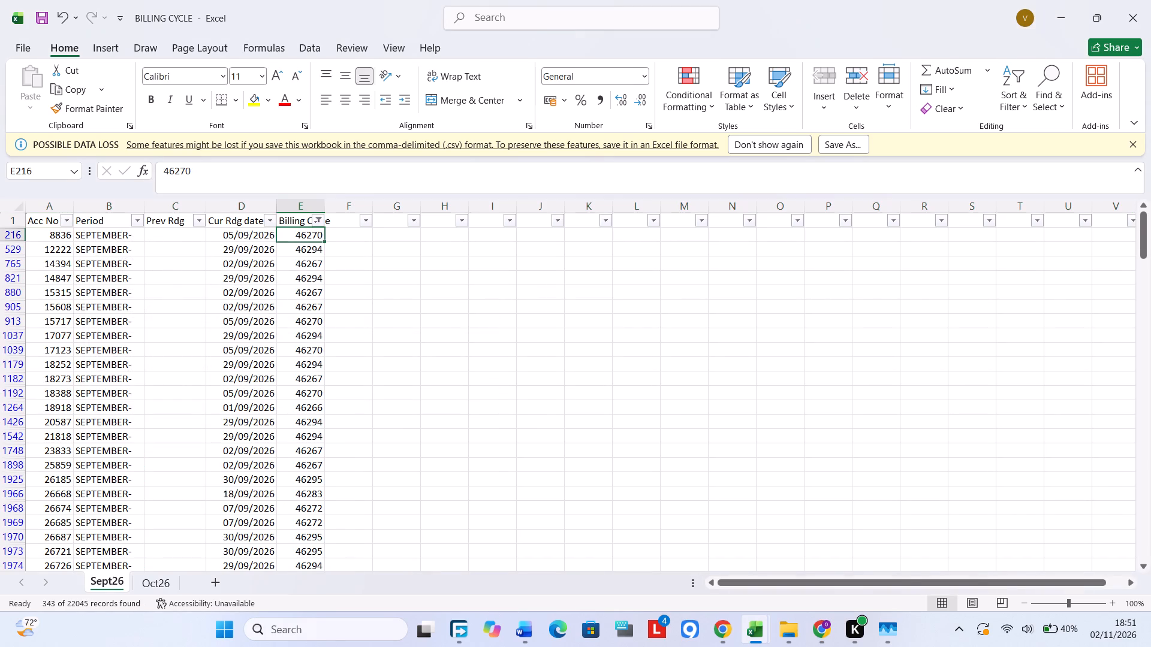
key("BackSpace")
scroll(317, 241, "up", 1)
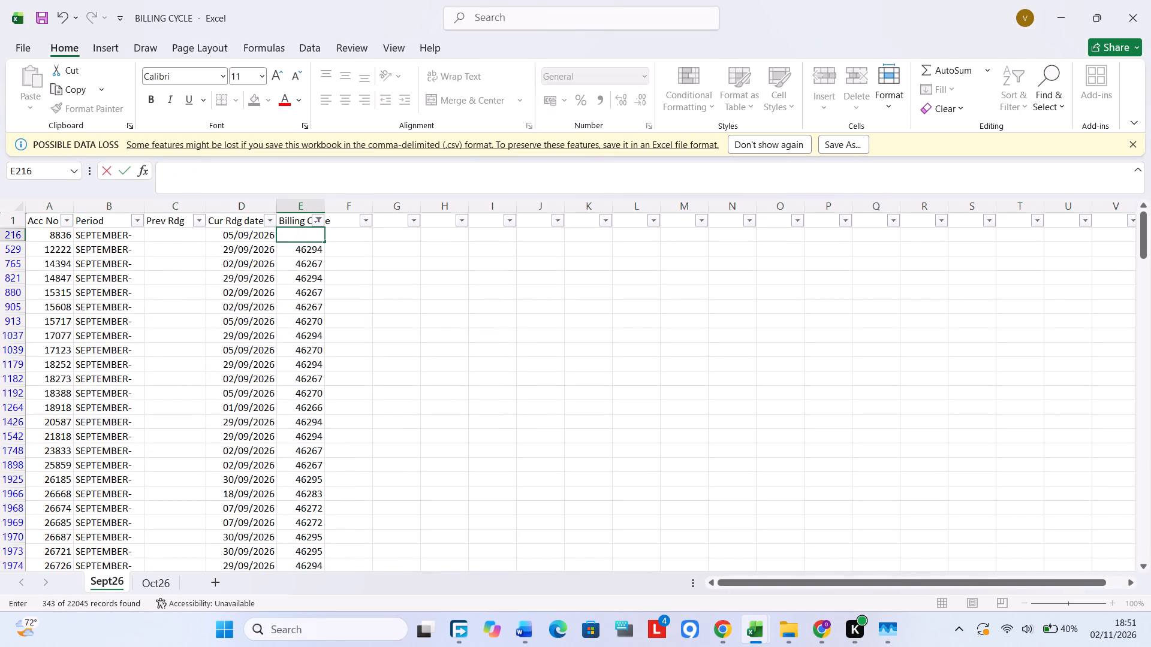
left_click(317, 278)
left_click(316, 231)
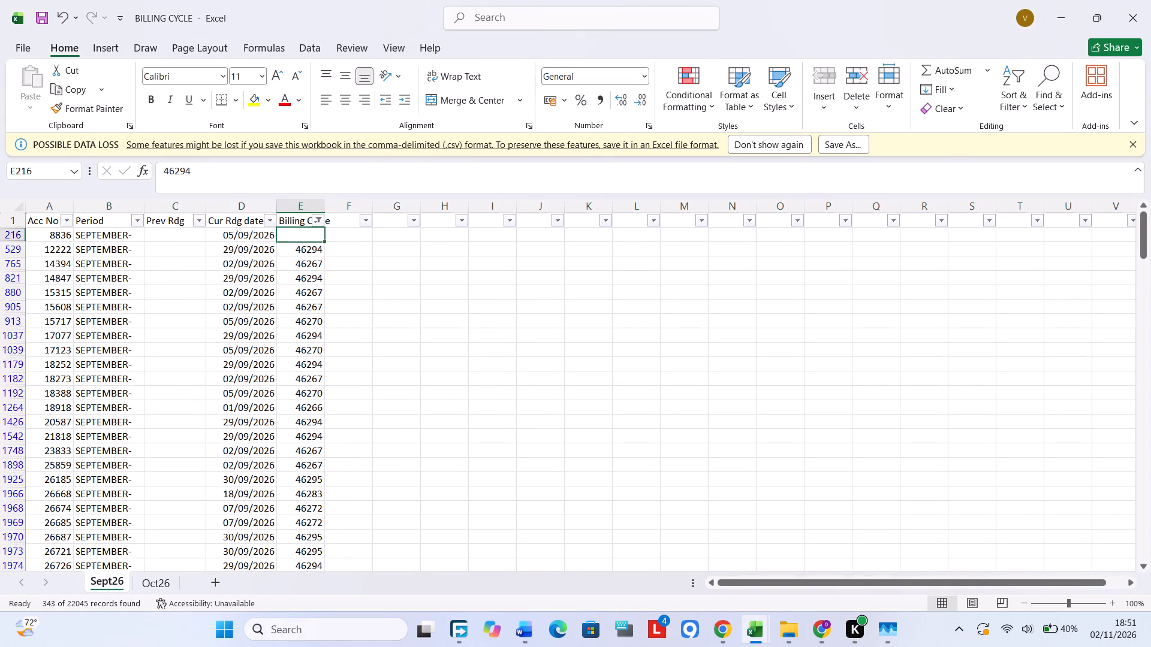
triple_click(323, 241)
left_click_drag(323, 241, 266, 646)
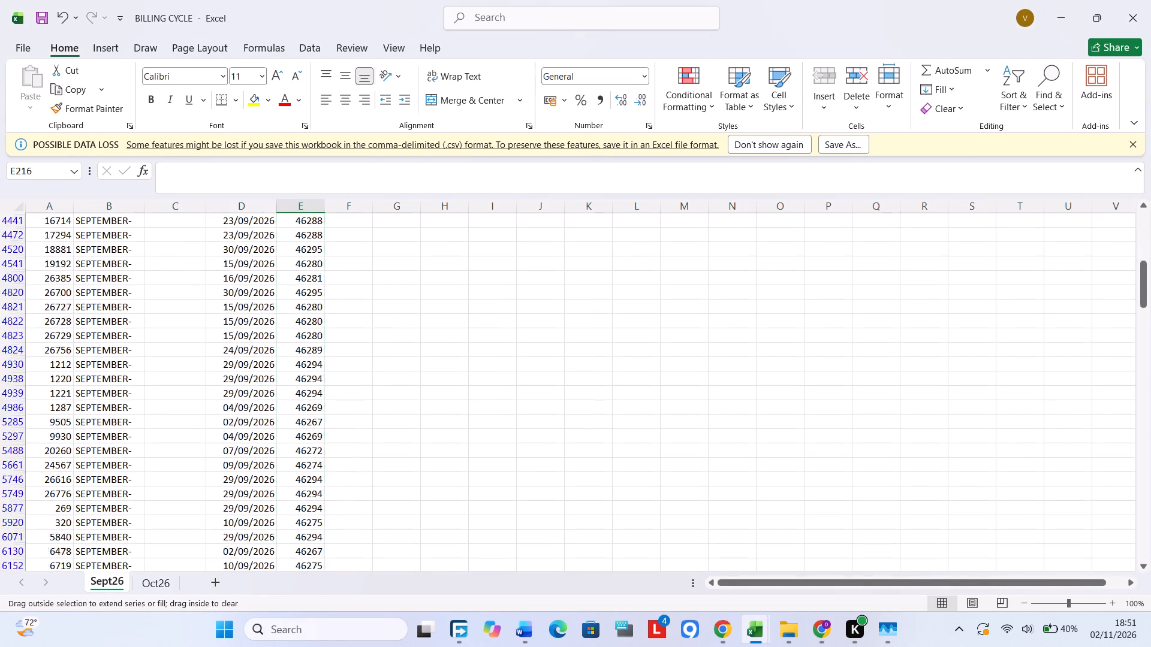
left_click_drag(266, 646, 253, 592)
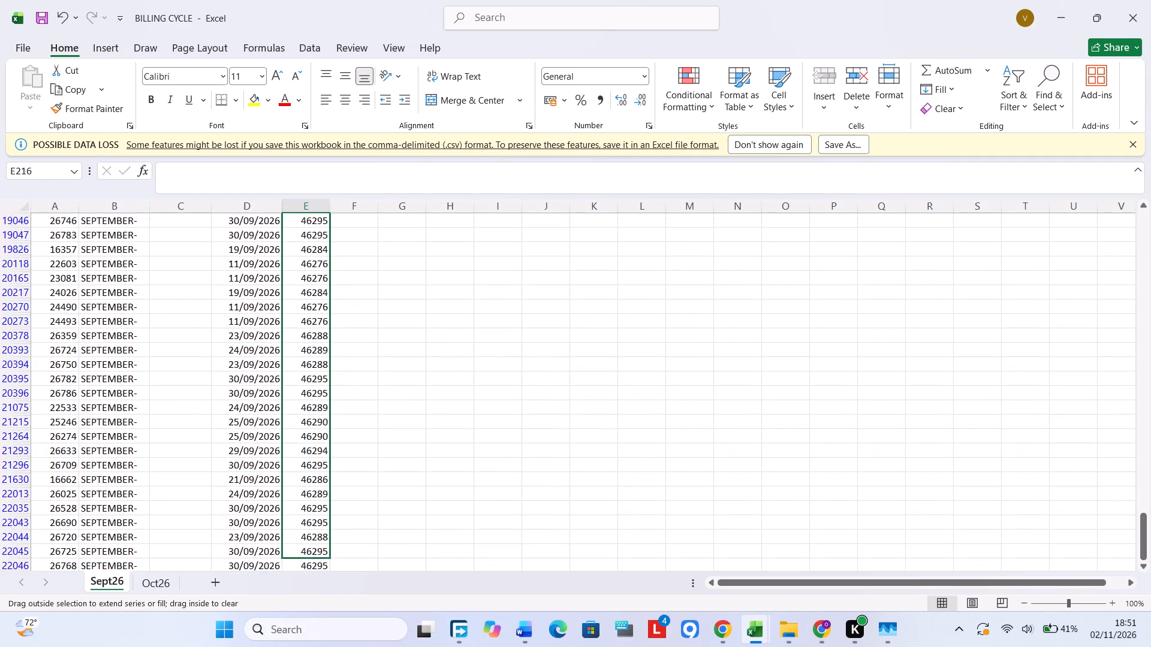
left_click_drag(253, 592, 328, 525)
left_click(454, 447)
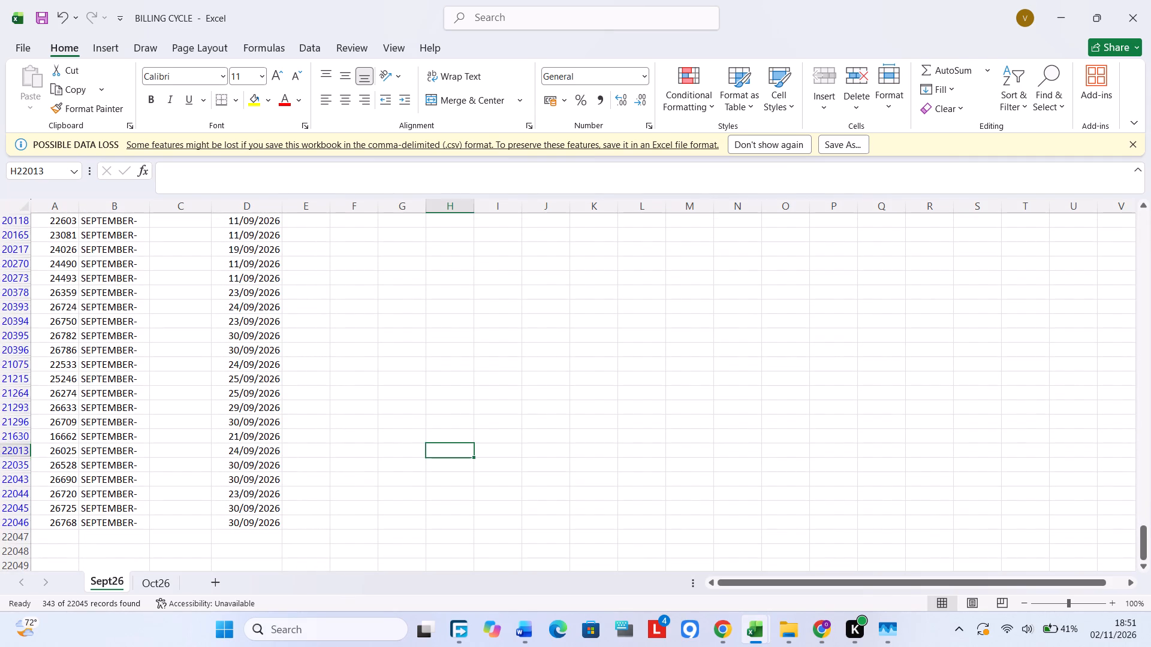
left_click(314, 428)
left_click(375, 444)
left_click(361, 371)
left_click(317, 363)
scroll(321, 356, "up", 3)
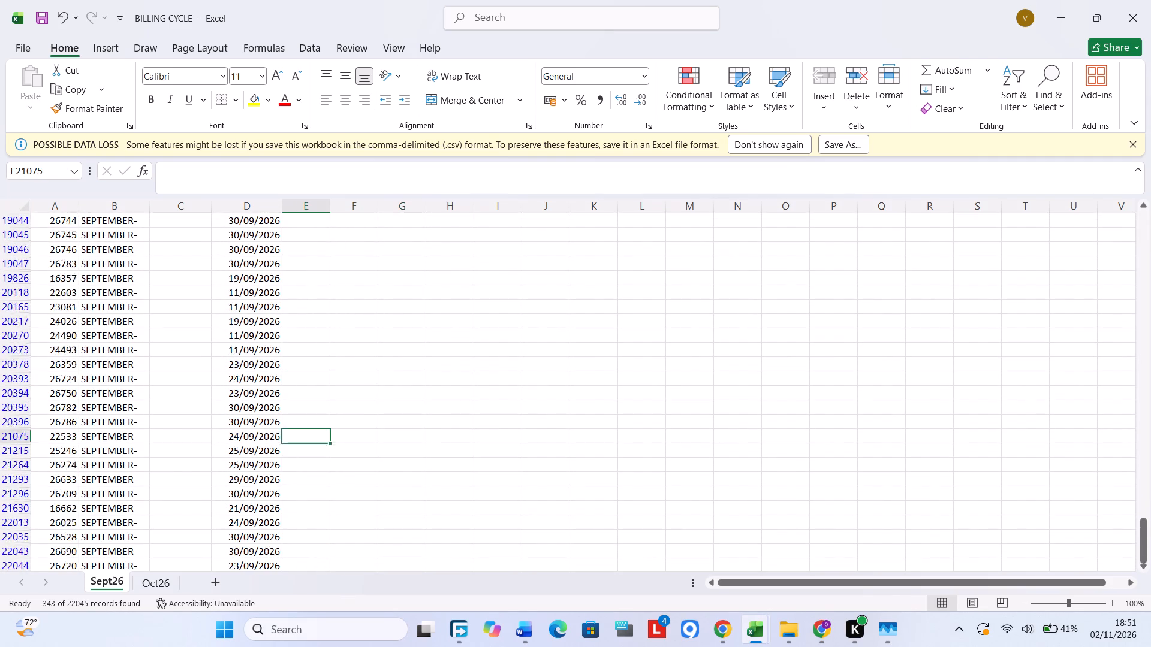
scroll(321, 356, "up", 20)
scroll(321, 356, "up", 10)
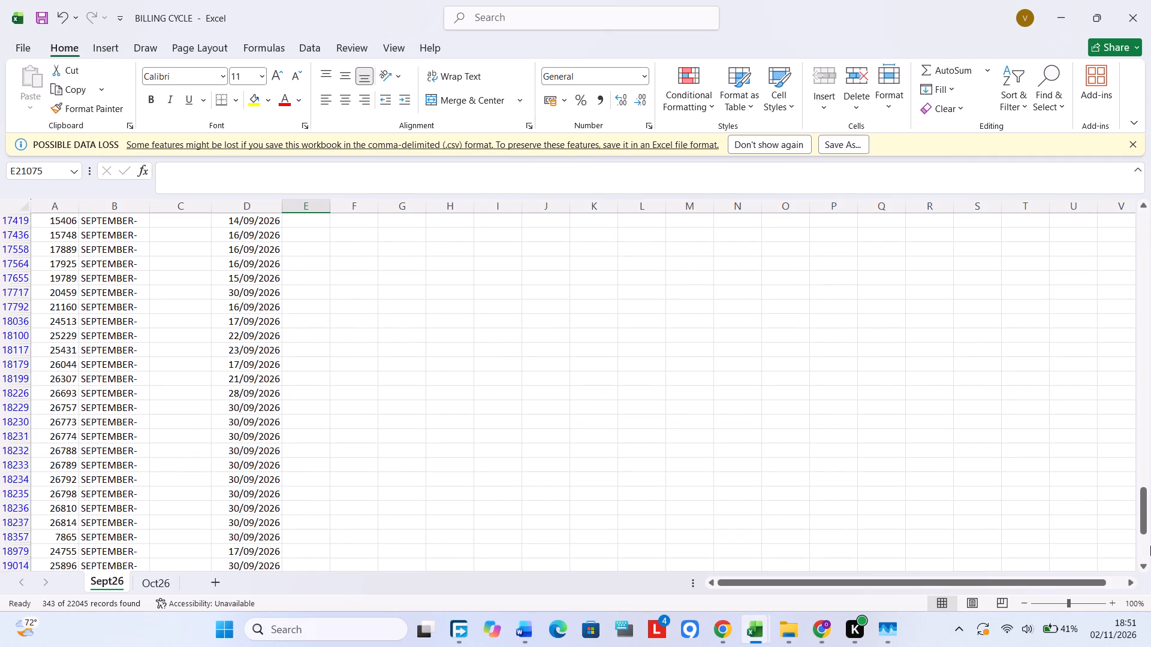
left_click_drag(1143, 513, 1143, 193)
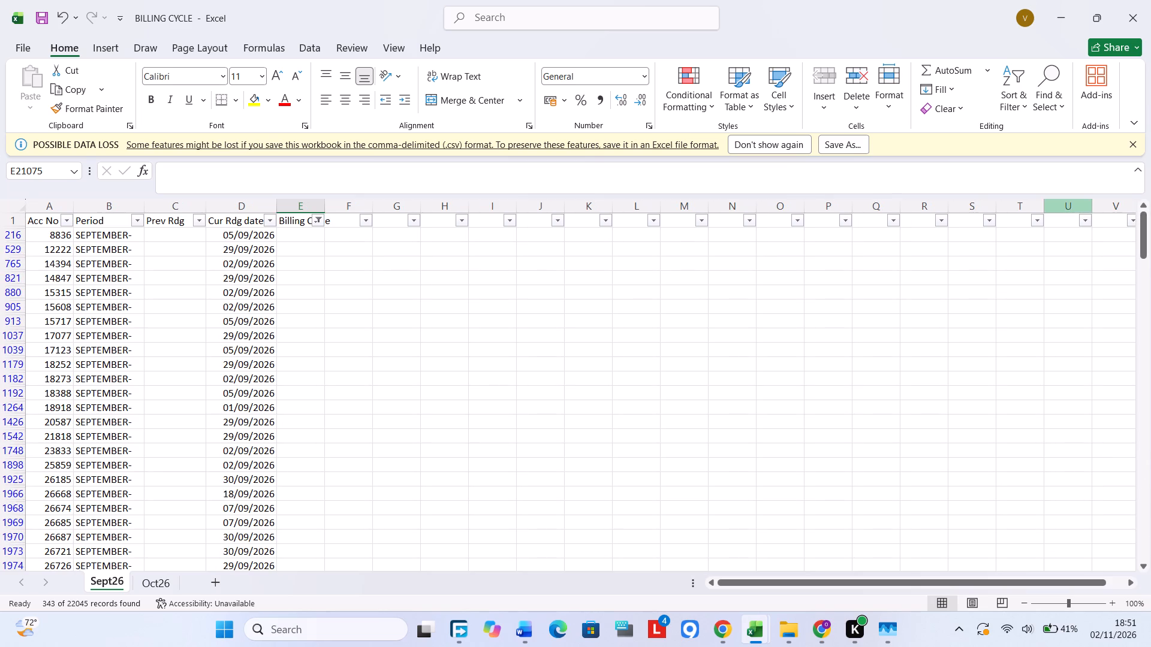
left_click(268, 350)
left_click(334, 338)
Clear the Billing Cycle filter on the Sept26 sheet so all rows show, keeping the header filters.
left_click(8, 223)
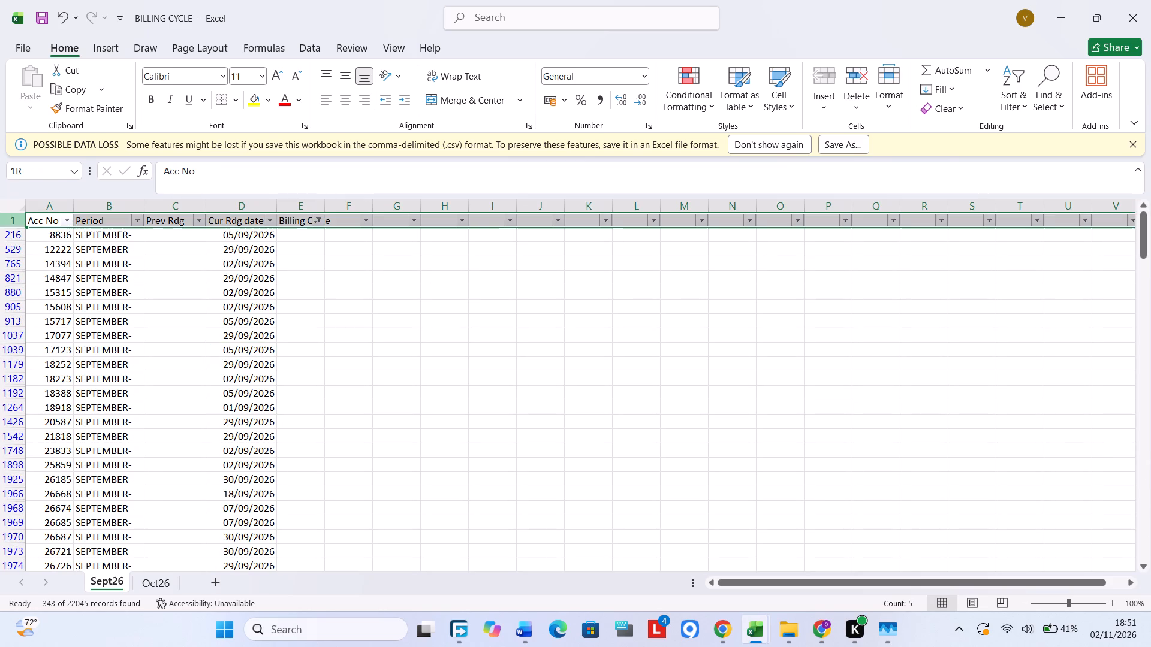
left_click(1013, 99)
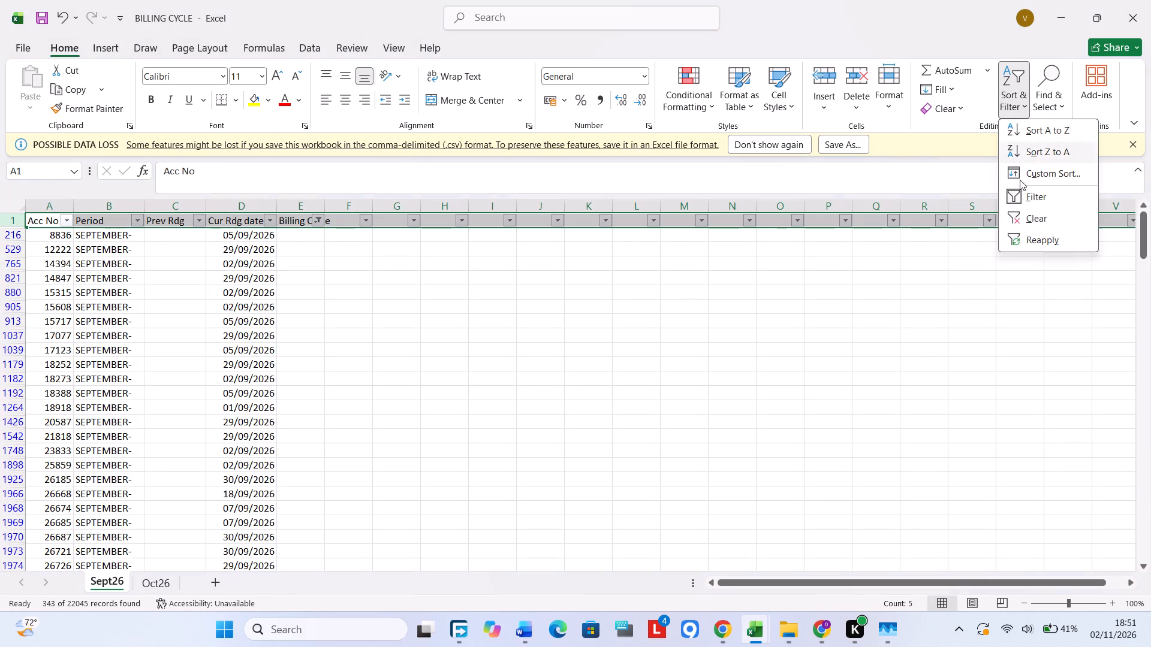
left_click(1020, 220)
left_click(803, 359)
left_click(206, 304)
left_click(225, 241)
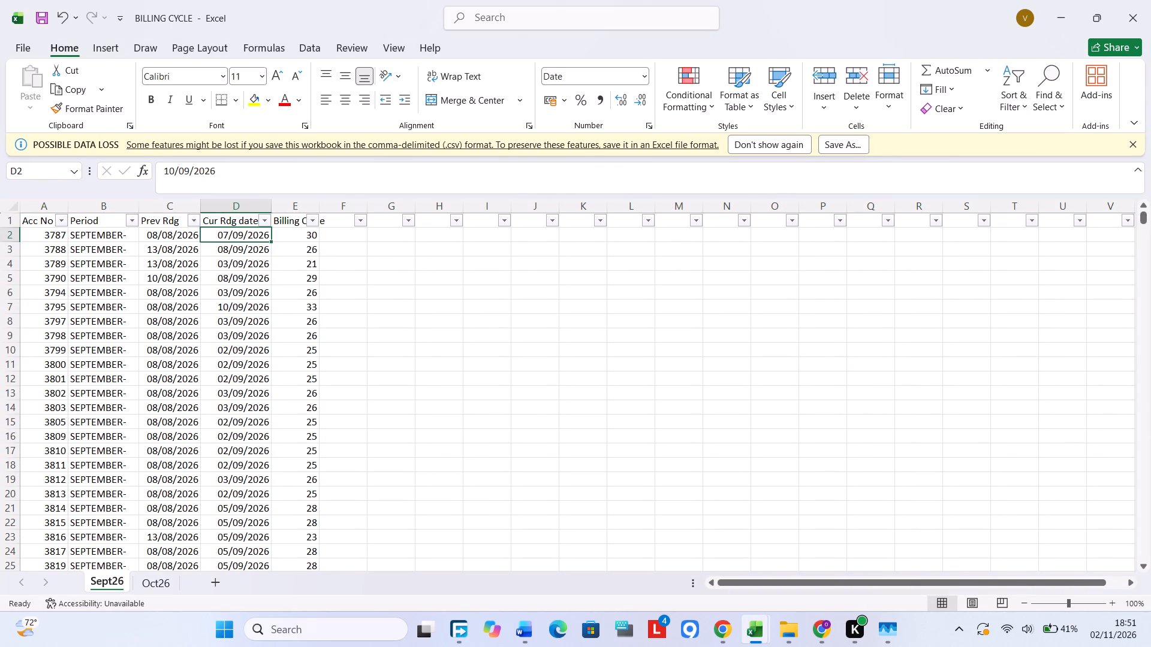
left_click(295, 314)
Save the BILLING CYCLE workbook.
key("ctrl+s")
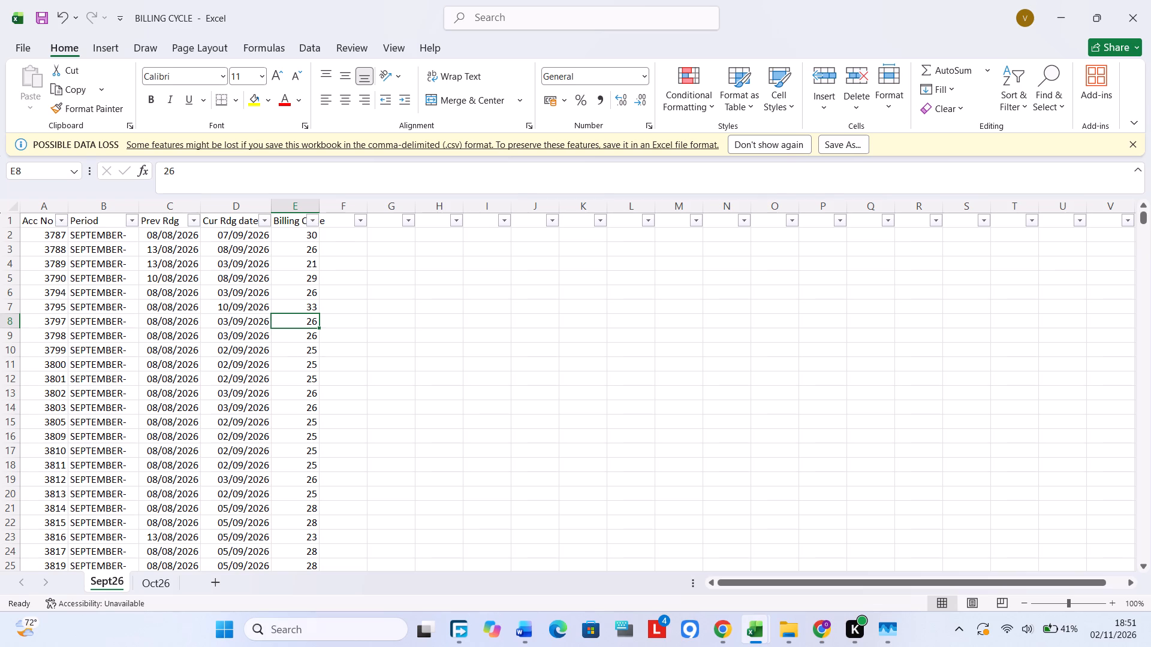
left_click(317, 344)
left_click(324, 433)
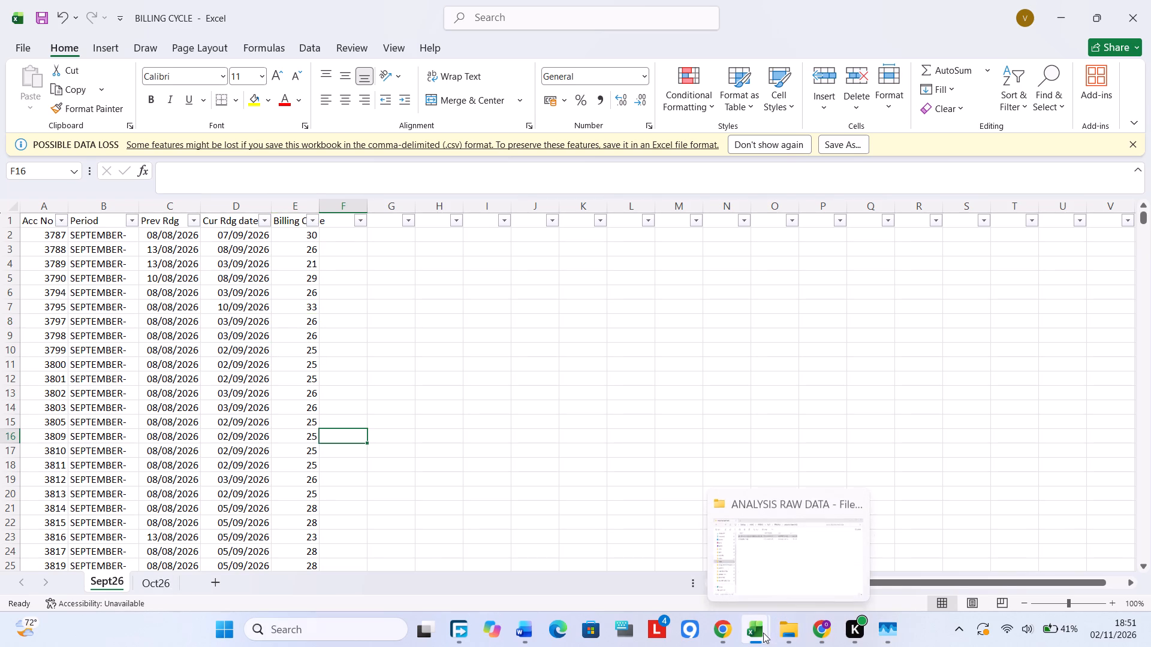
Switch to the SEPTEMBER 2026 ANALYSIS SHEET workbook and move its Aug sheet into BILLING CYCLE.csv, before Sept26.
left_click(367, 561)
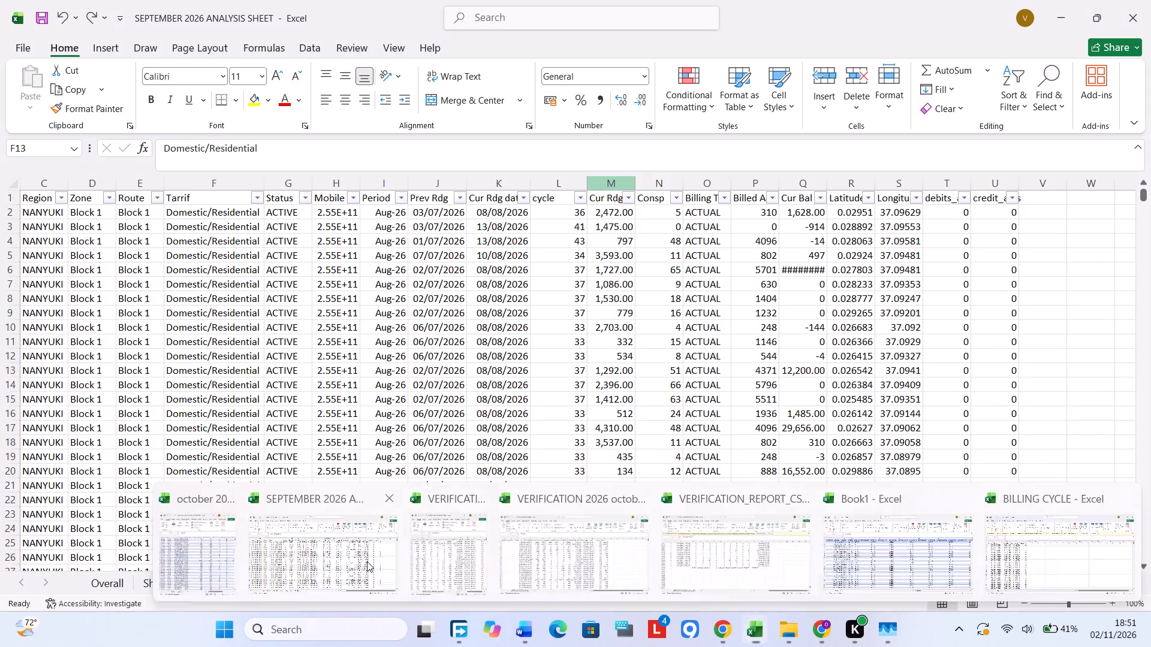
left_click(359, 544)
right_click(288, 579)
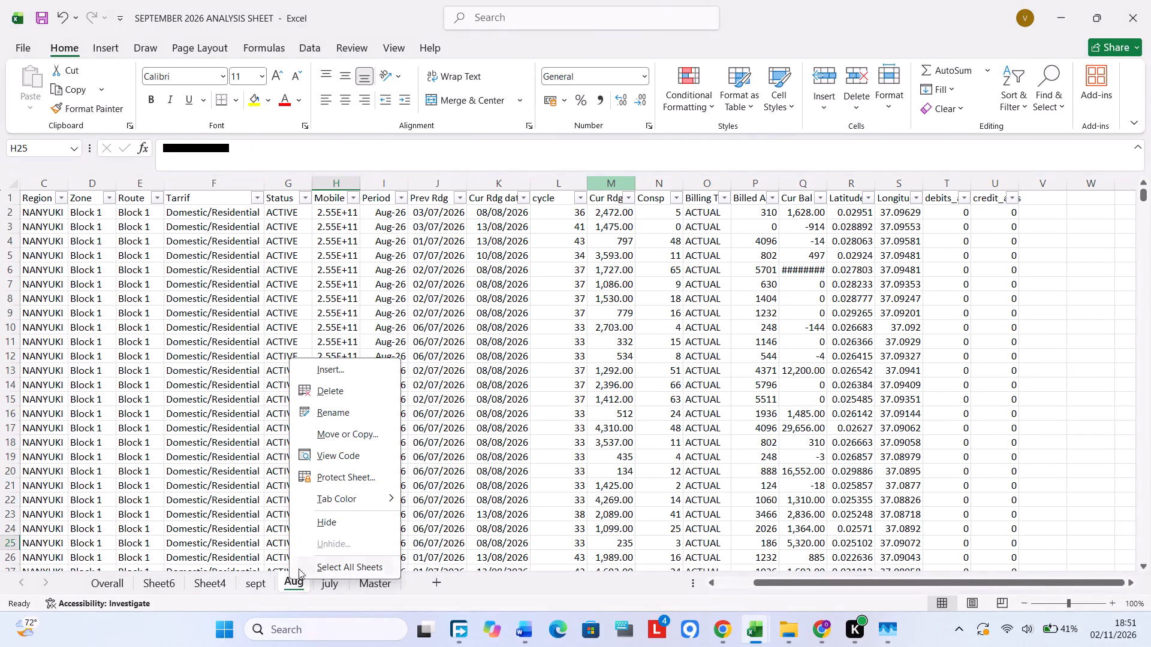
left_click(333, 428)
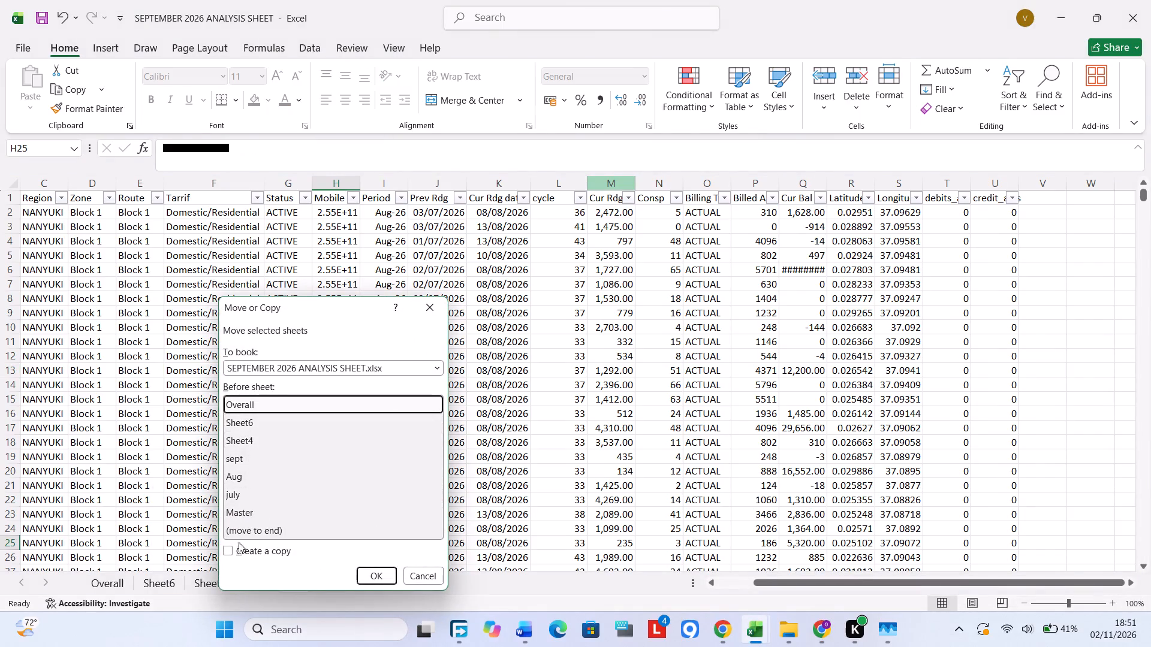
scroll(254, 495, "down", 2)
left_click(254, 478)
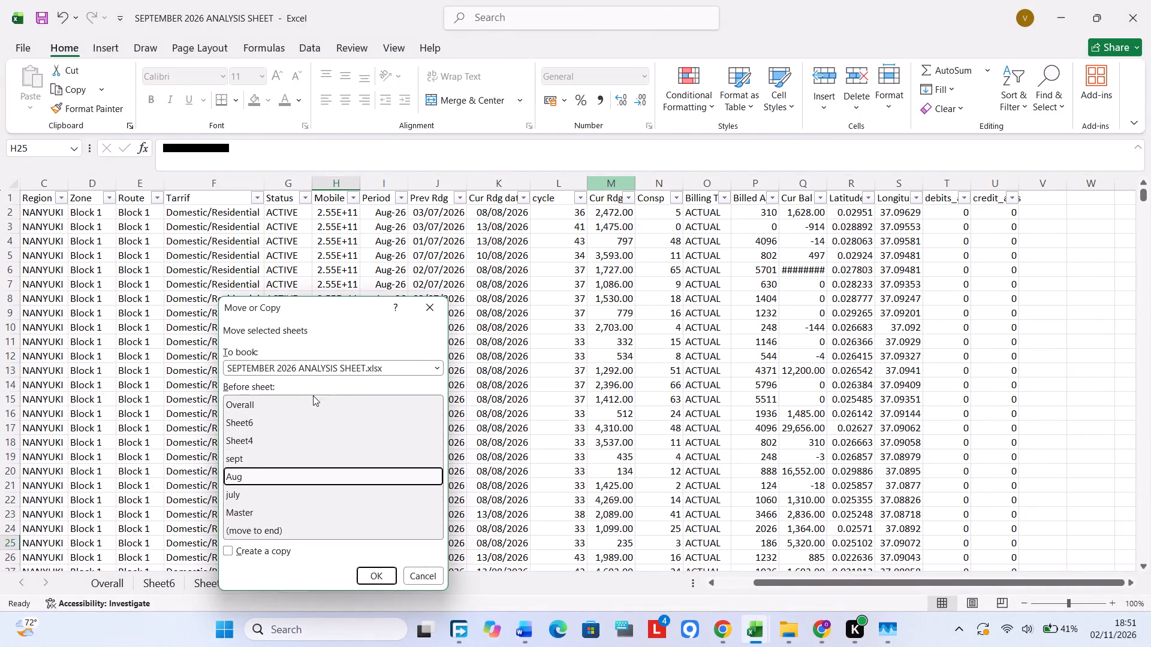
left_click(362, 367)
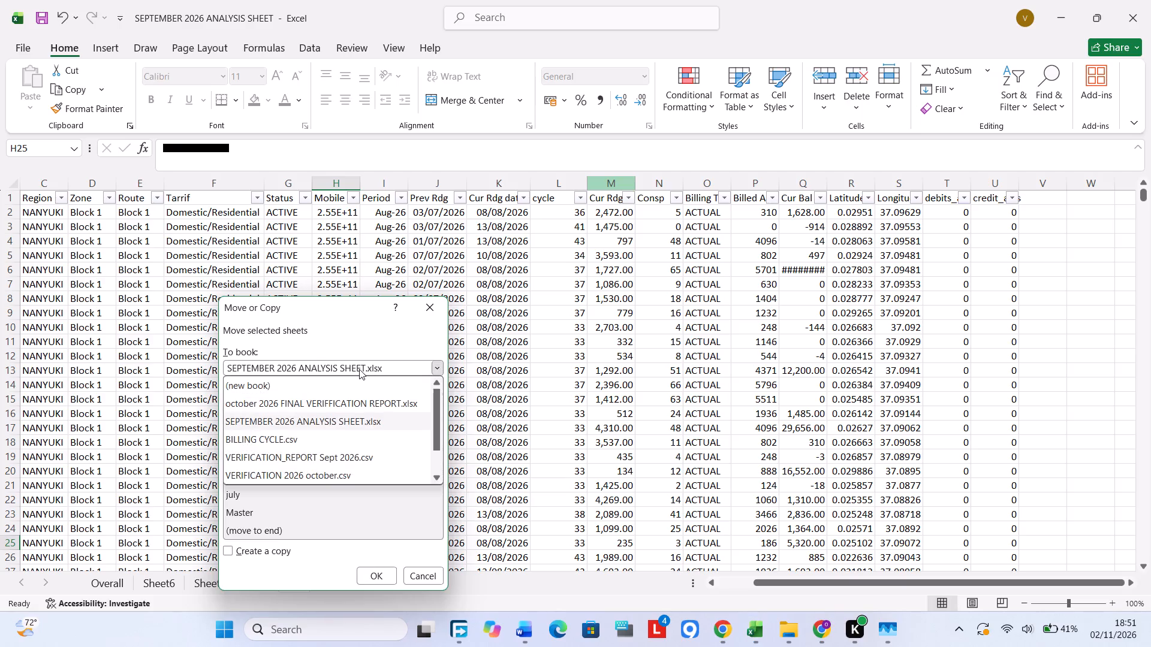
scroll(311, 419, "down", 2)
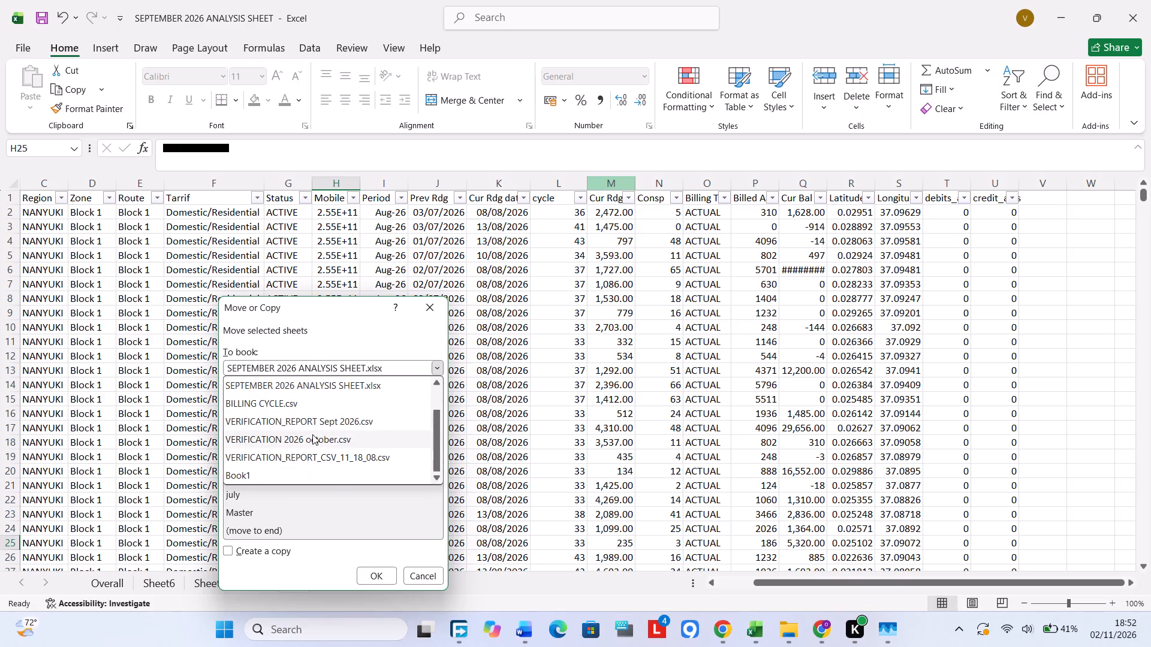
scroll(311, 433, "up", 3)
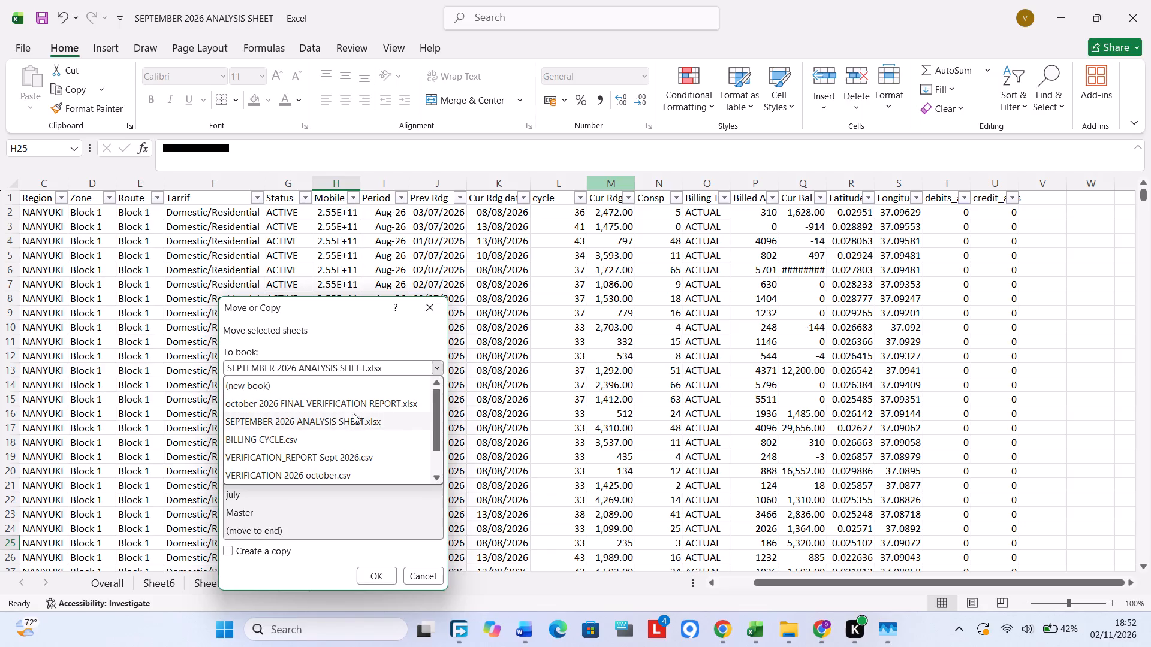
left_click(290, 440)
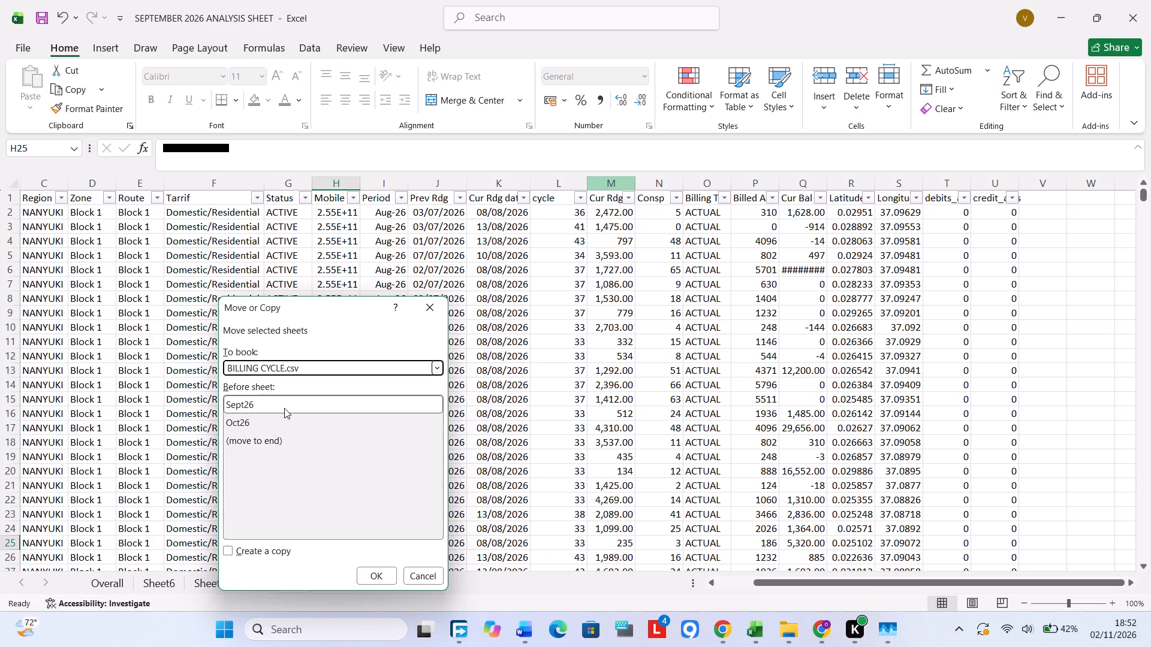
left_click(282, 404)
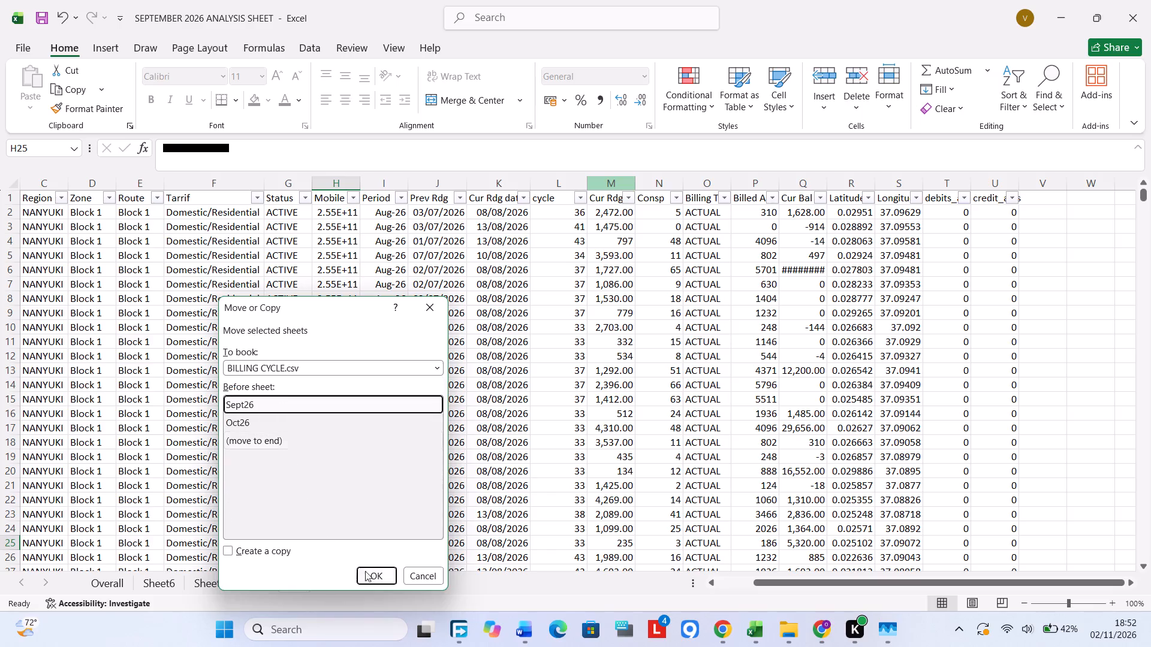
left_click(374, 575)
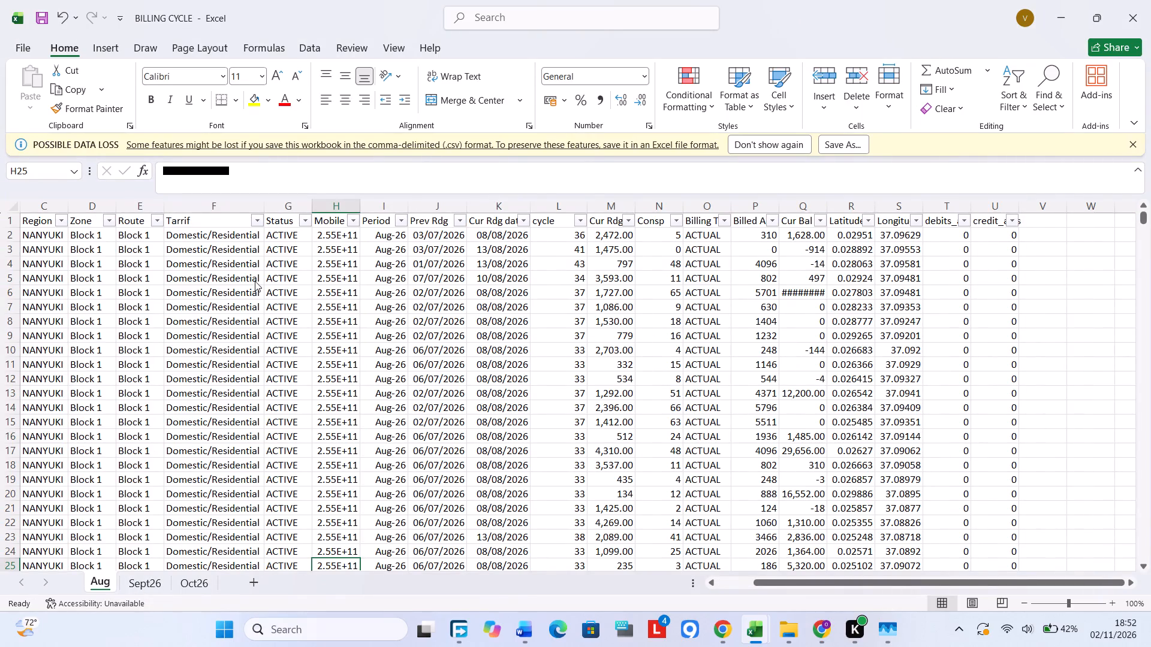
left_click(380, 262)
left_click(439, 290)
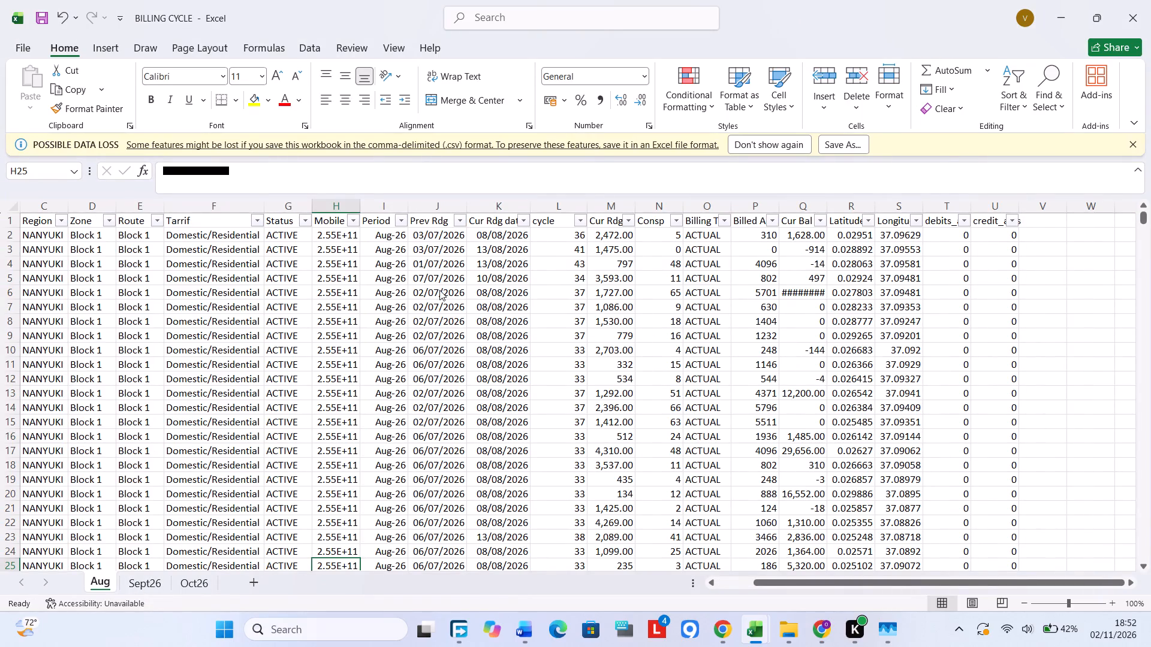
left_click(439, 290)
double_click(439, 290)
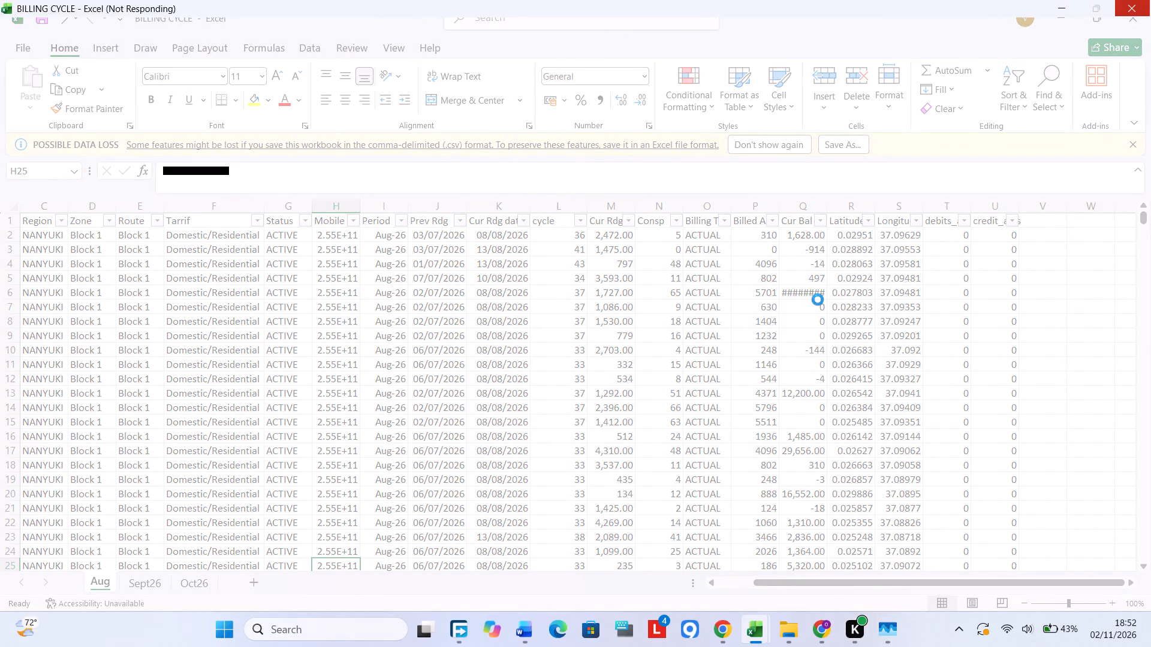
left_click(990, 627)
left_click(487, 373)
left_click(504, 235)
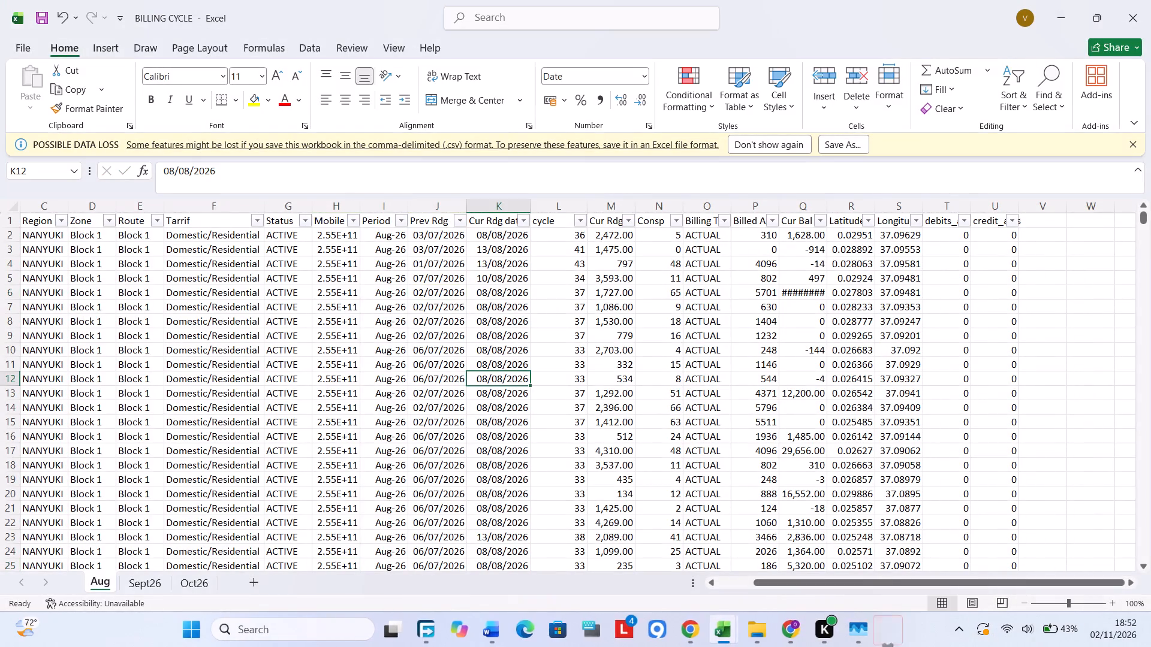
Delete the columns from Contact Name through Mobile (B to H) on the Aug sheet.
scroll(112, 232, "right", 2)
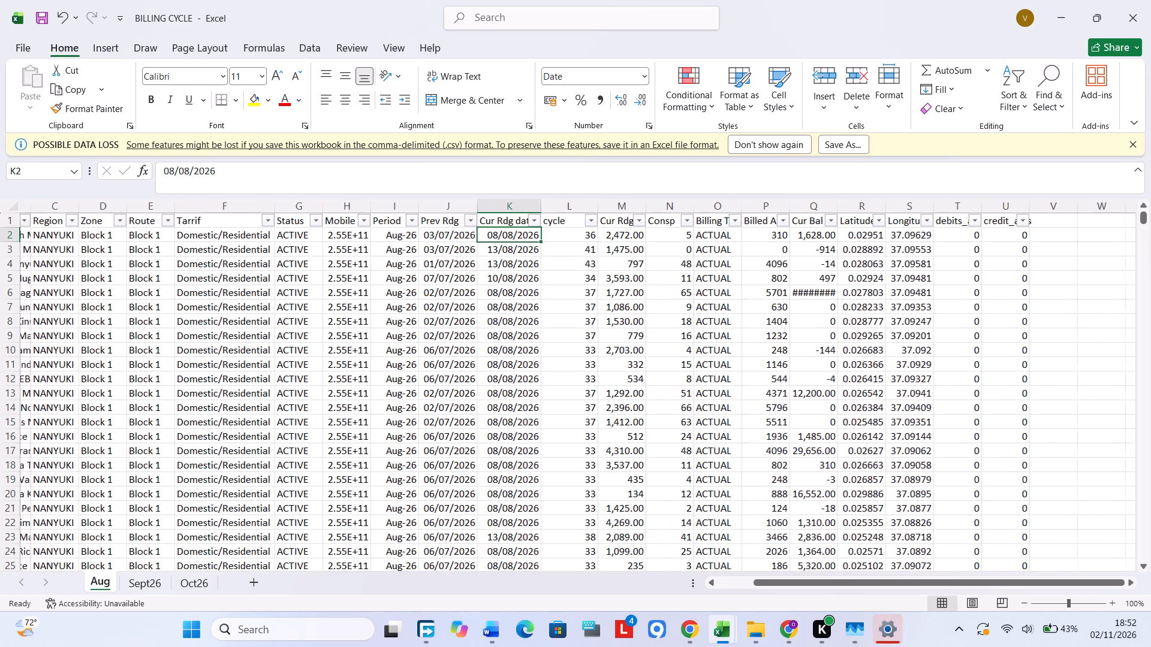
scroll(112, 232, "right", 4)
left_click_drag(102, 209, 153, 205)
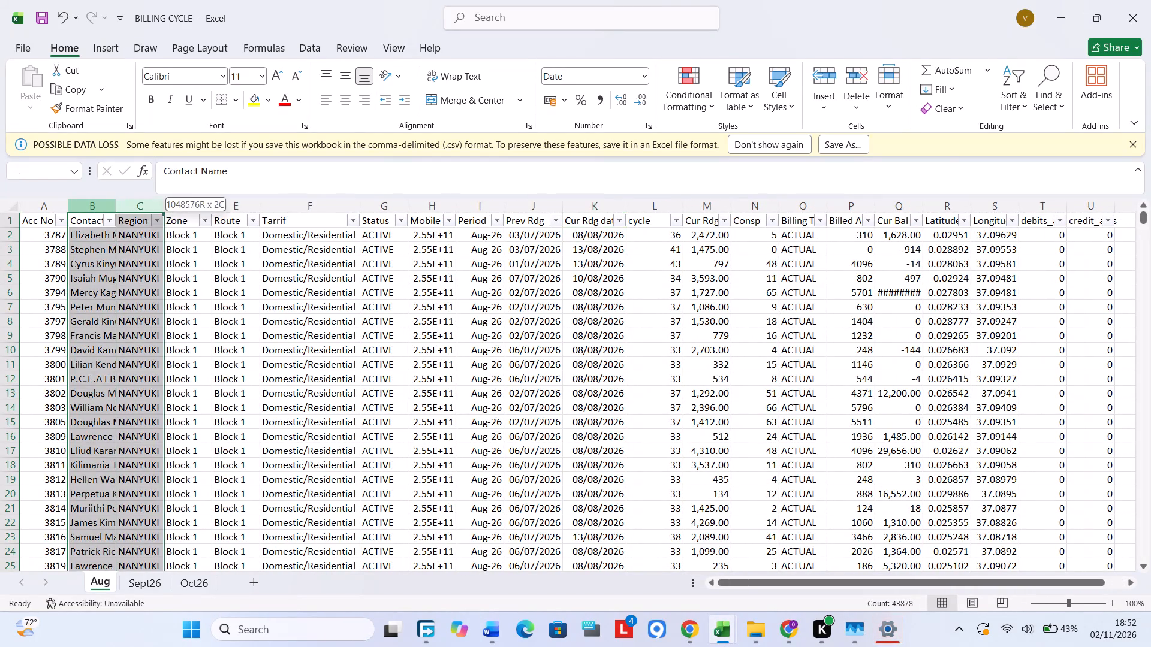
left_click_drag(153, 205, 444, 241)
right_click(429, 240)
left_click(469, 409)
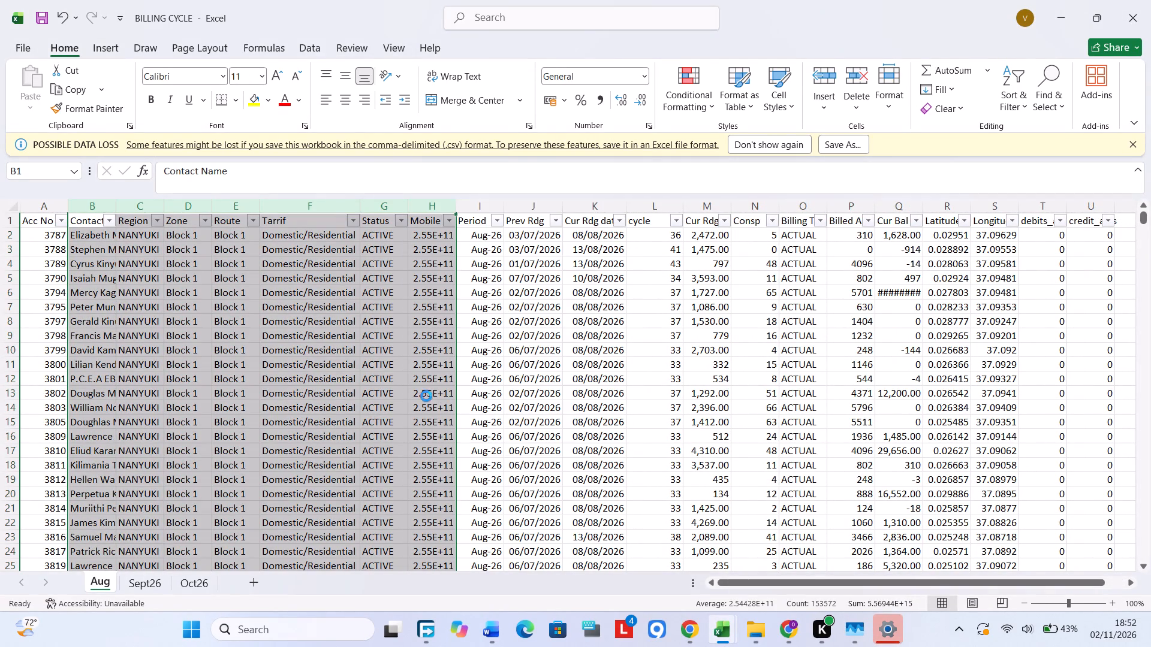
left_click(418, 392)
Delete the columns after cycle on the Aug sheet, from Cur Rdg in column F through column O.
left_click(243, 359)
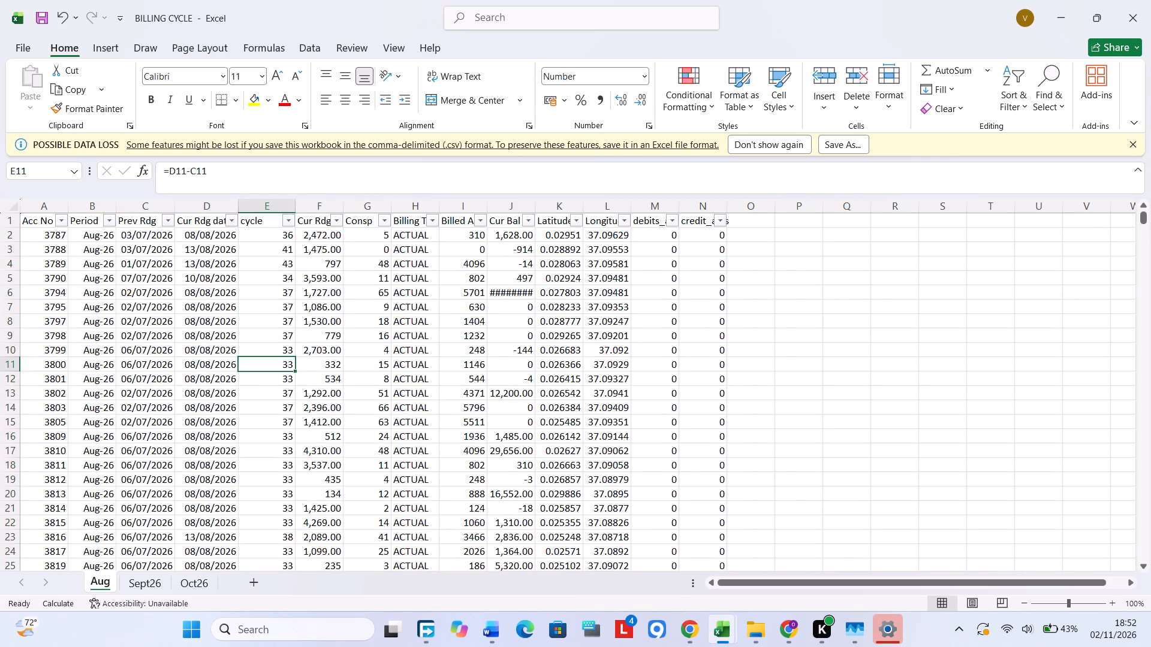
left_click_drag(313, 208, 757, 234)
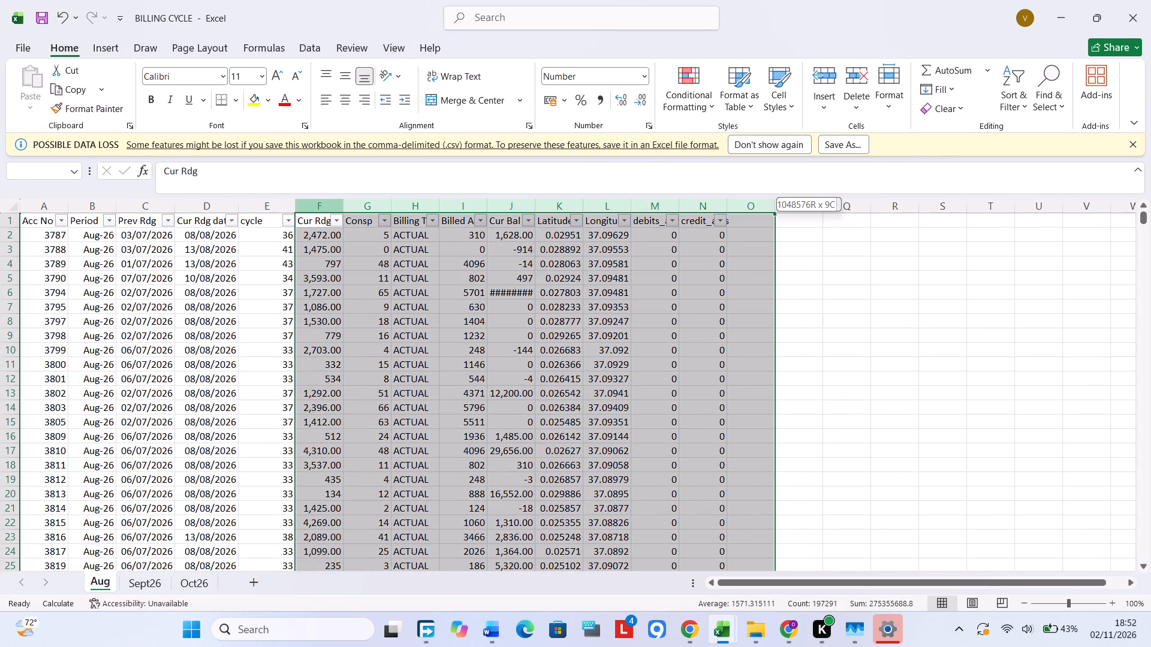
left_click_drag(757, 234, 738, 240)
right_click(669, 238)
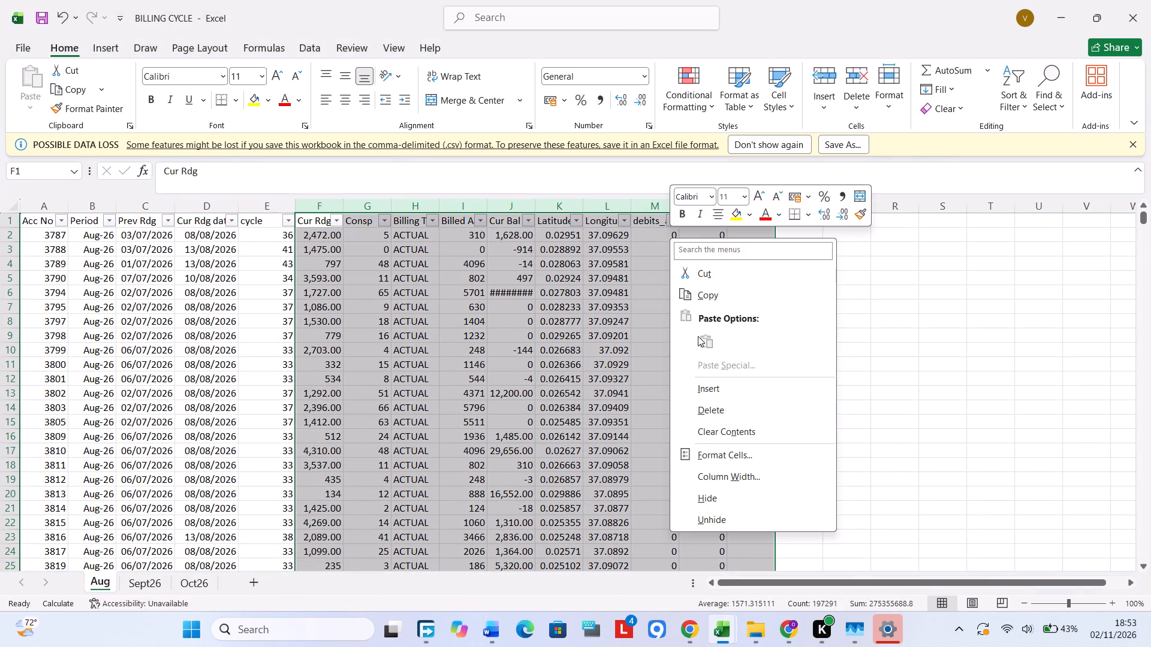
left_click(731, 402)
left_click(451, 348)
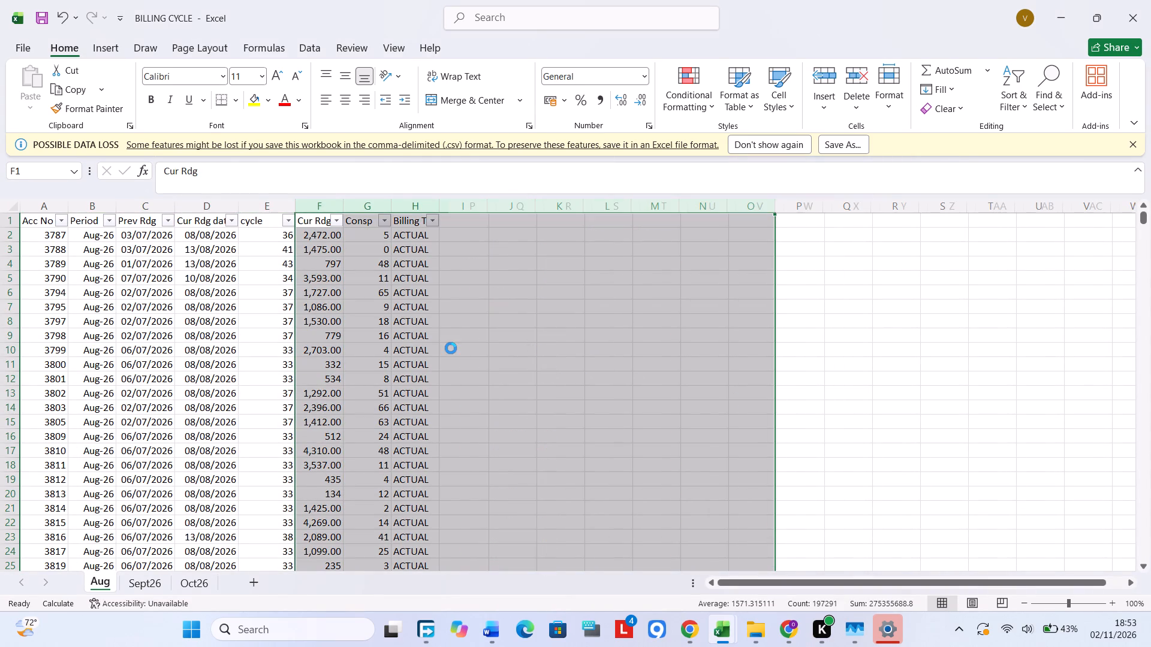
left_click(257, 332)
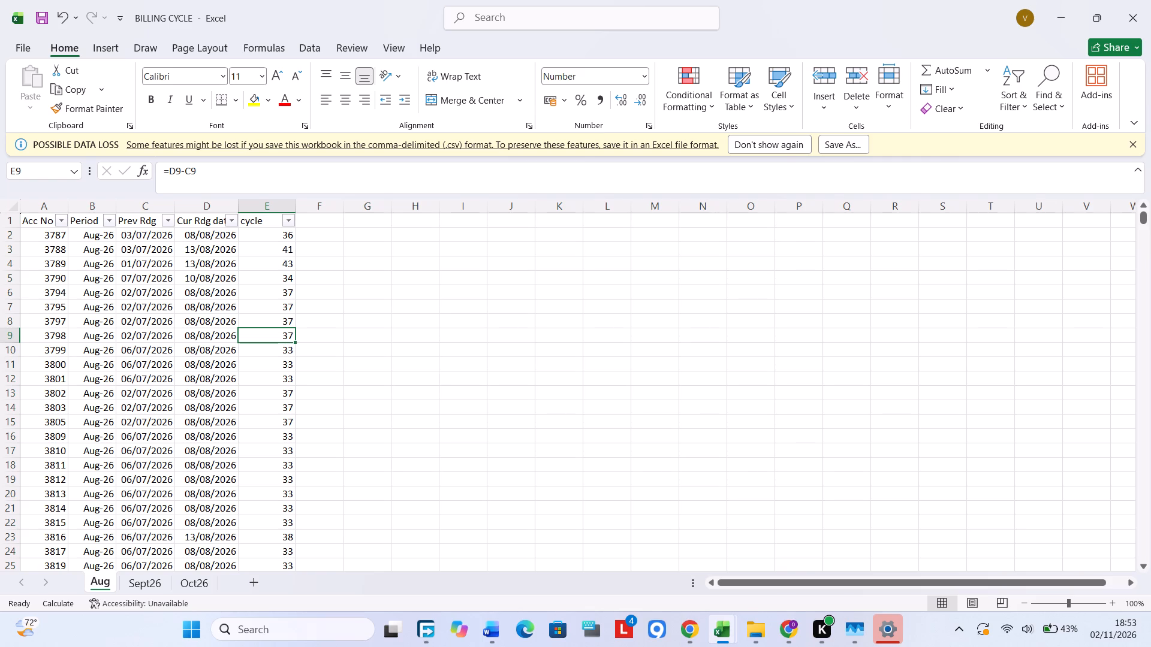
Check the Oct26 and Sept26 sheets.
left_click(194, 581)
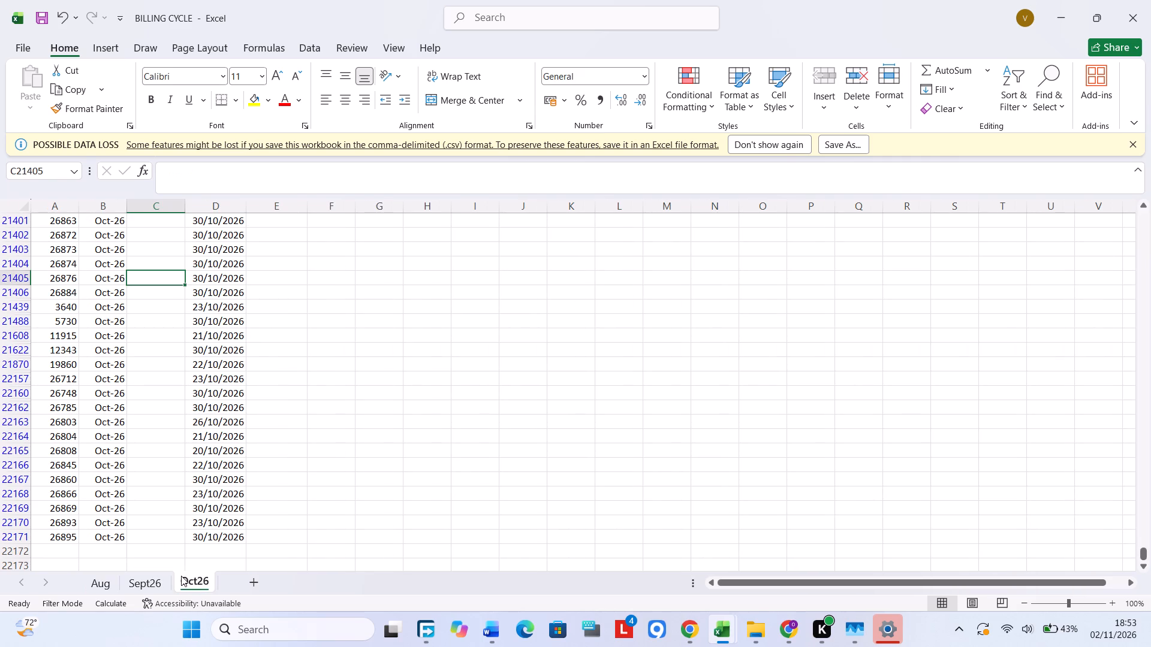
left_click(135, 578)
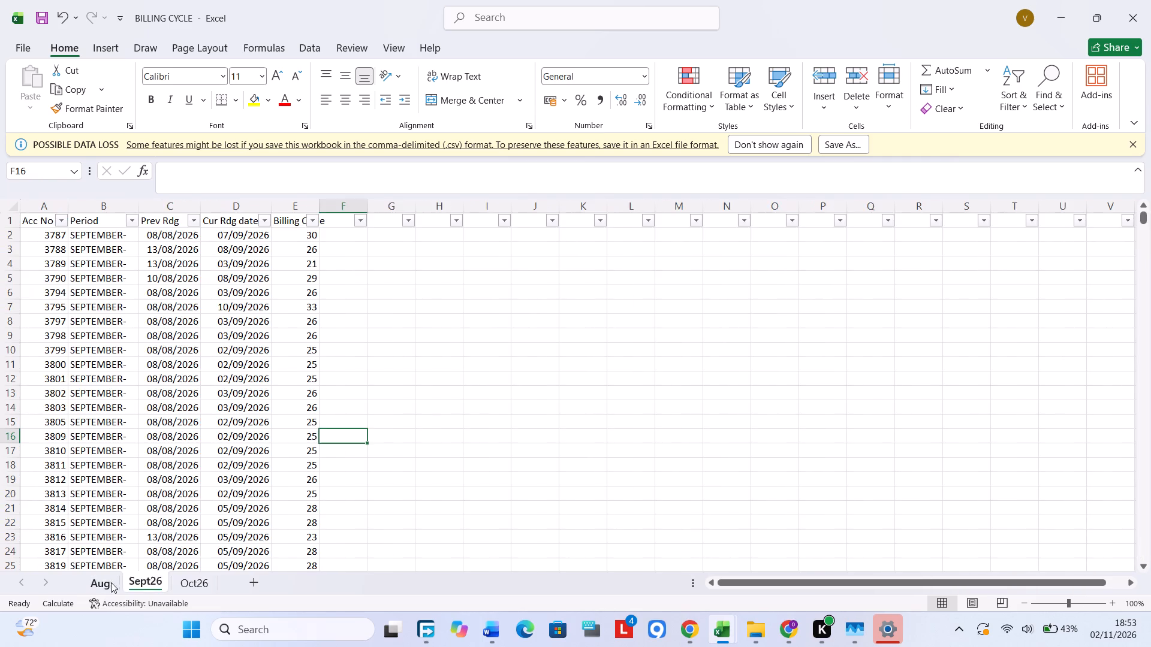